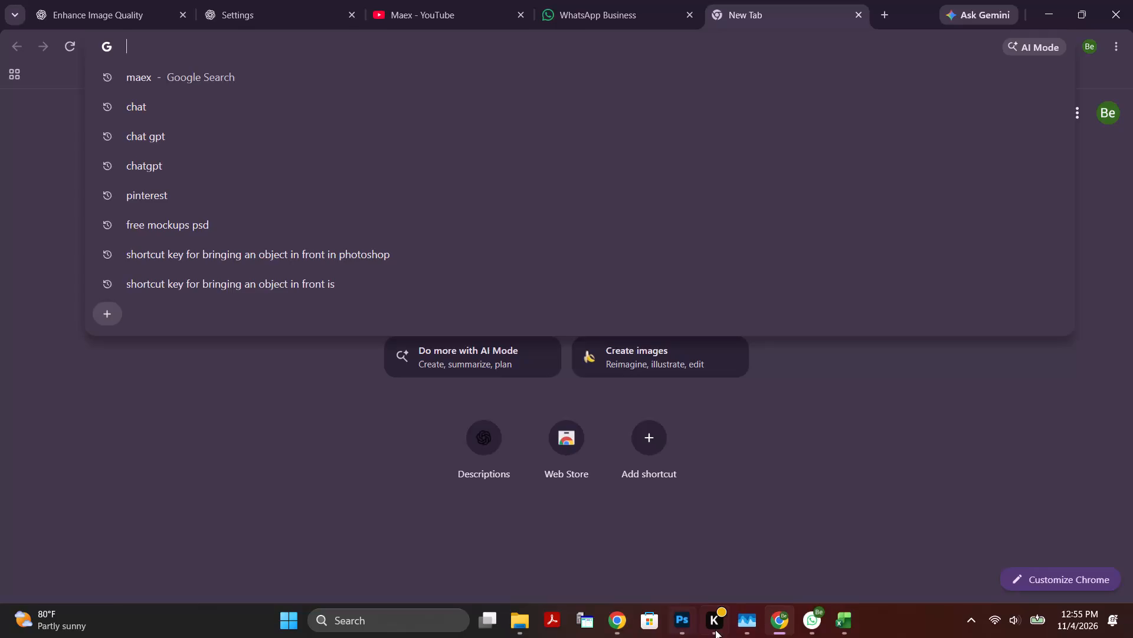
# Switch to the Chrome window showing the Pinterest "Black friday sale podium with shoping icon element" pin and select its page address.
pyautogui.click(620, 623)
pyautogui.click(556, 51)
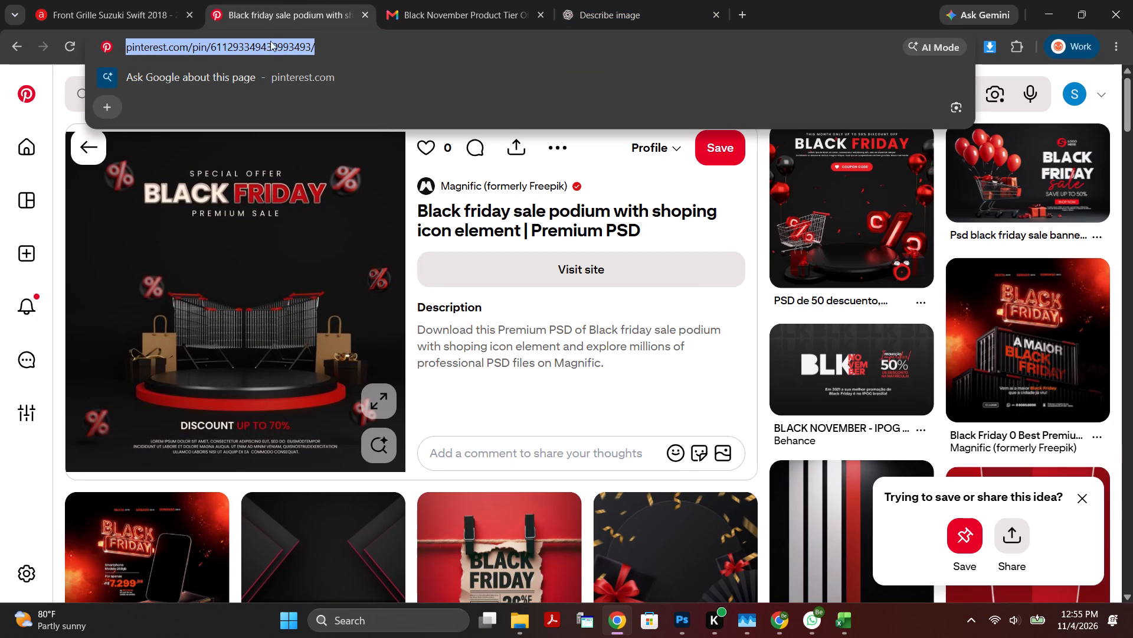
pyautogui.scroll(4, 456, 190)
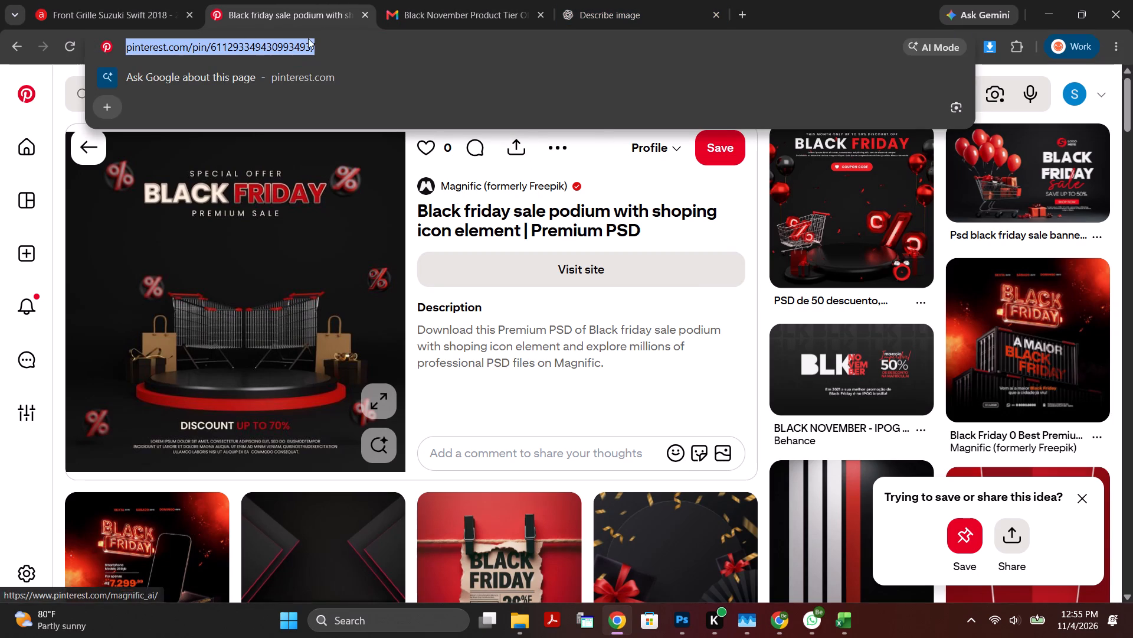
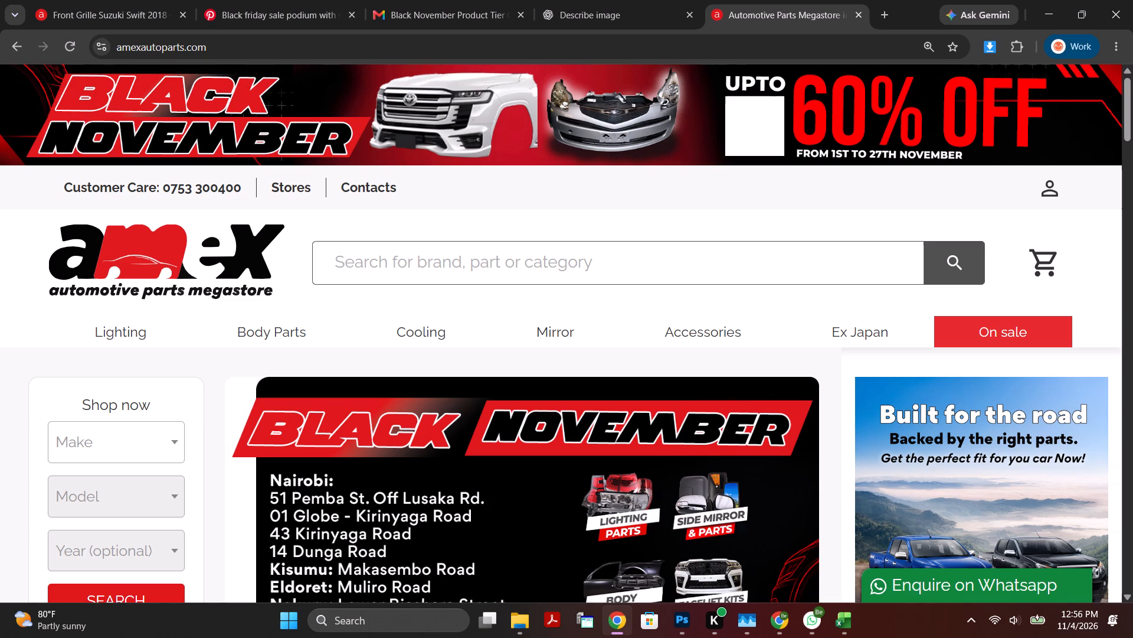
# Review the Black November deals on the auto parts store homepage and reload the page.
pyautogui.scroll(-6, 836, 128)
pyautogui.scroll(-5, 663, 278)
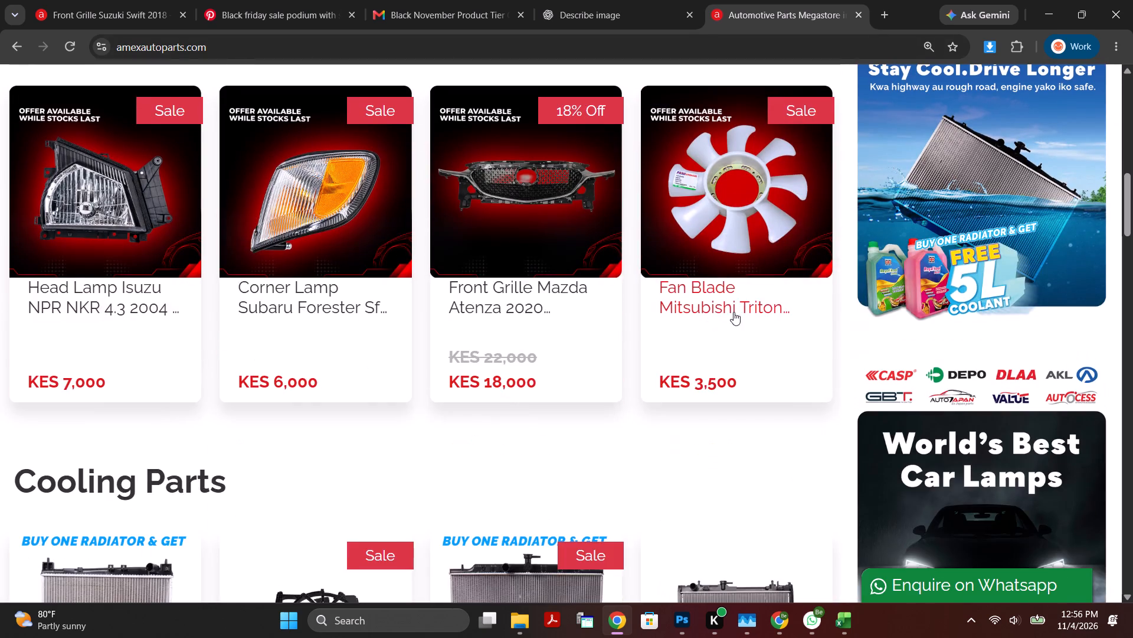
pyautogui.scroll(2, 771, 324)
pyautogui.click(73, 43)
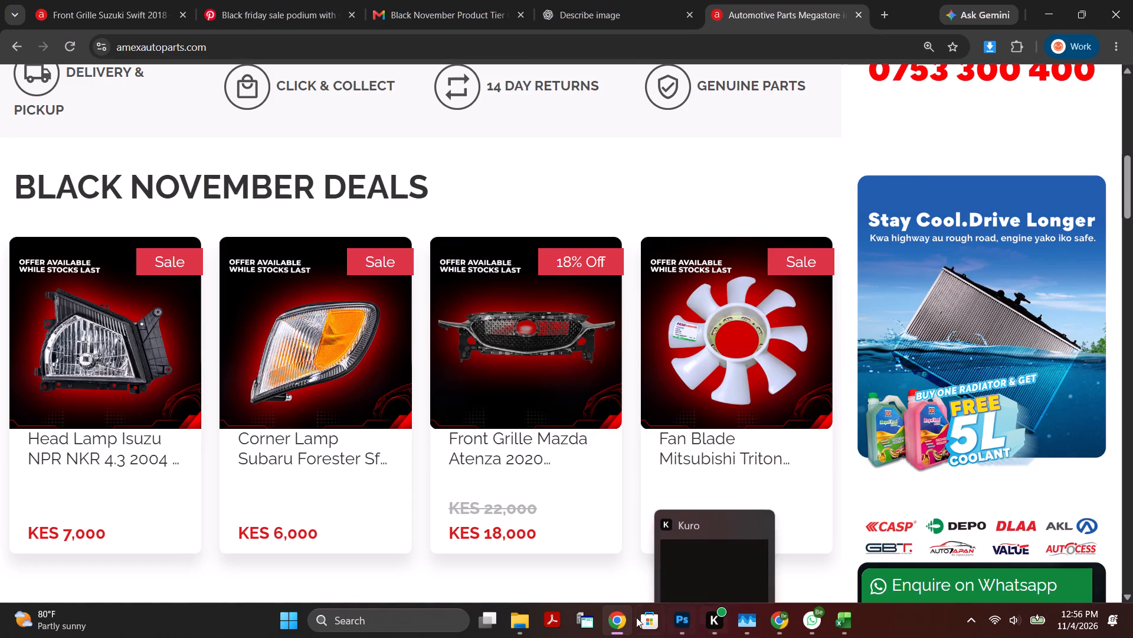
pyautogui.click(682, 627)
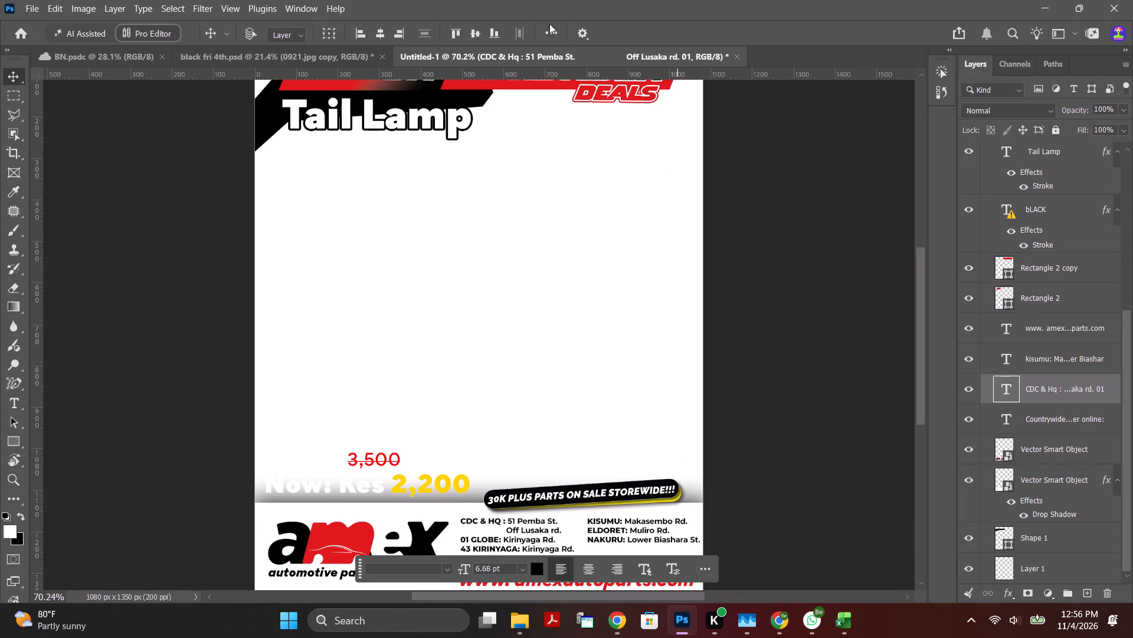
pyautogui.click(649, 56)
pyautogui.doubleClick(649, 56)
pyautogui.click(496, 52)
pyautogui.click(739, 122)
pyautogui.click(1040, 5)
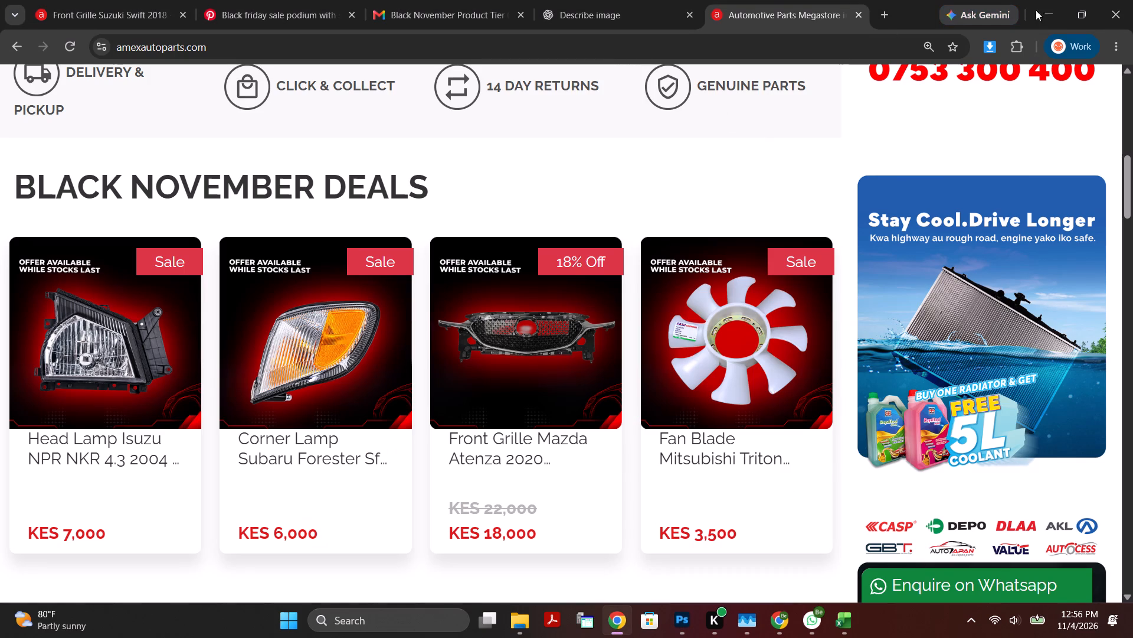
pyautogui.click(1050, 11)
# Switch to the Website Black November Items workbook in Excel and select cell F4595 beside the Pick Class column.
pyautogui.click(850, 624)
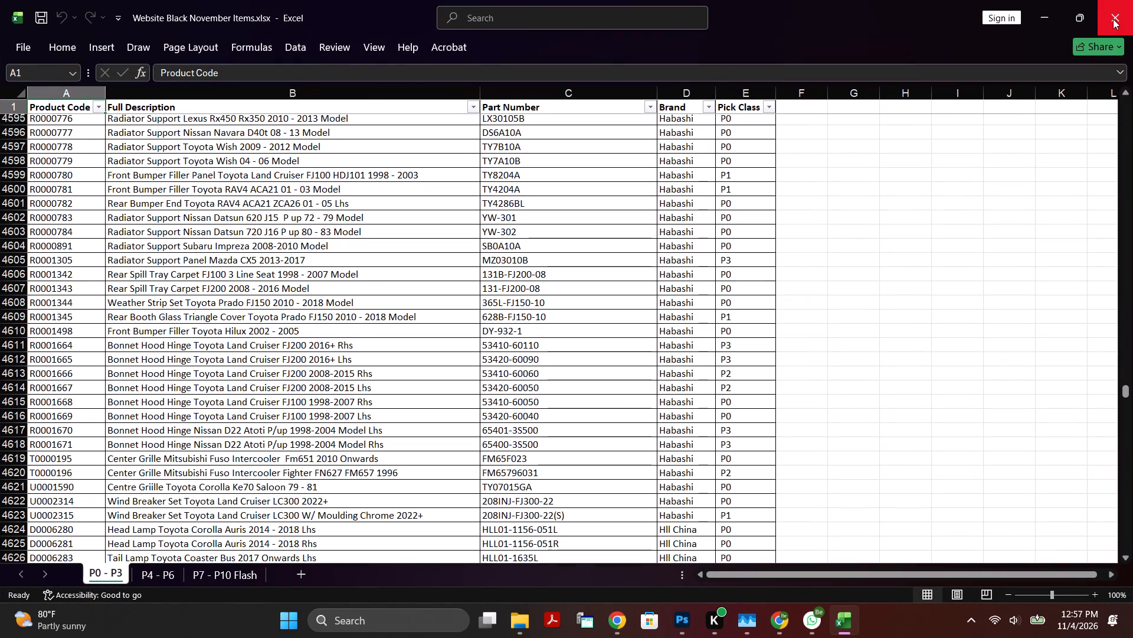
pyautogui.click(804, 119)
pyautogui.rightClick(804, 119)
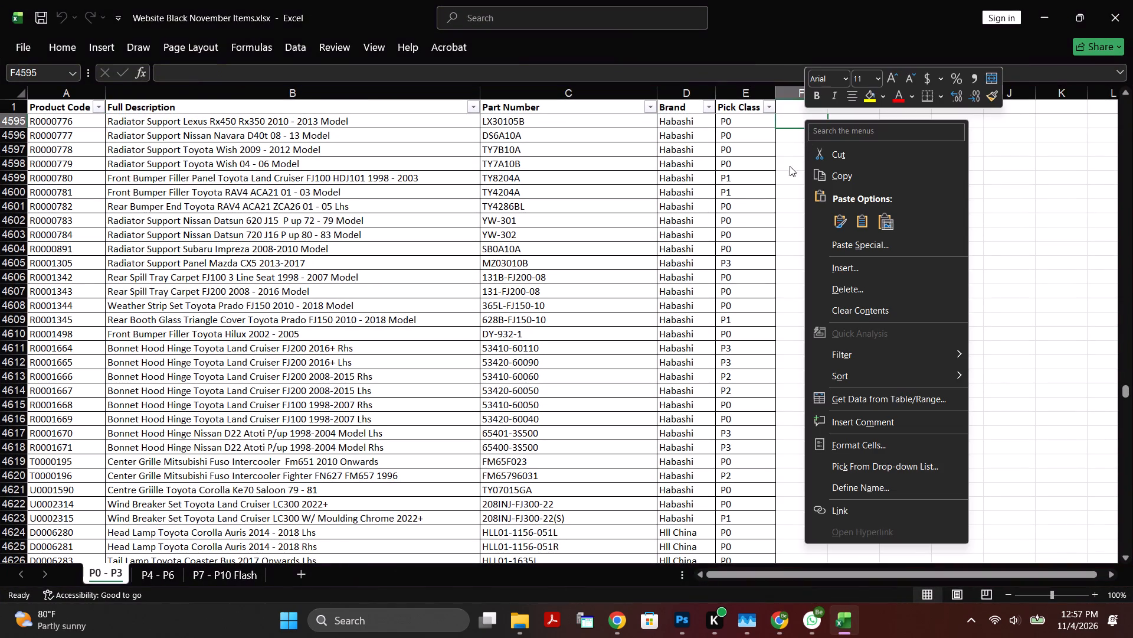
pyautogui.click(782, 122)
pyautogui.click(106, 50)
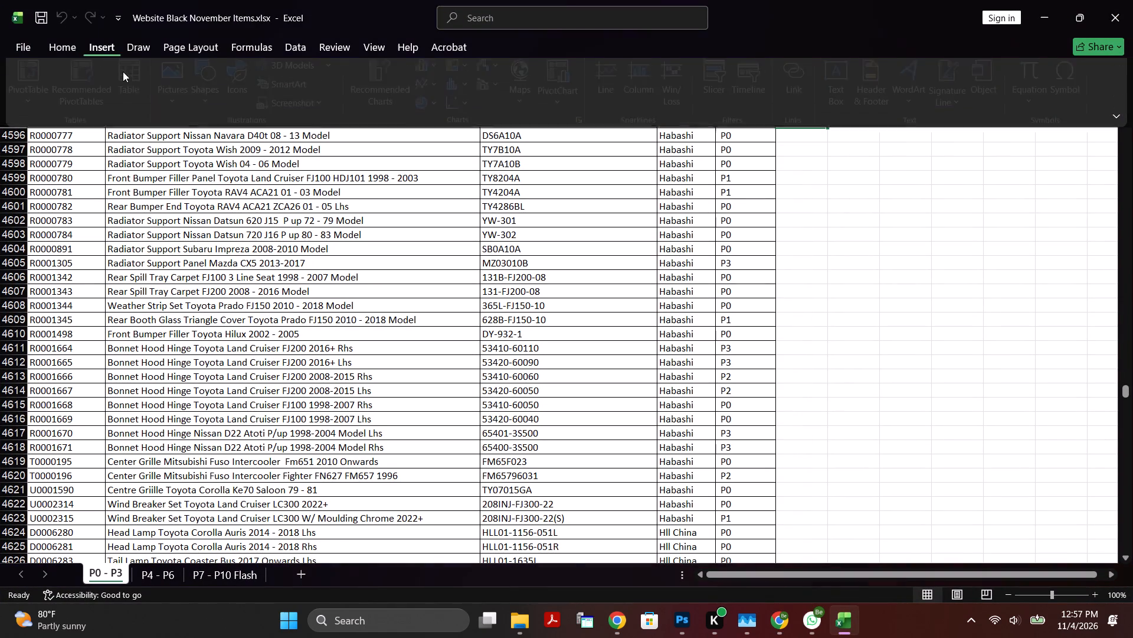
pyautogui.click(55, 45)
pyautogui.click(89, 45)
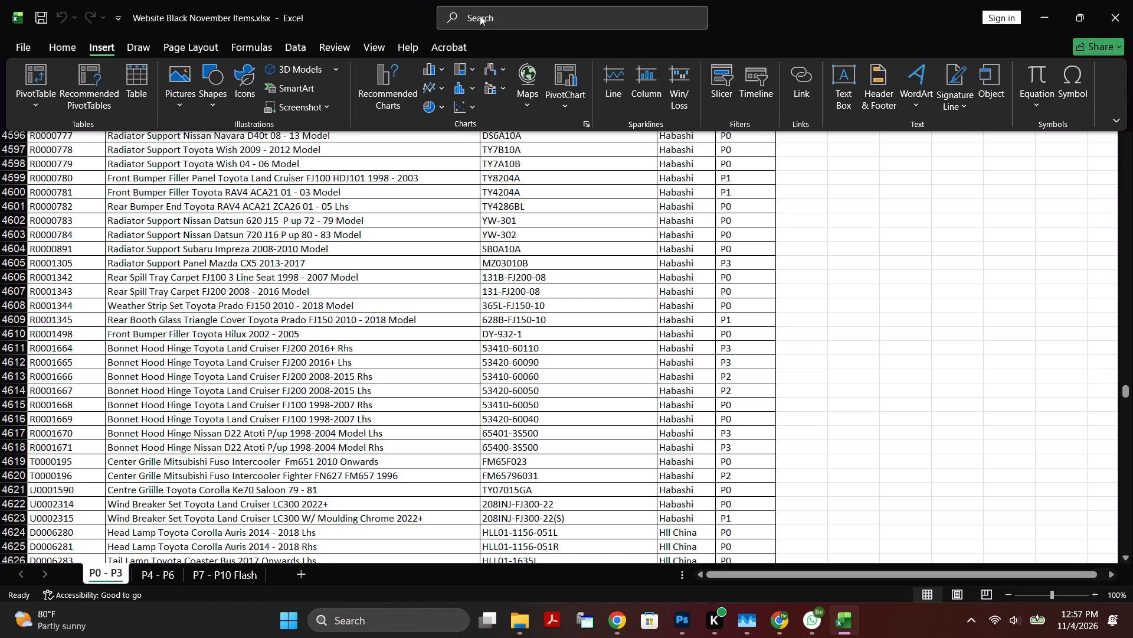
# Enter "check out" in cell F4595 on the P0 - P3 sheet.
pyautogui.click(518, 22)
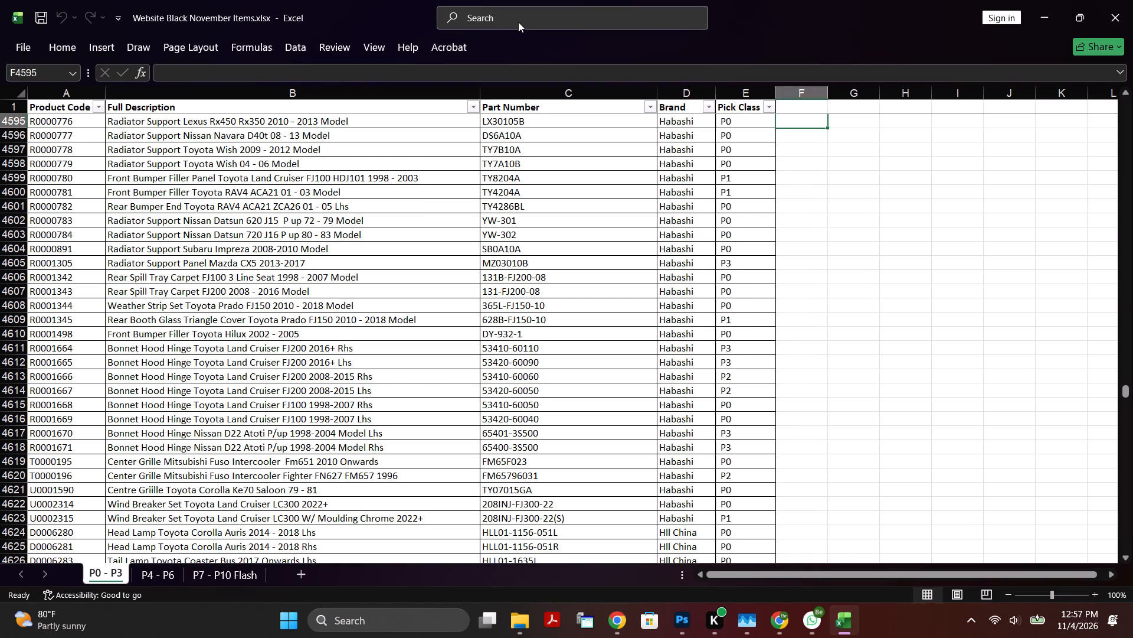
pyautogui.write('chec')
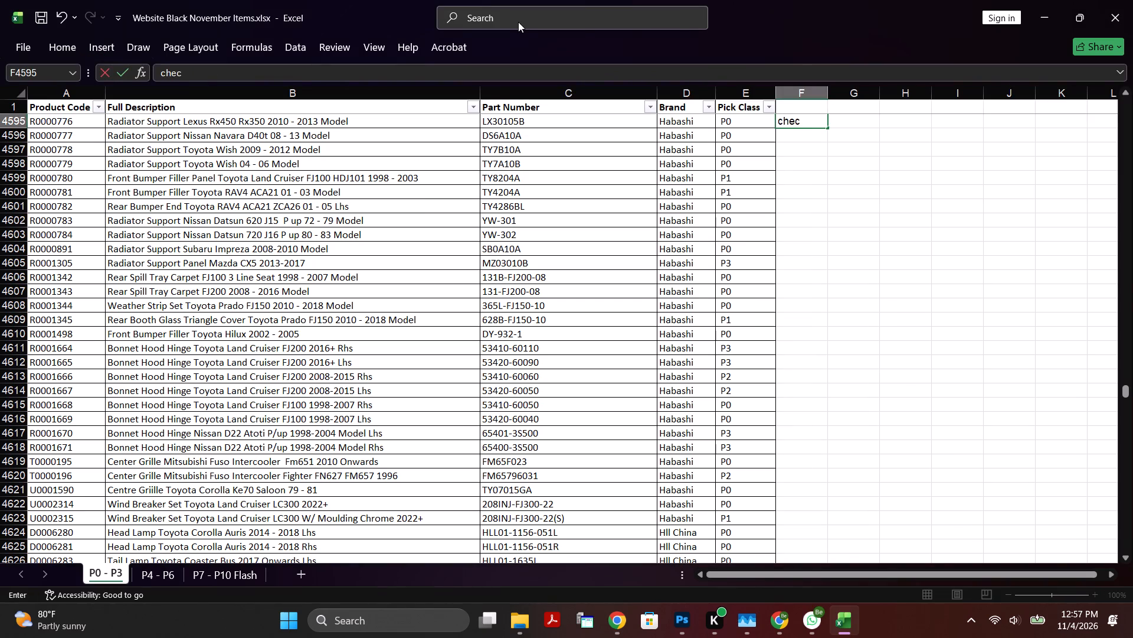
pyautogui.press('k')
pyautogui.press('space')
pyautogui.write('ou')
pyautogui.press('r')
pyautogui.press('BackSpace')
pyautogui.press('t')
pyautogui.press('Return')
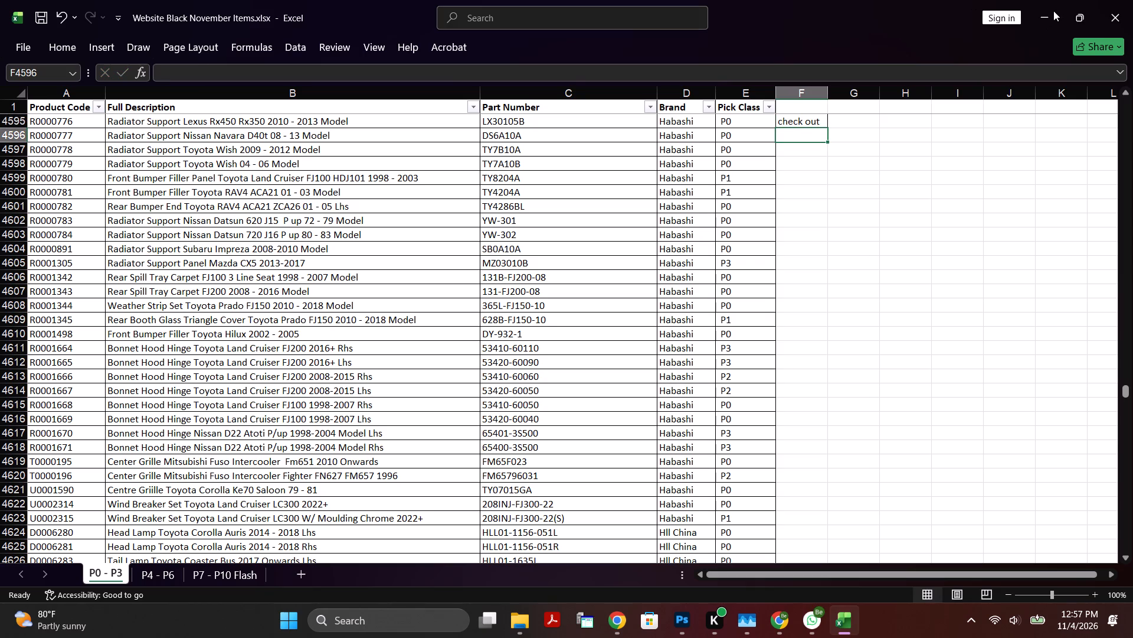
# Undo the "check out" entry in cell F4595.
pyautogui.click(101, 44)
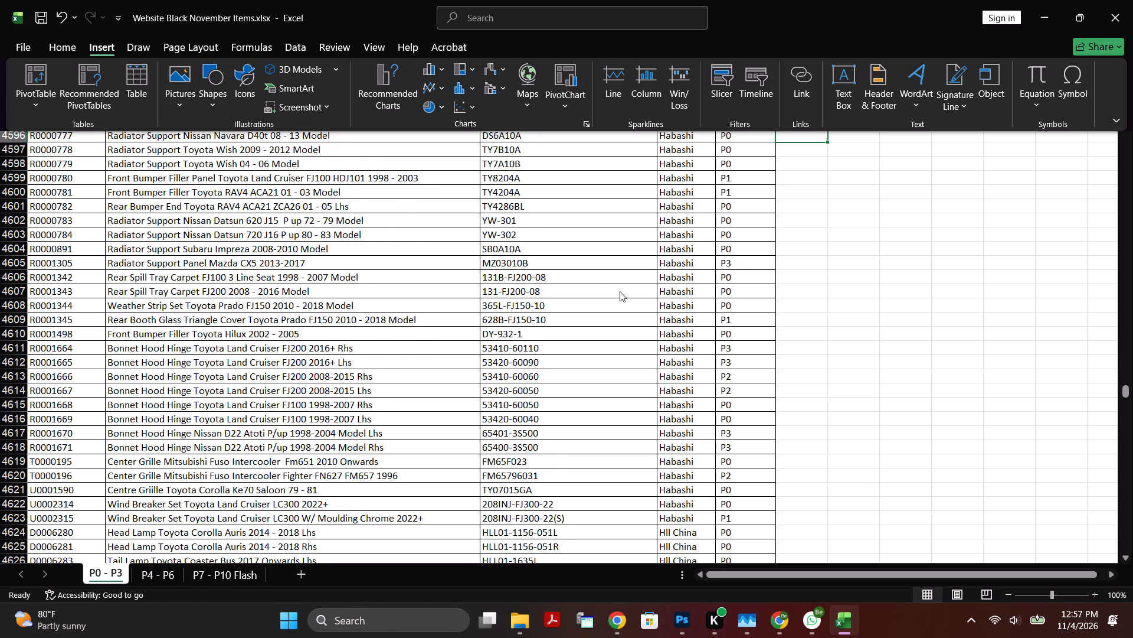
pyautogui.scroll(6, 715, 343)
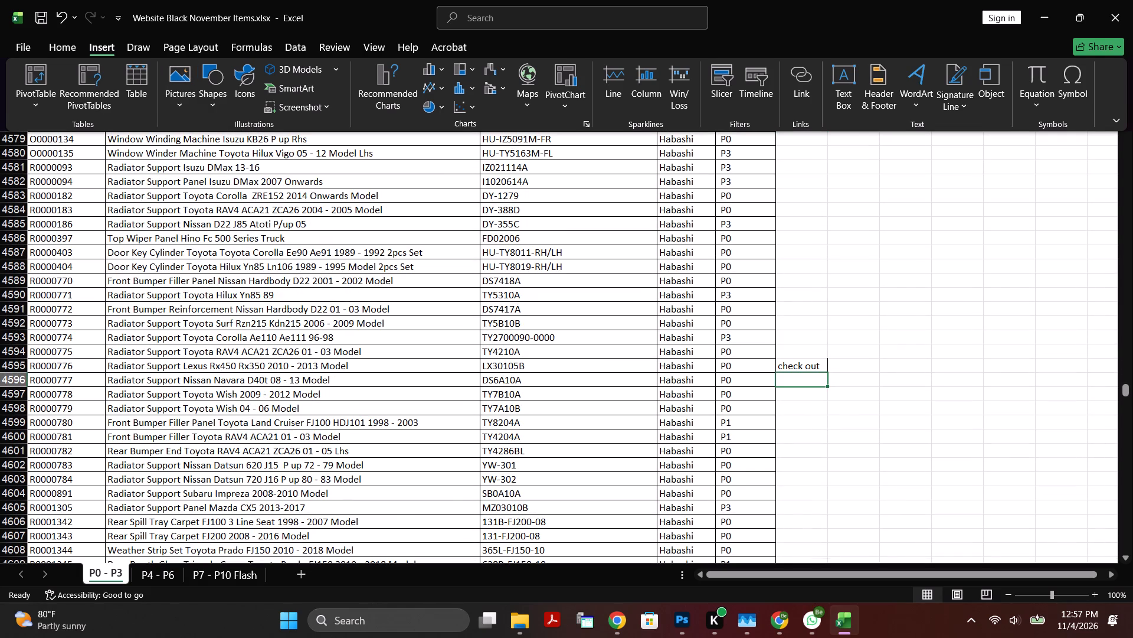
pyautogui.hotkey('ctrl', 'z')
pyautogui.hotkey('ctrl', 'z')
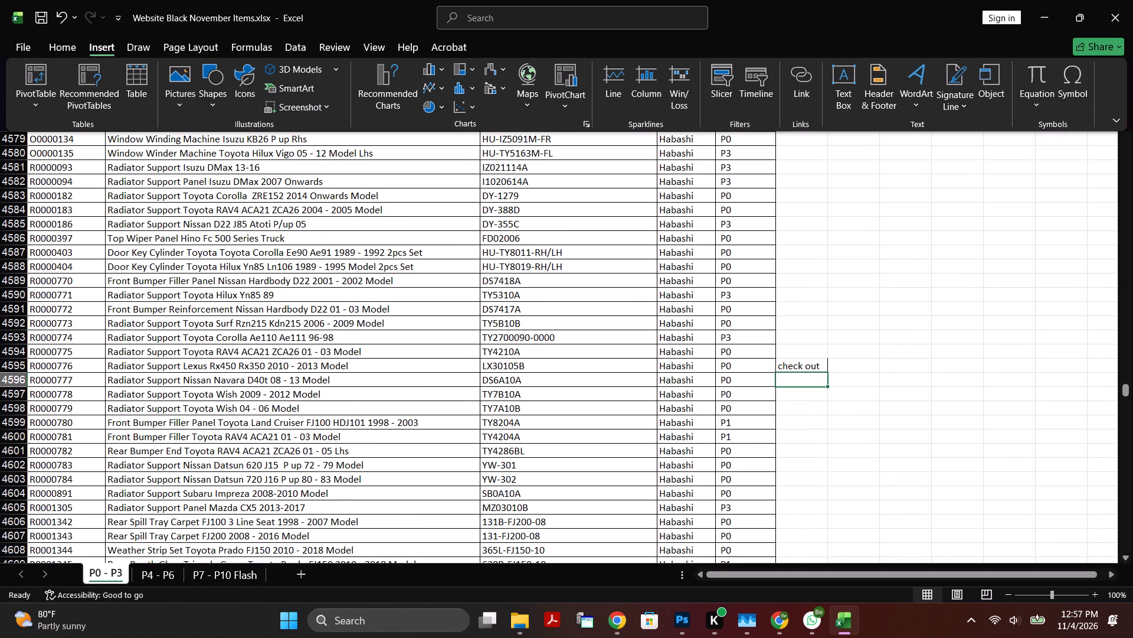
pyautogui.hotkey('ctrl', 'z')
# Return to the start of the product list and select cell F2 beside the Pick Class column.
pyautogui.keyDown('ctrl'); pyautogui.click(814, 299); pyautogui.keyUp('ctrl')
pyautogui.scroll(17, 801, 334)
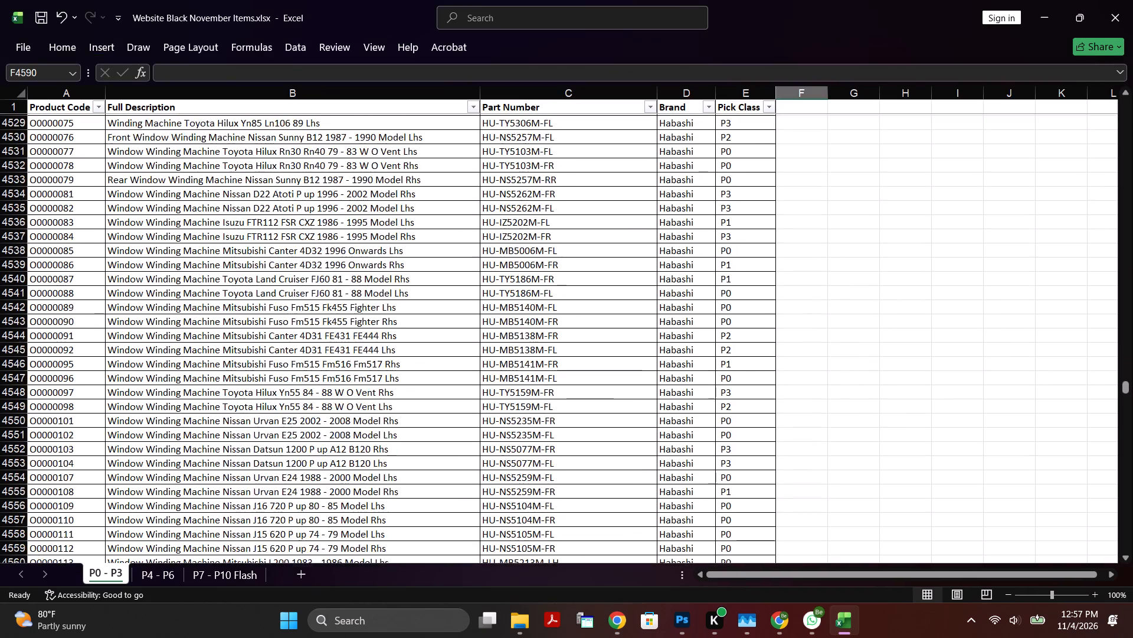
pyautogui.scroll(20, 801, 325)
pyautogui.scroll(20, 801, 325)
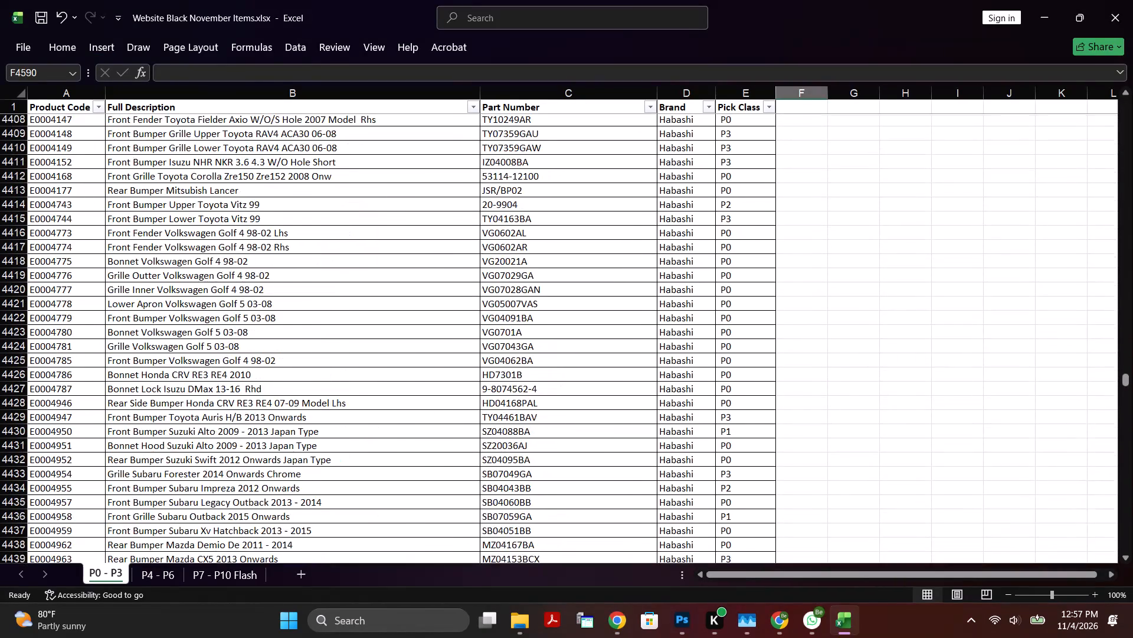
pyautogui.scroll(20, 801, 325)
pyautogui.scroll(5, 801, 325)
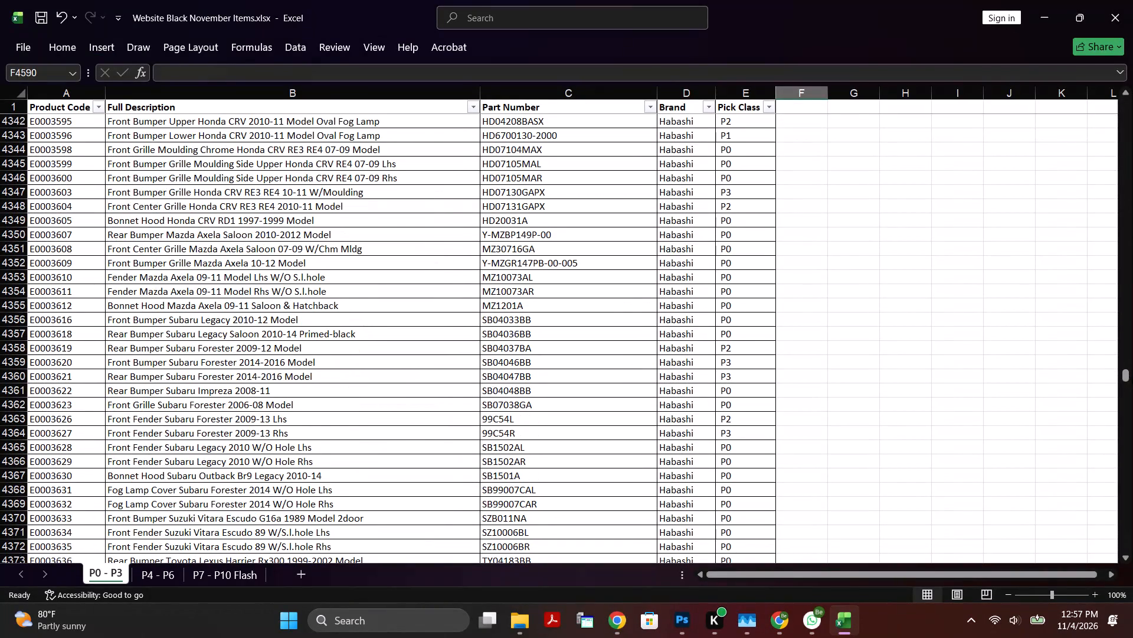
pyautogui.moveTo(1128, 376); pyautogui.dragTo(1116, 114)
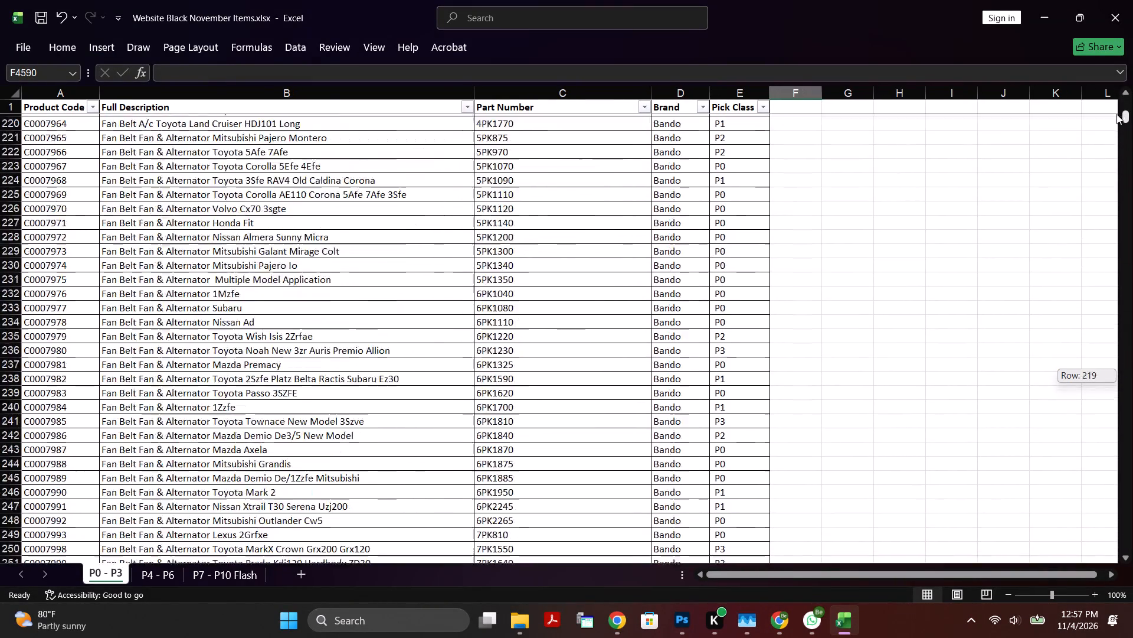
pyautogui.moveTo(1116, 114); pyautogui.dragTo(1115, 102)
pyautogui.click(783, 120)
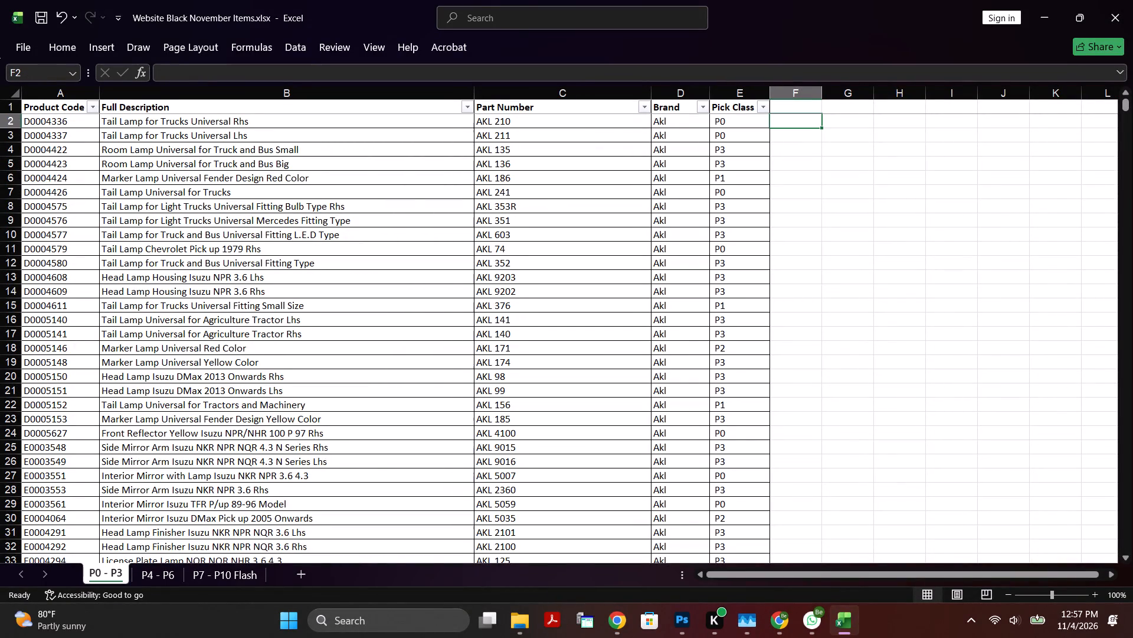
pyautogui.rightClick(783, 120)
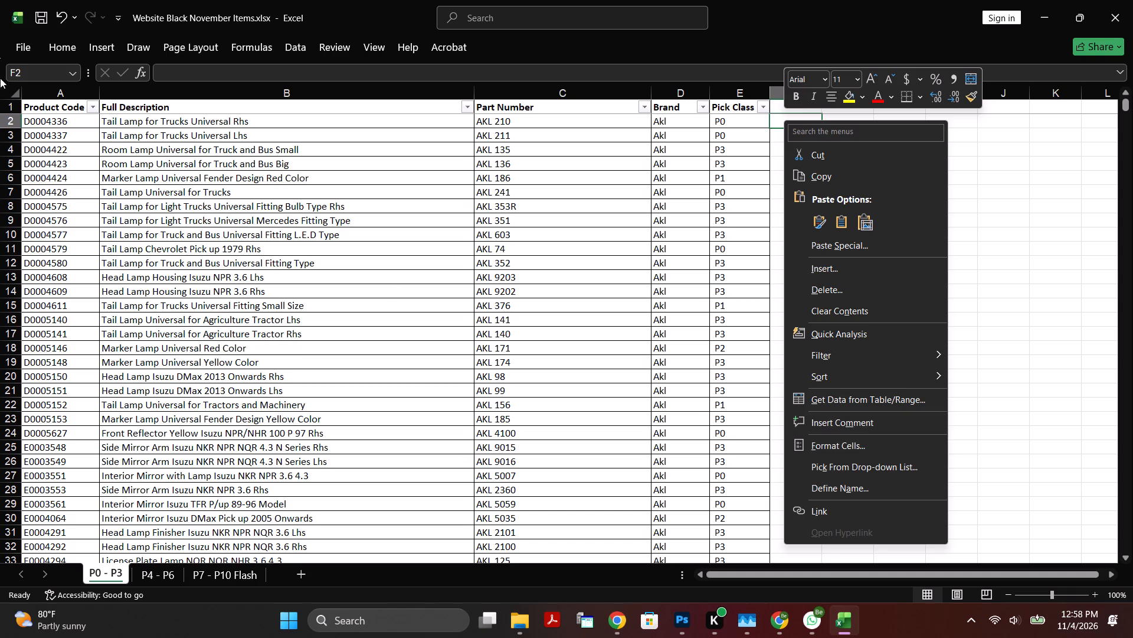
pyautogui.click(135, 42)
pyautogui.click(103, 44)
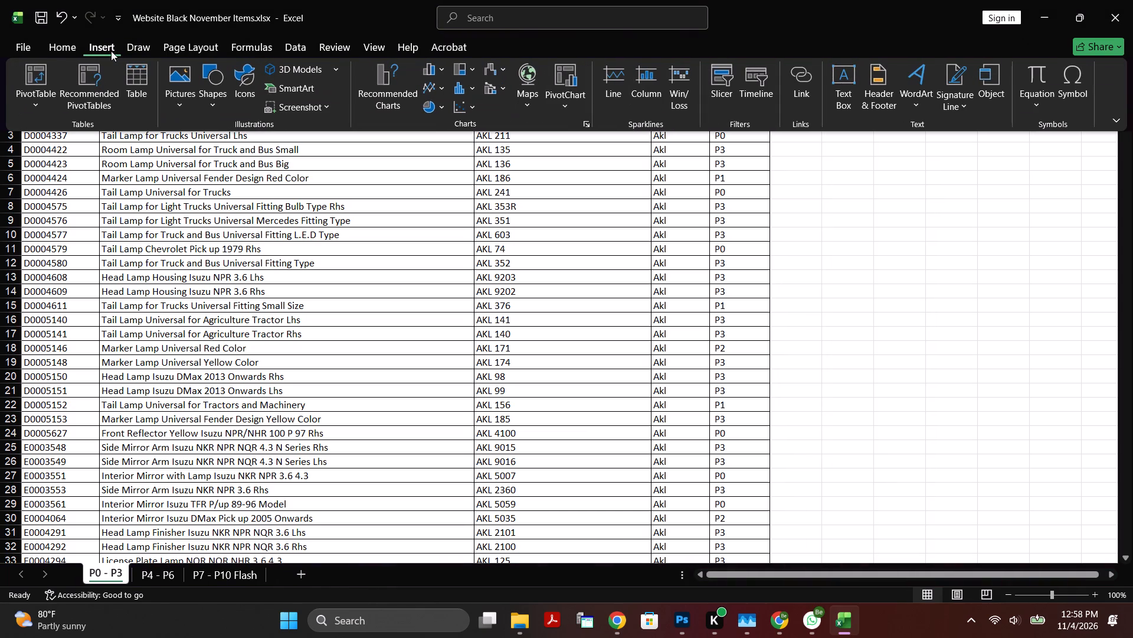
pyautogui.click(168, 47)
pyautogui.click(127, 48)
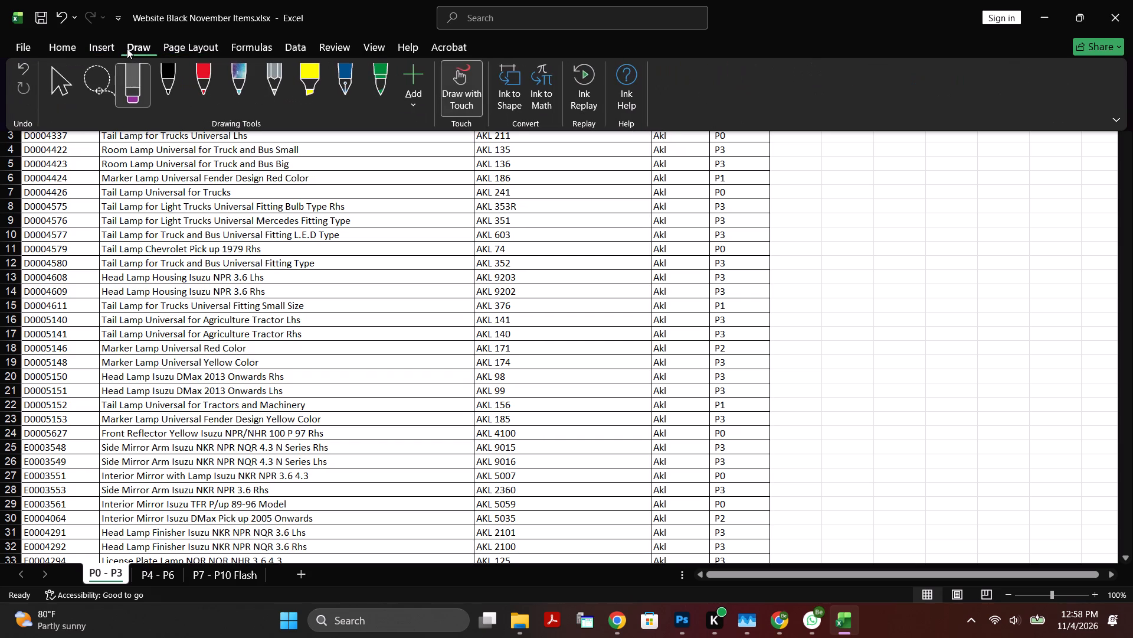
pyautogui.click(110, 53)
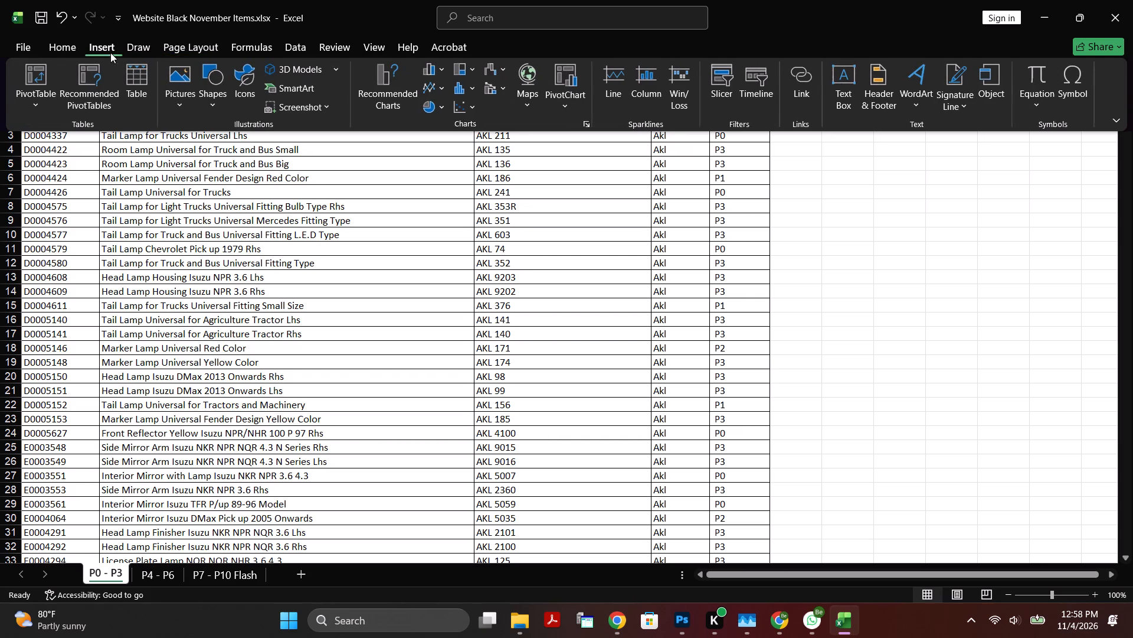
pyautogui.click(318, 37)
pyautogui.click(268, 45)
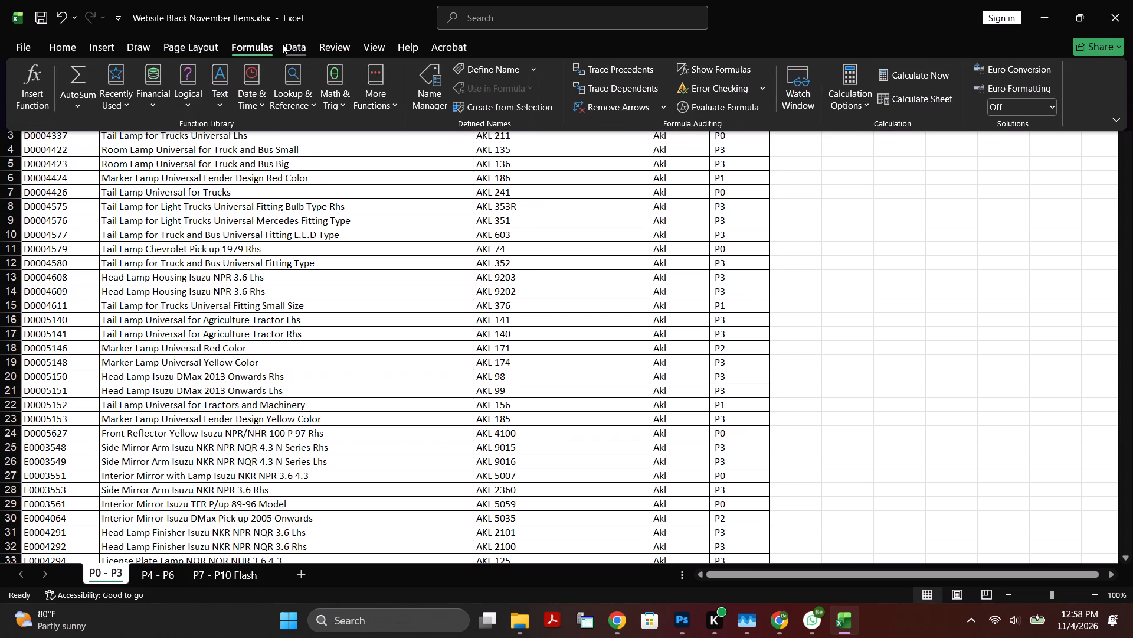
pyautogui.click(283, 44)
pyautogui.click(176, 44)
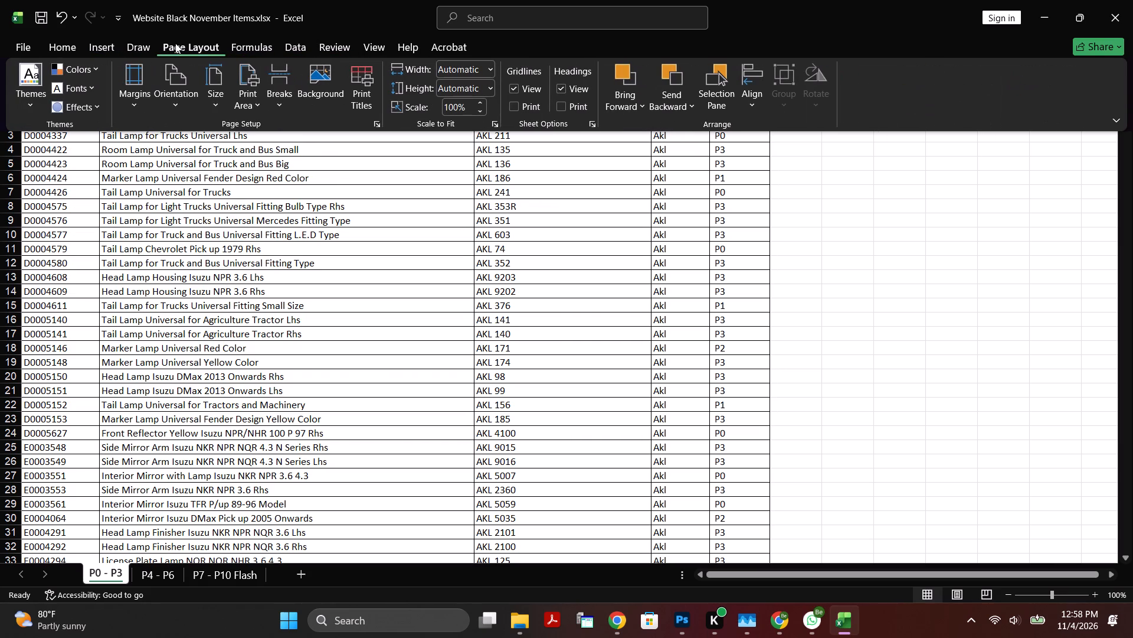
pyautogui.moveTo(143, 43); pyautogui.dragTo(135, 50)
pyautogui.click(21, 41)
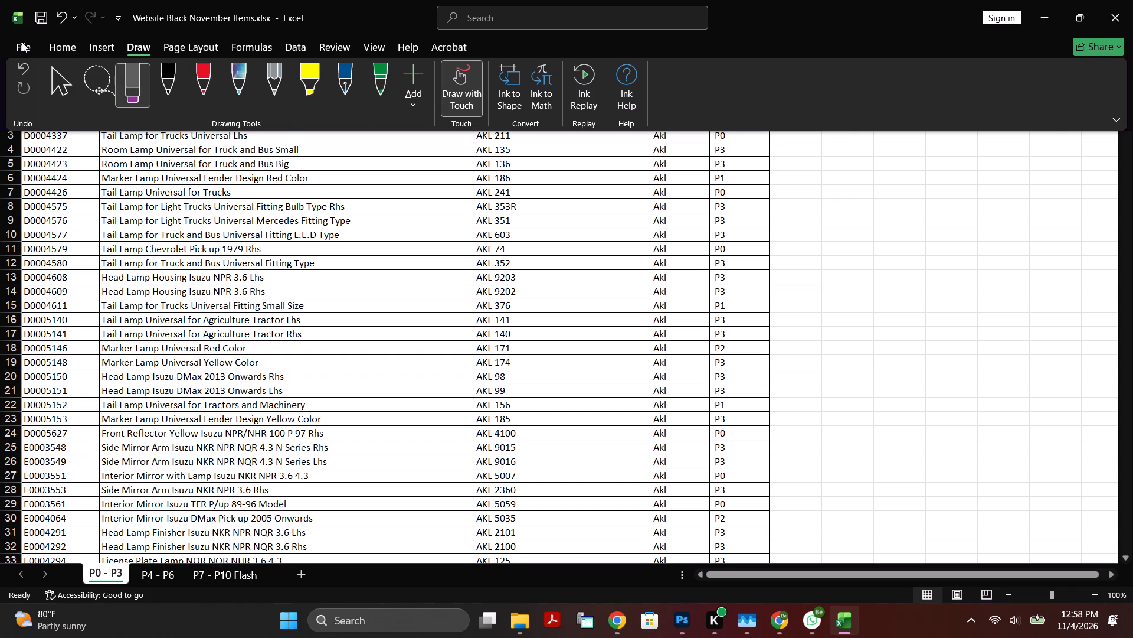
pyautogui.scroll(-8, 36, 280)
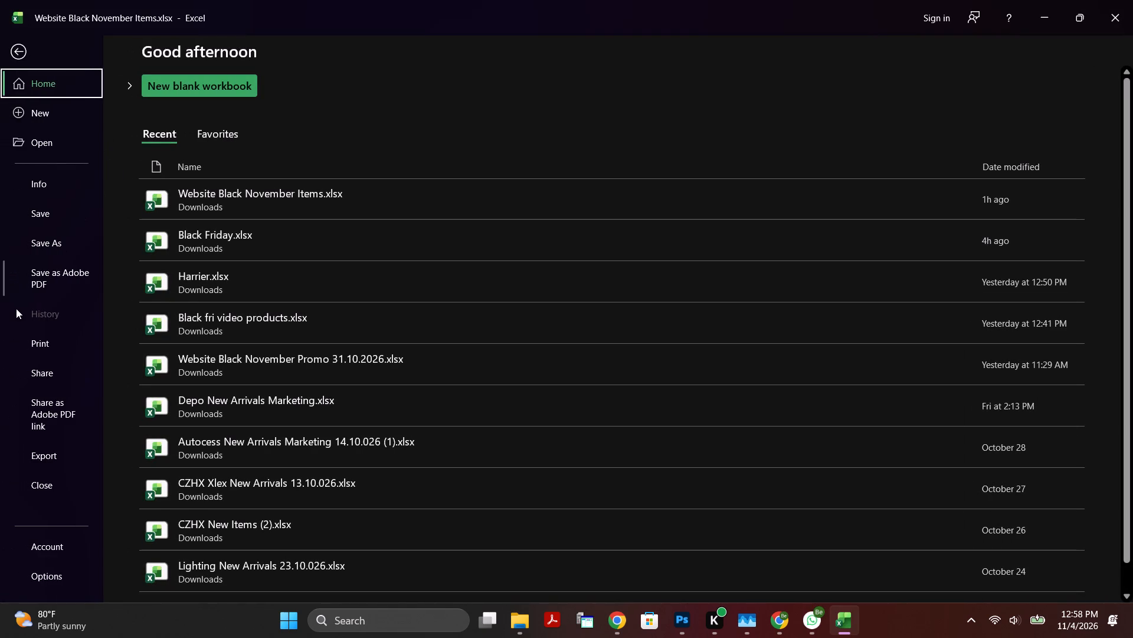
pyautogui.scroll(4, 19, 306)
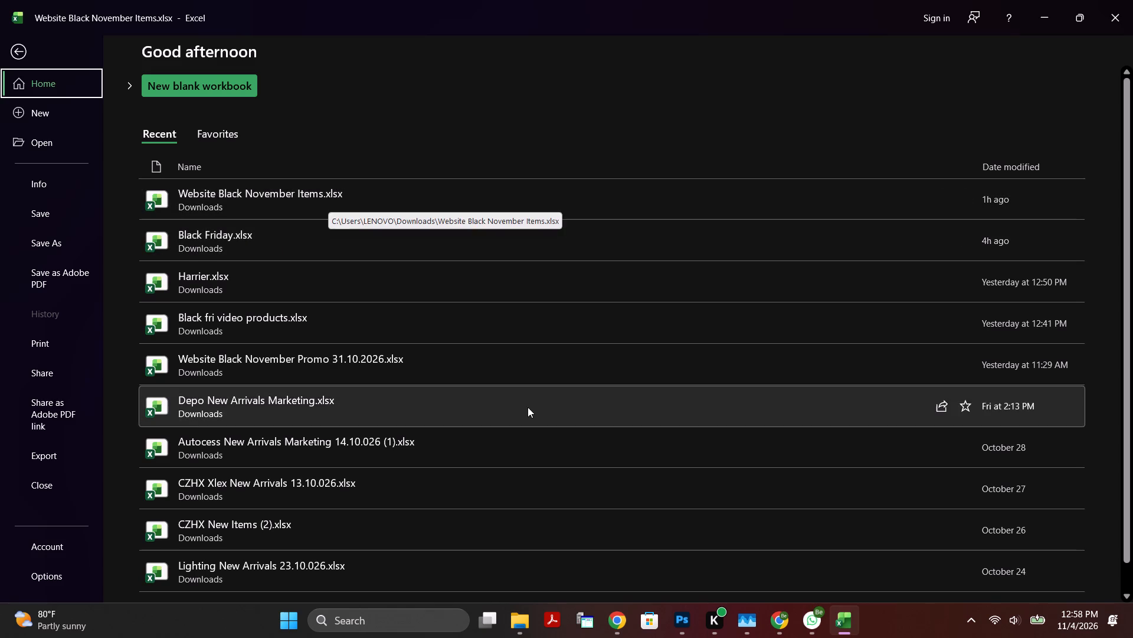
# Minimize the Excel window.
pyautogui.click(1043, 26)
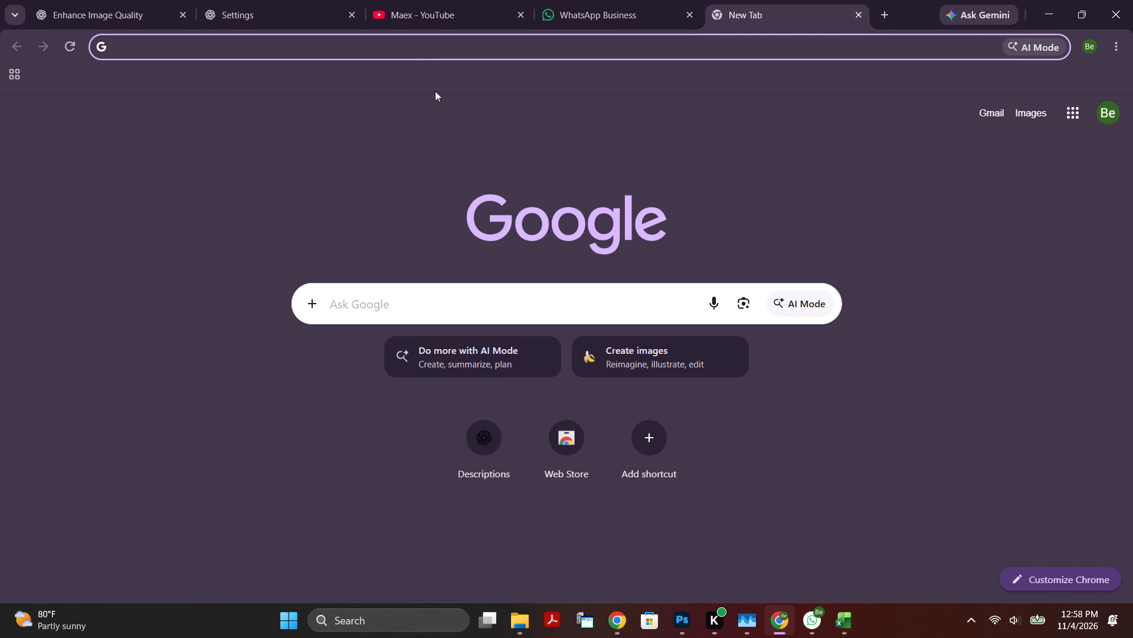
# In the Website Black November Items workbook in Excel, copy "Tail Lamp for Trucks Universal" from cell B2, leaving out "Rhs".
pyautogui.click(849, 626)
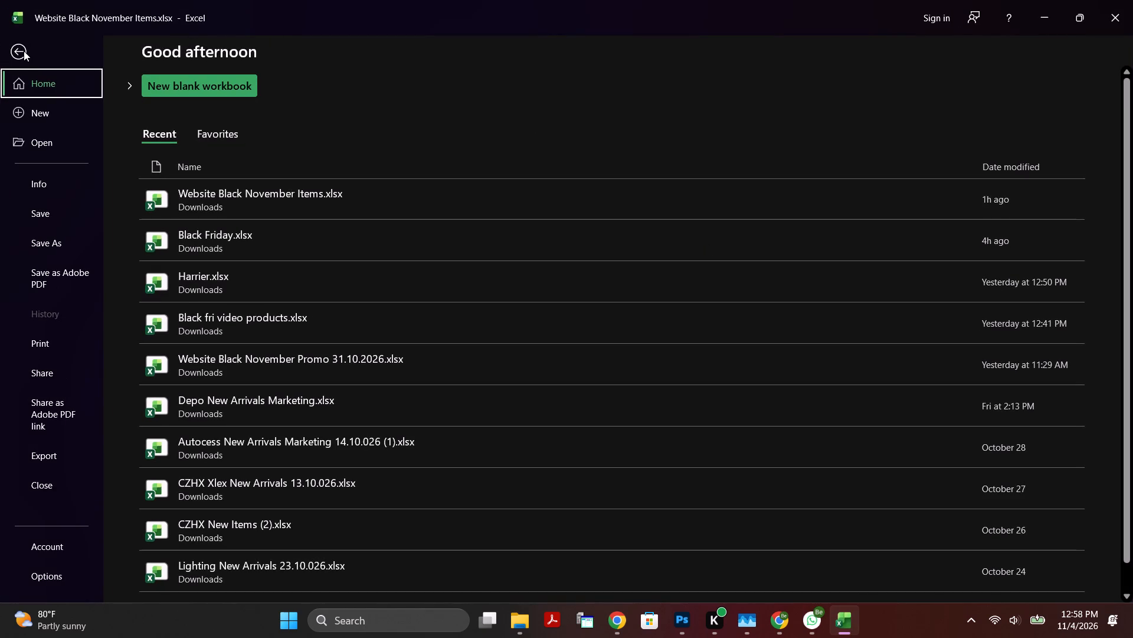
pyautogui.click(56, 86)
pyautogui.click(71, 76)
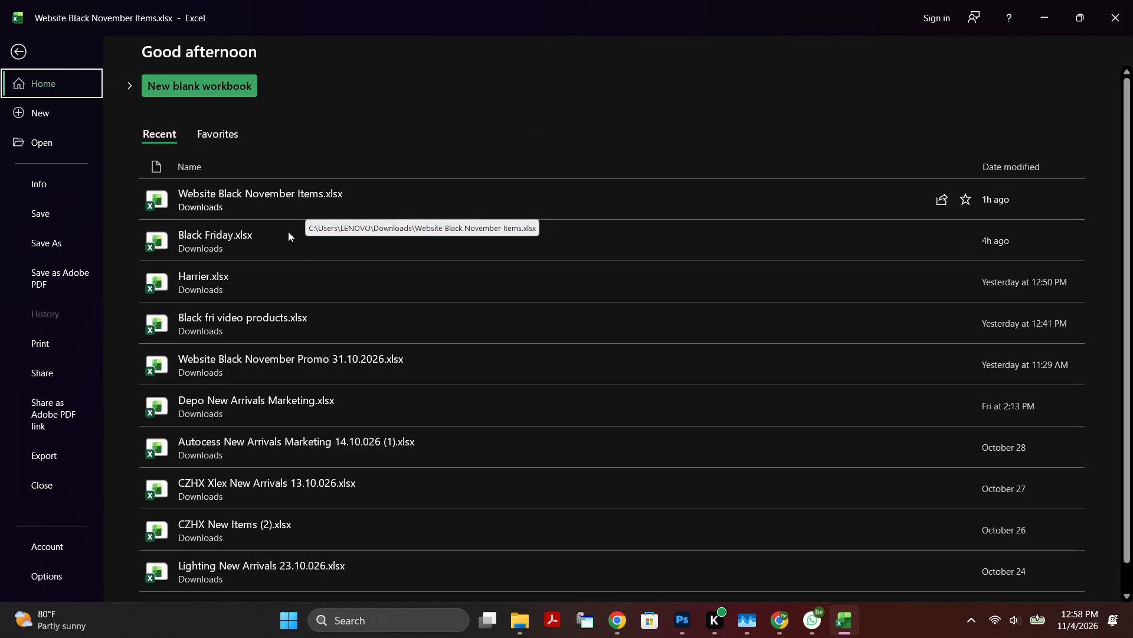
pyautogui.click(293, 203)
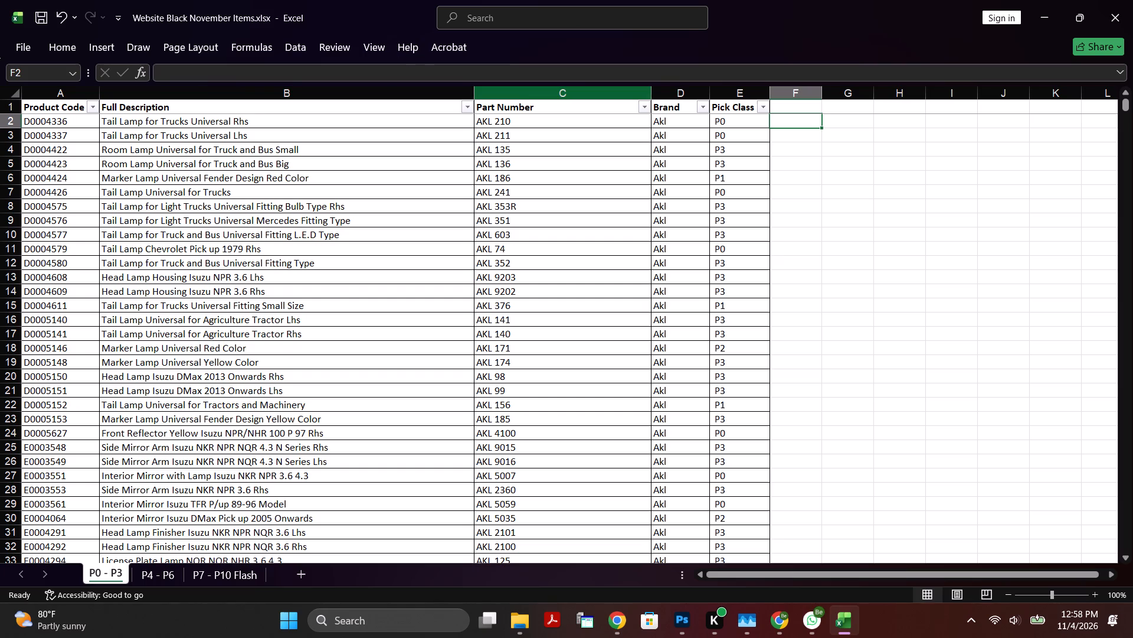
pyautogui.tripleClick(189, 119)
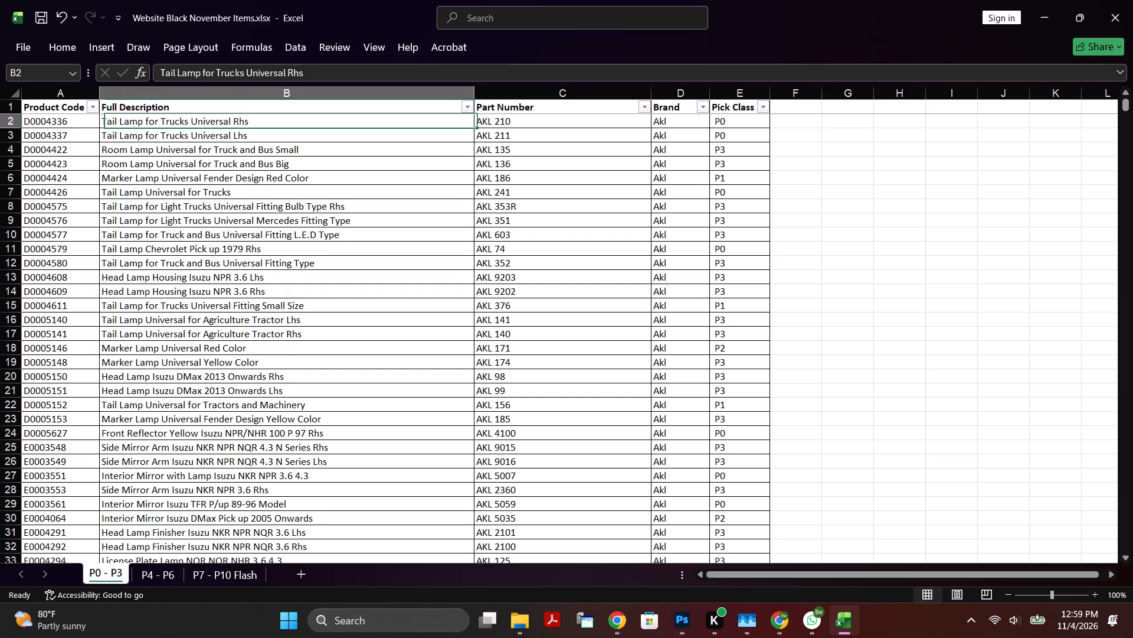
pyautogui.moveTo(231, 118); pyautogui.dragTo(182, 126)
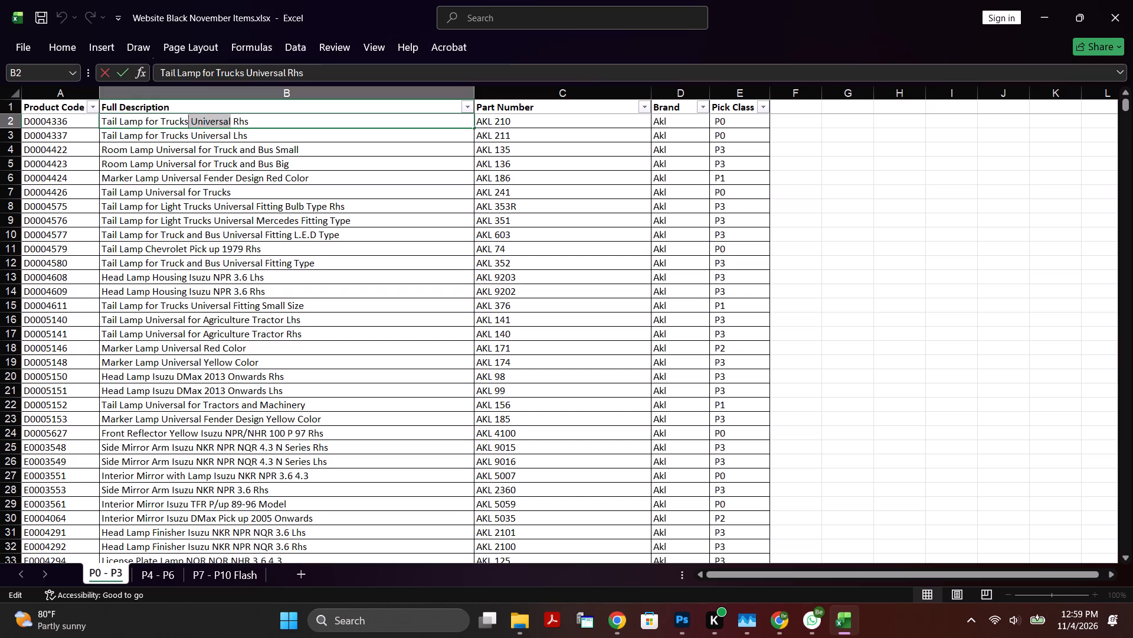
pyautogui.moveTo(182, 126); pyautogui.dragTo(24, 111)
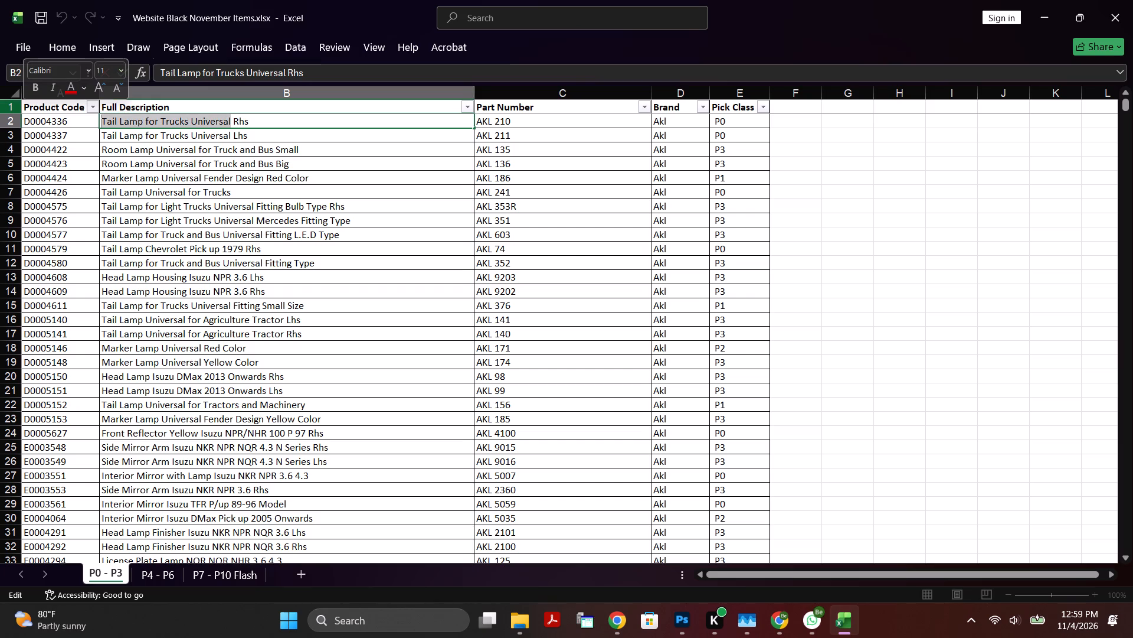
pyautogui.hotkey('ctrl', 'c')
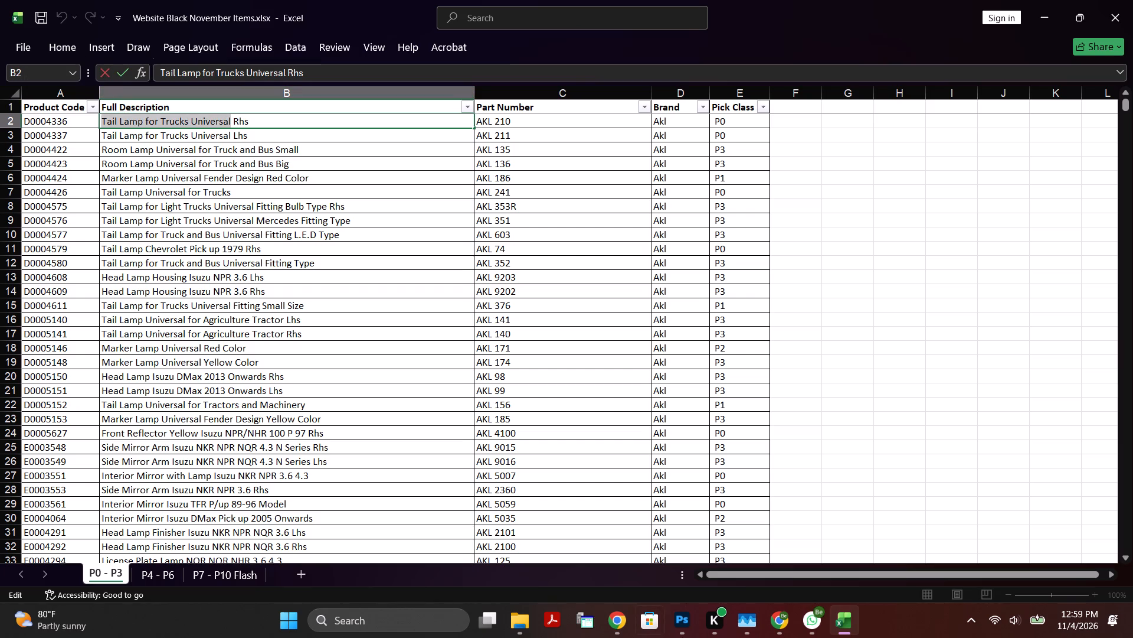
# In Photoshop, replace the white "Toyota Vitz/Yaris SCP10" text below the Tail Lamp heading with the copied "Tail Lamp for Trucks Universal".
pyautogui.click(686, 619)
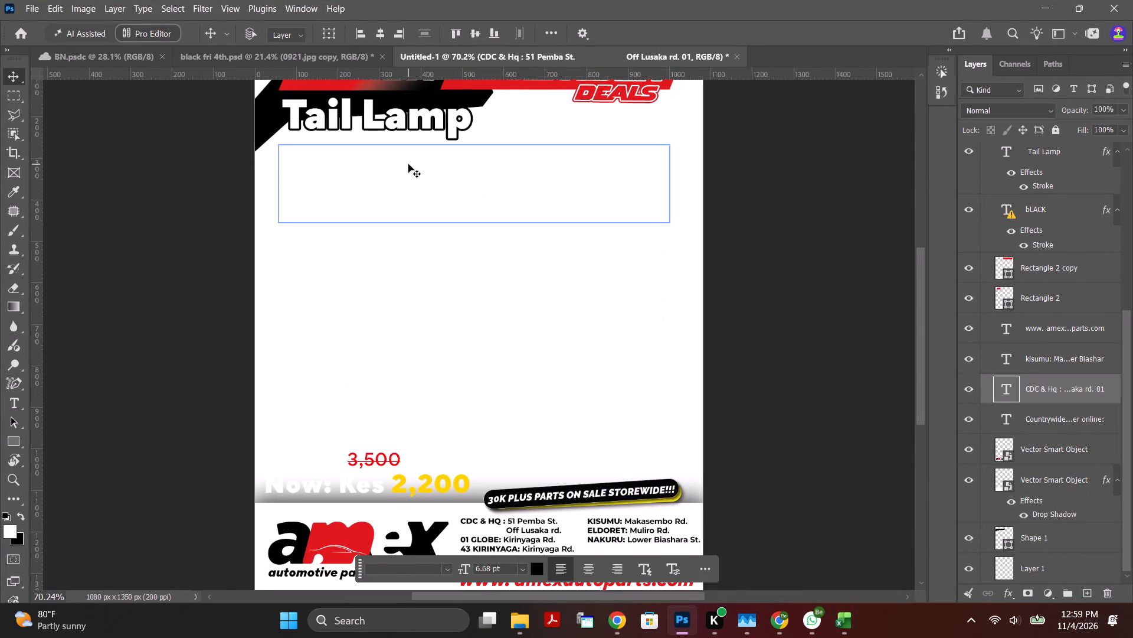
pyautogui.keyDown('alt'); pyautogui.scroll(3, 408, 164); pyautogui.keyUp('alt')
pyautogui.keyDown('alt'); pyautogui.scroll(-3, 409, 163); pyautogui.keyUp('alt')
pyautogui.click(397, 130)
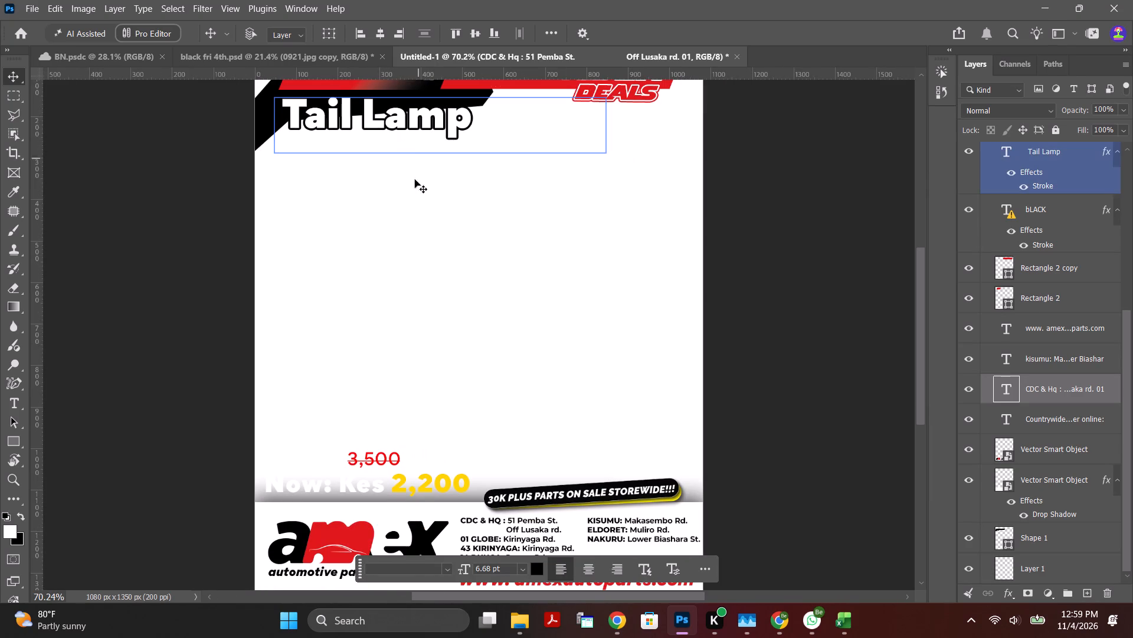
pyautogui.click(408, 193)
pyautogui.tripleClick(402, 170)
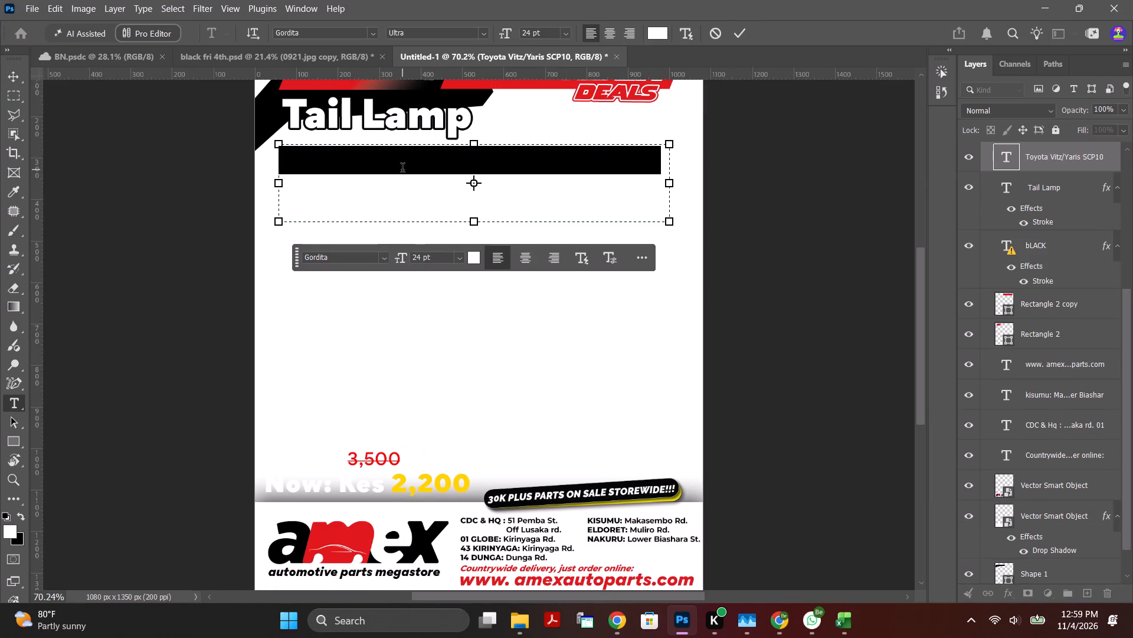
pyautogui.hotkey('ctrl', 'v')
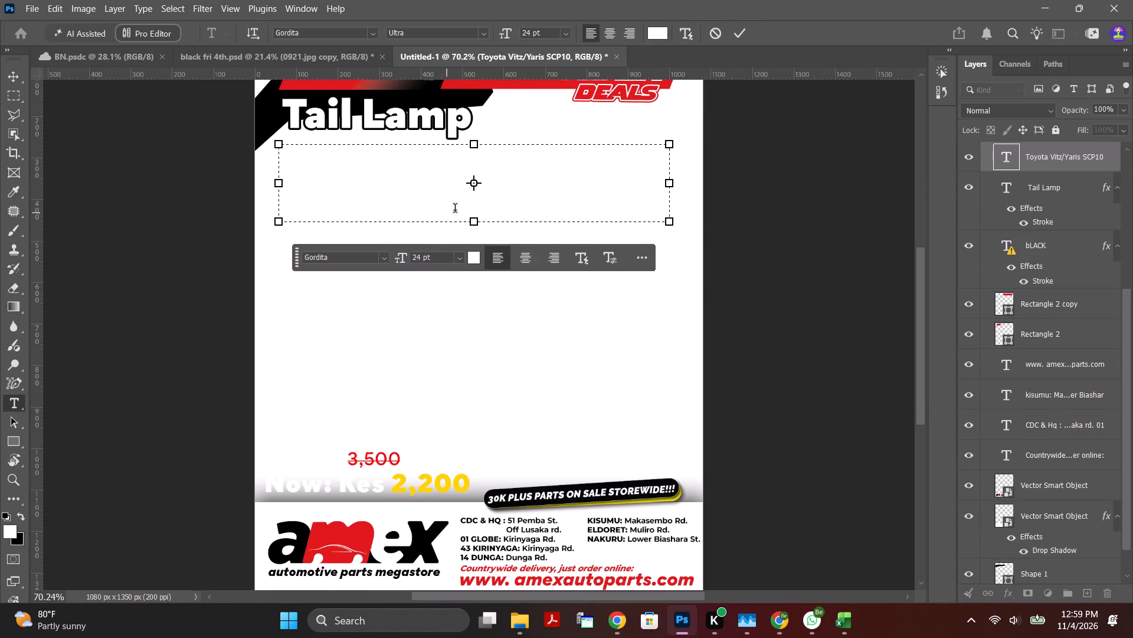
# Set the colour of the "Tail Lamp for Trucks Universal" text to black (000000).
pyautogui.moveTo(630, 187); pyautogui.dragTo(161, 144)
pyautogui.click(660, 38)
pyautogui.moveTo(44, 211); pyautogui.dragTo(264, 329)
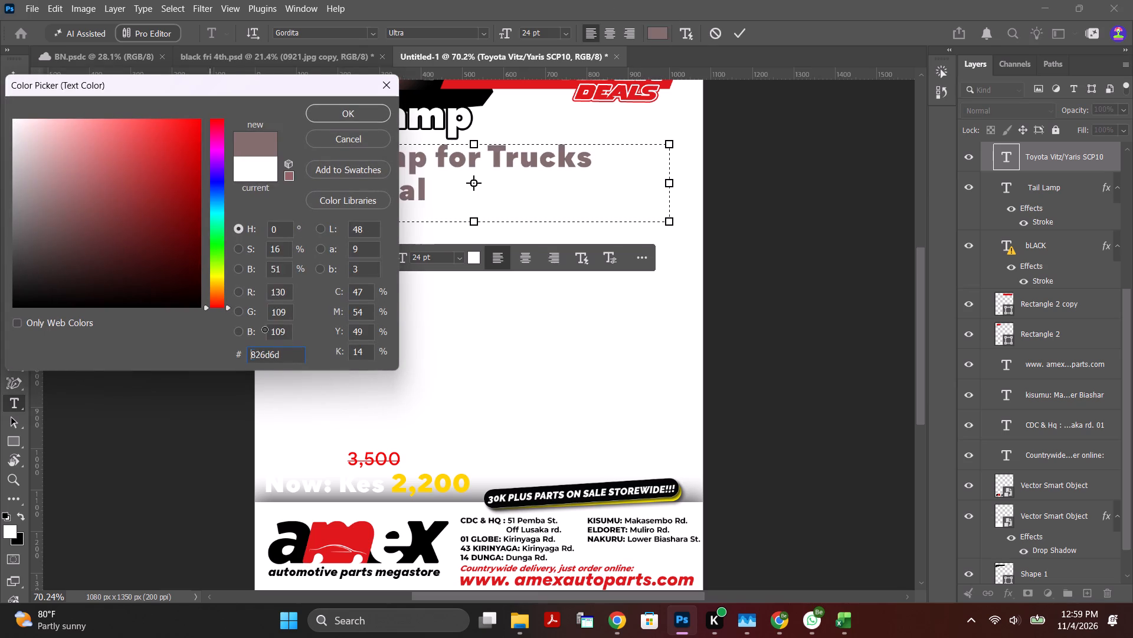
pyautogui.moveTo(264, 329); pyautogui.dragTo(300, 349)
pyautogui.click(748, 30)
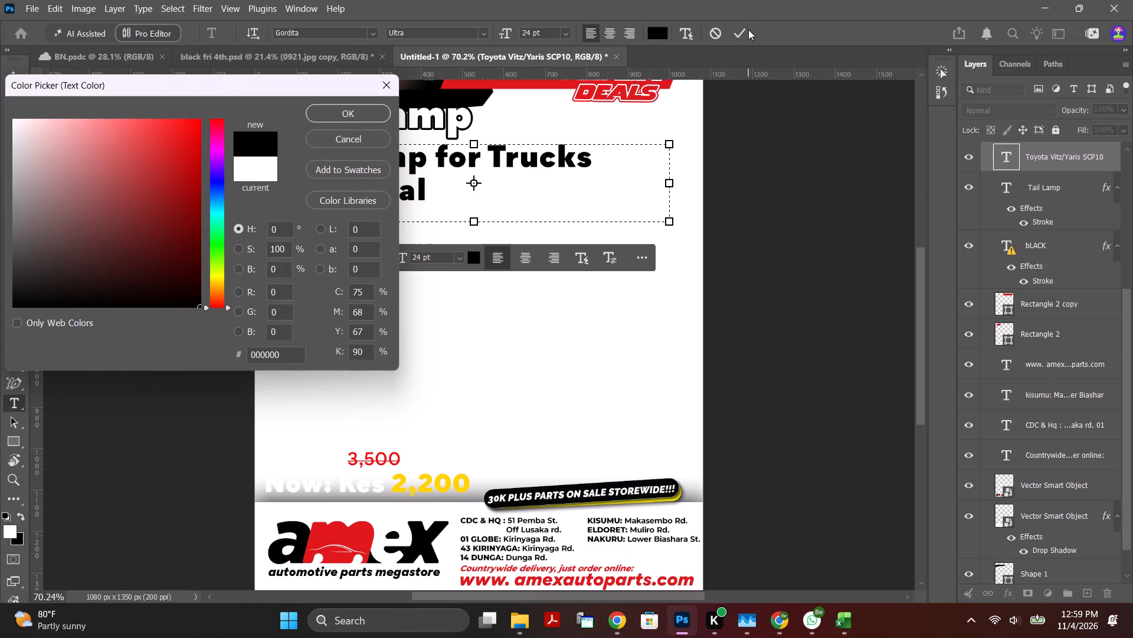
pyautogui.click(744, 33)
pyautogui.click(739, 30)
pyautogui.moveTo(169, 148); pyautogui.dragTo(231, 403)
pyautogui.click(355, 116)
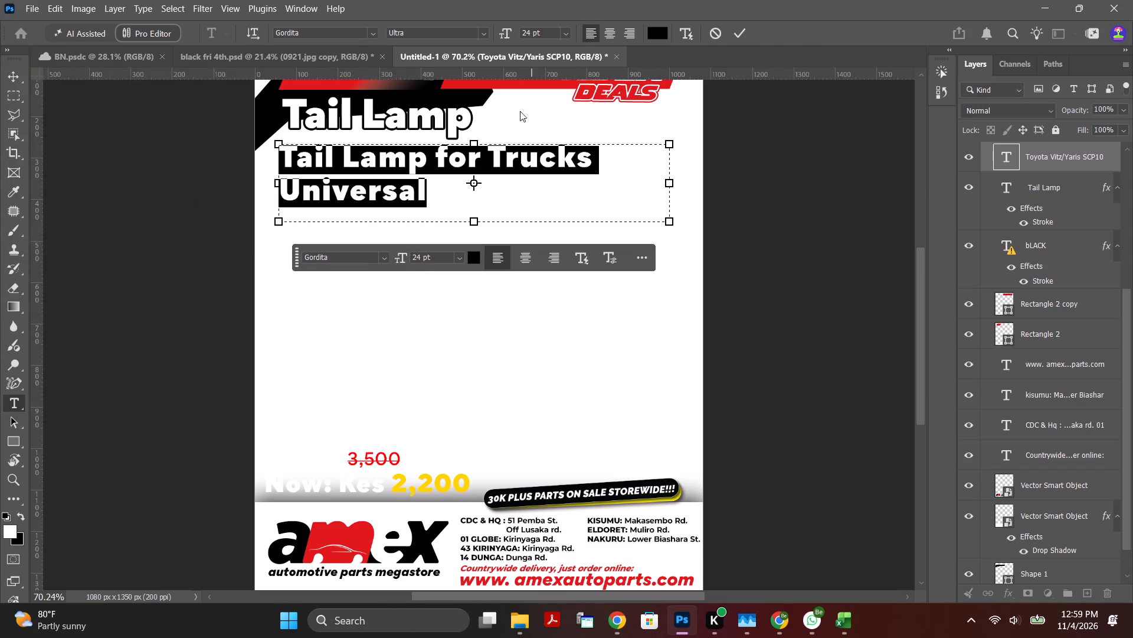
pyautogui.click(742, 31)
pyautogui.click(725, 180)
# Move the "Tail Lamp for Trucks Universal" text slightly right and down, roughly lining it up with the heading above.
pyautogui.click(503, 157)
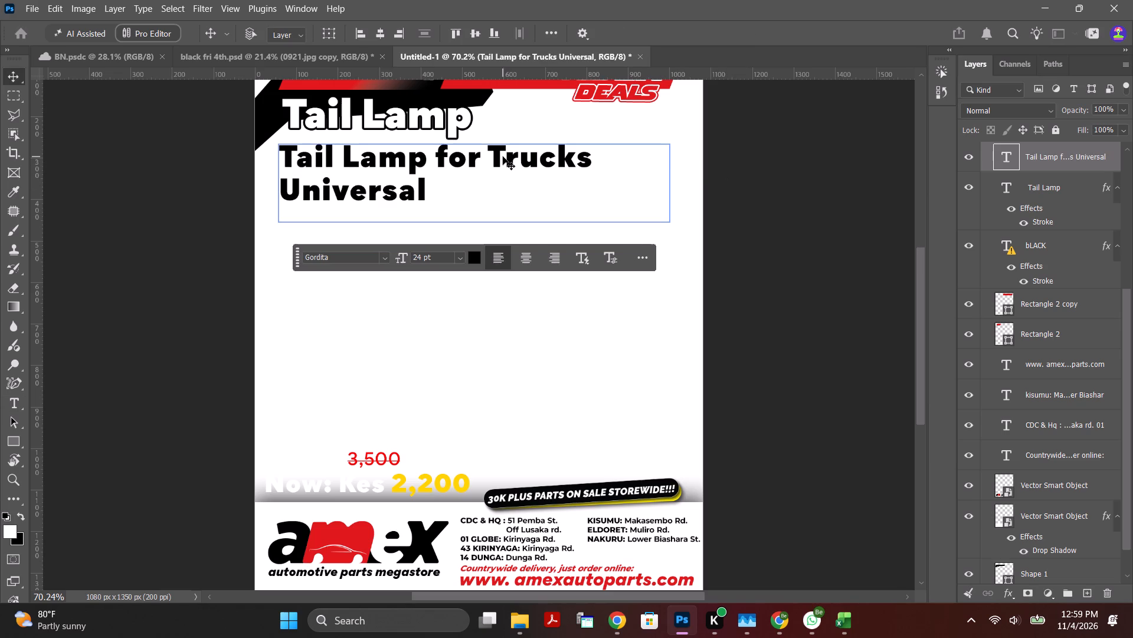
pyautogui.moveTo(502, 147); pyautogui.dragTo(506, 150)
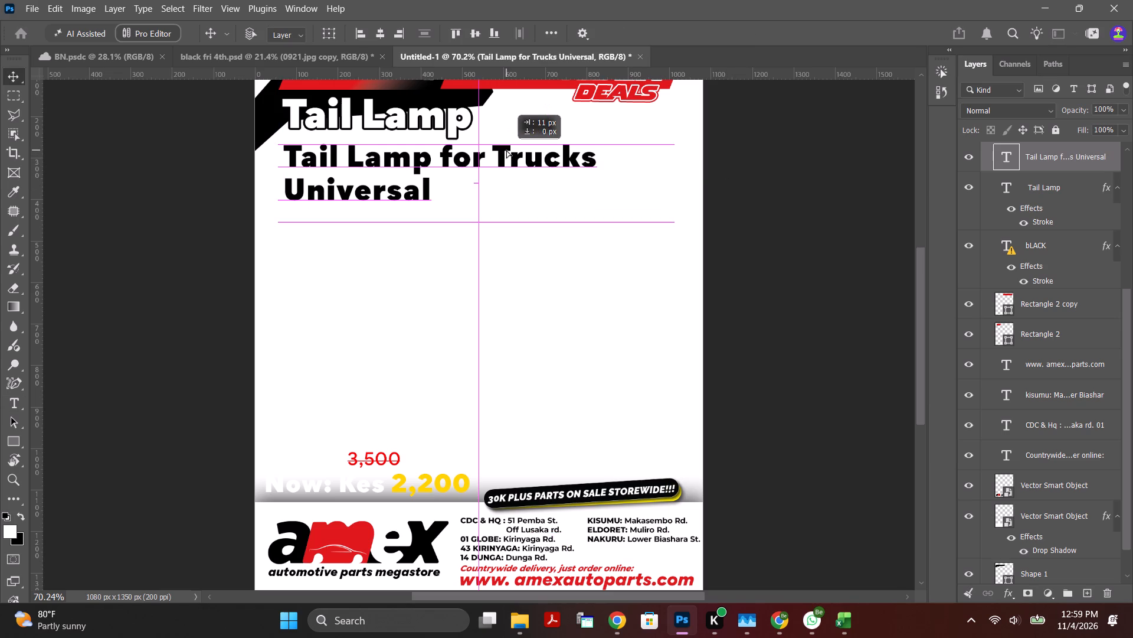
pyautogui.moveTo(506, 150); pyautogui.dragTo(509, 152)
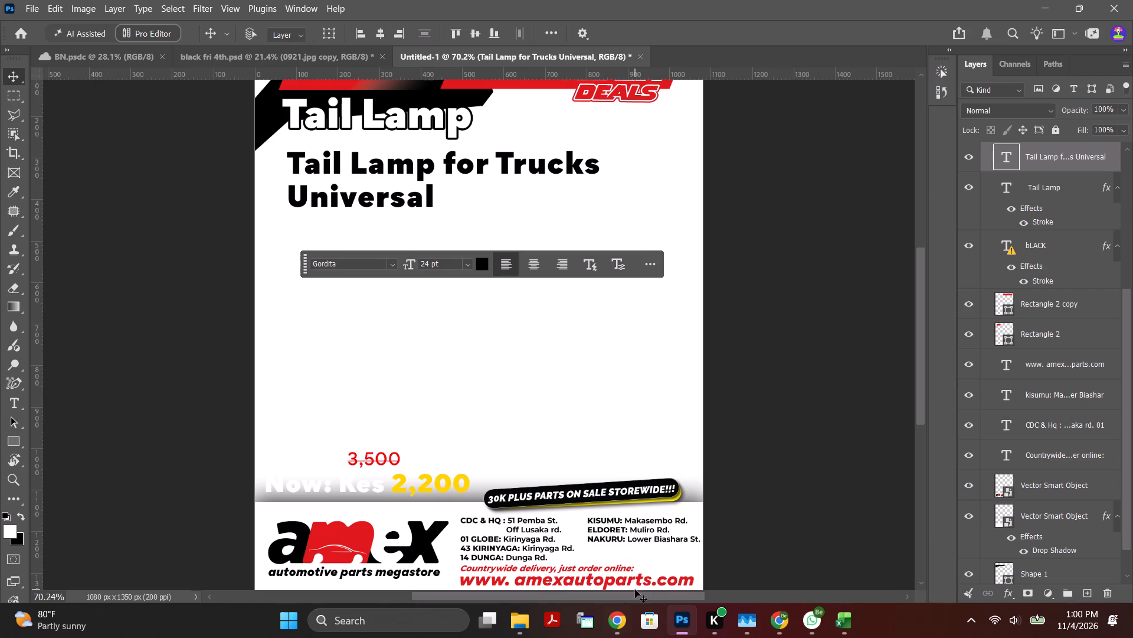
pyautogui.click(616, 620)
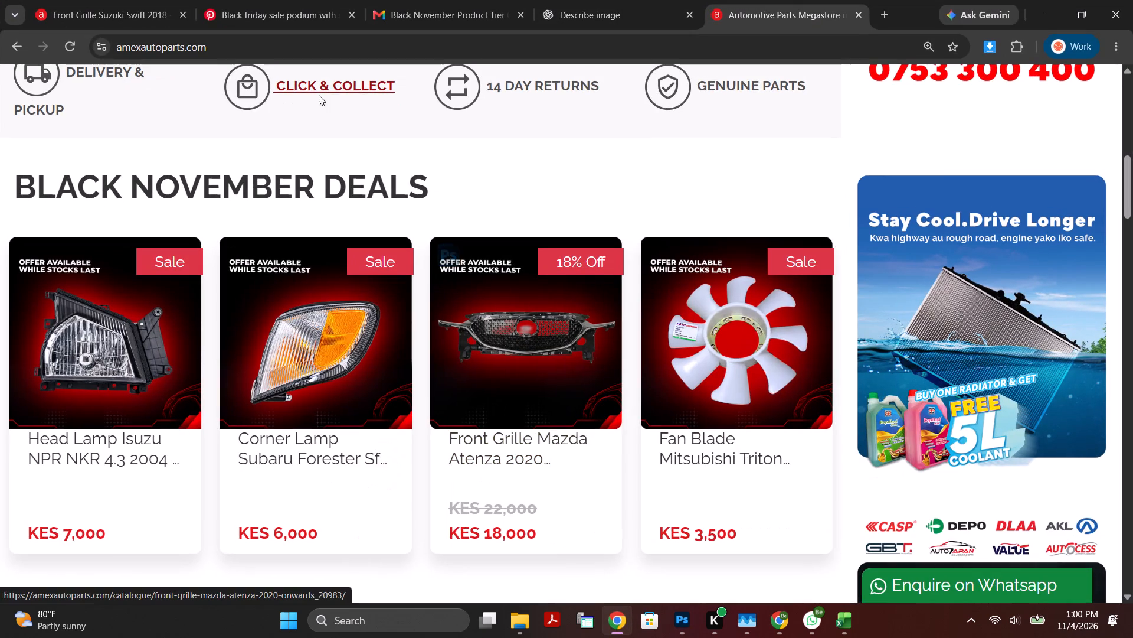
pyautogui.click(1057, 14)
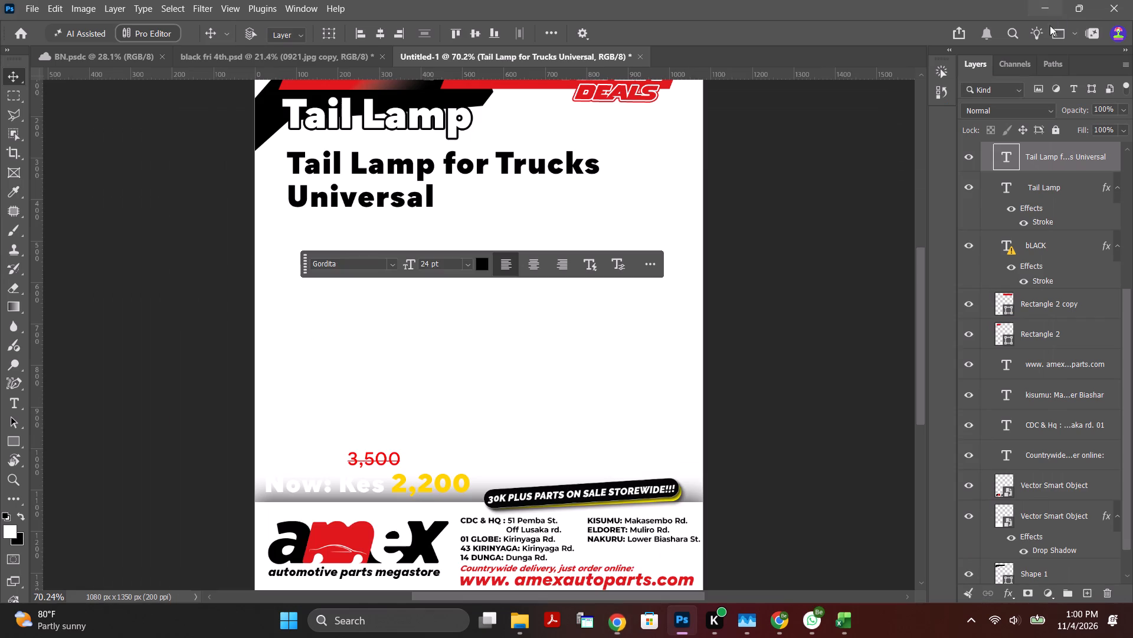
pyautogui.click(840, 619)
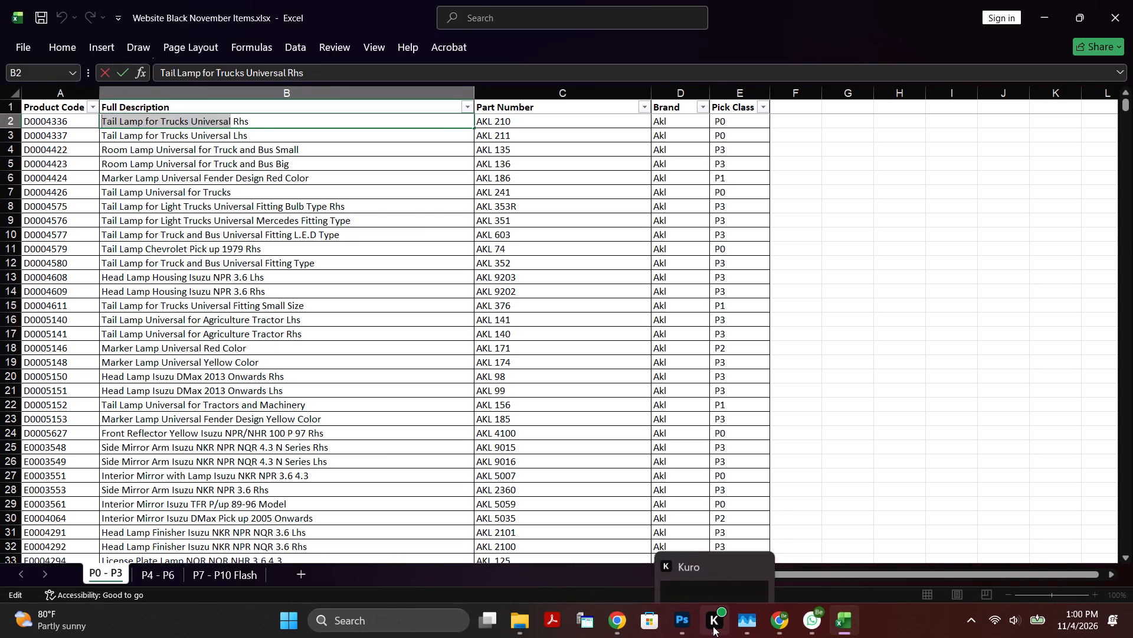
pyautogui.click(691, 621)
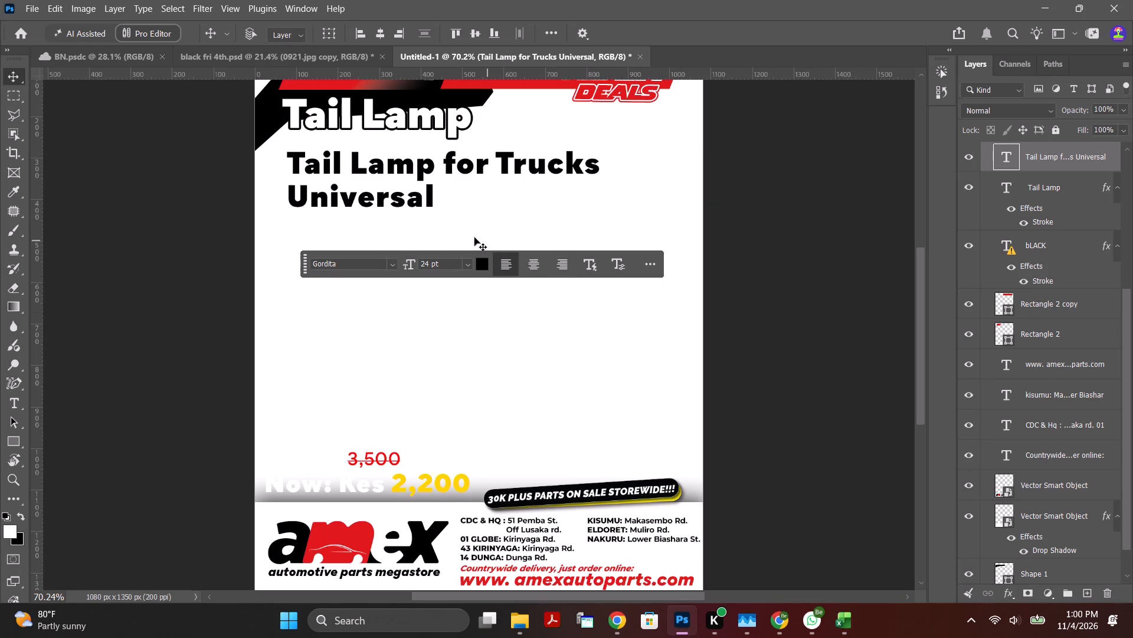
# Hide the "Tail Lamp" heading layer and show it again to check its place in the design.
pyautogui.click(410, 119)
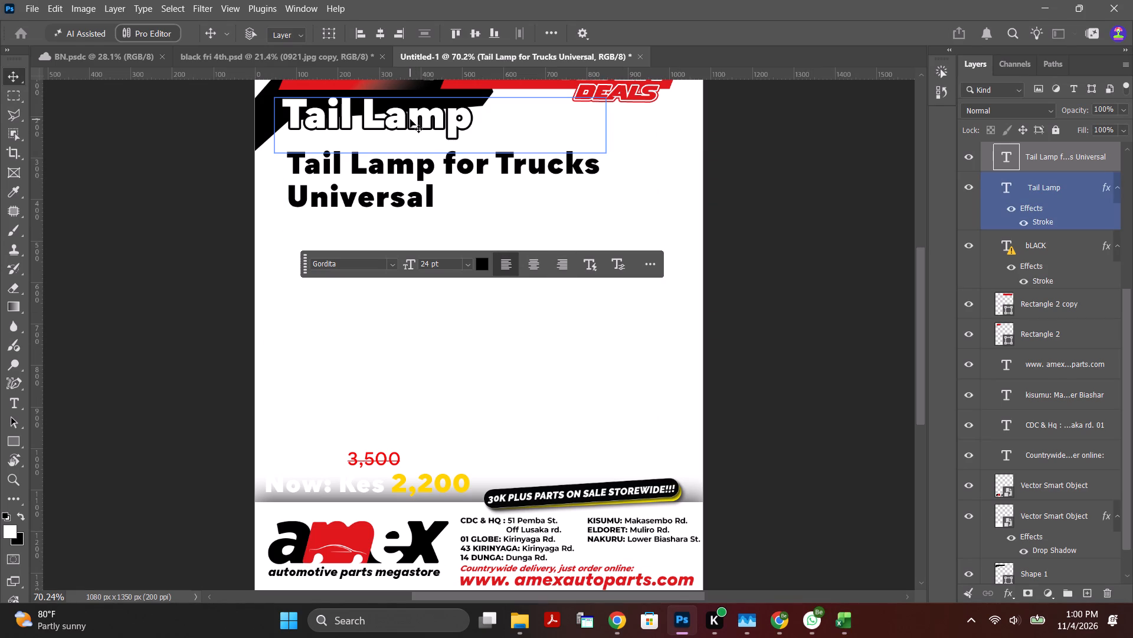
pyautogui.click(410, 119)
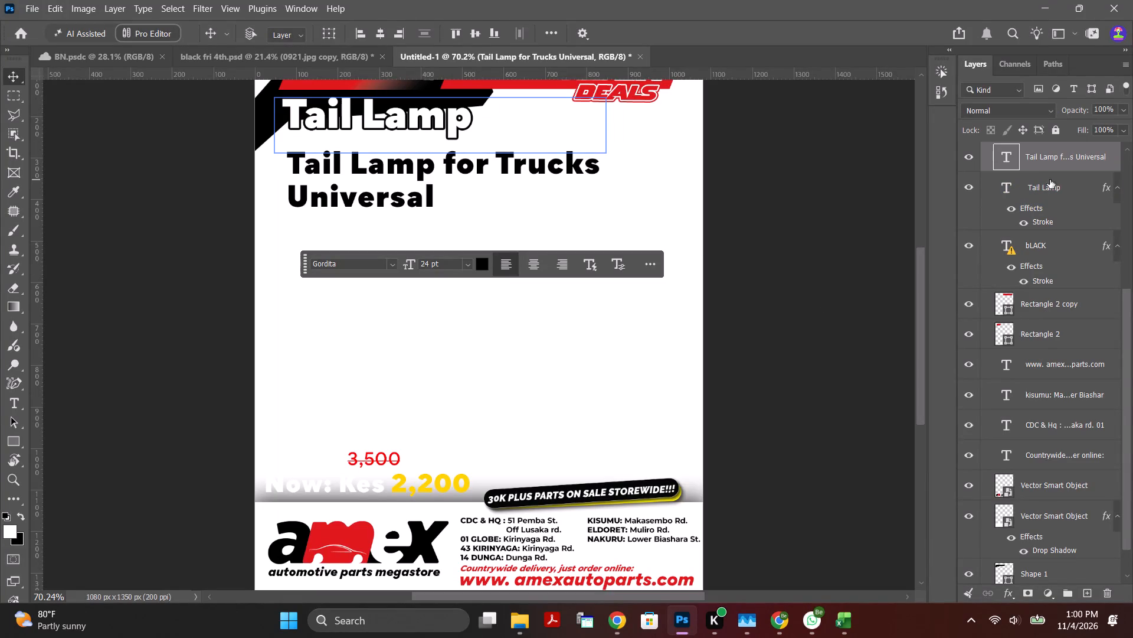
pyautogui.click(965, 186)
pyautogui.click(965, 186)
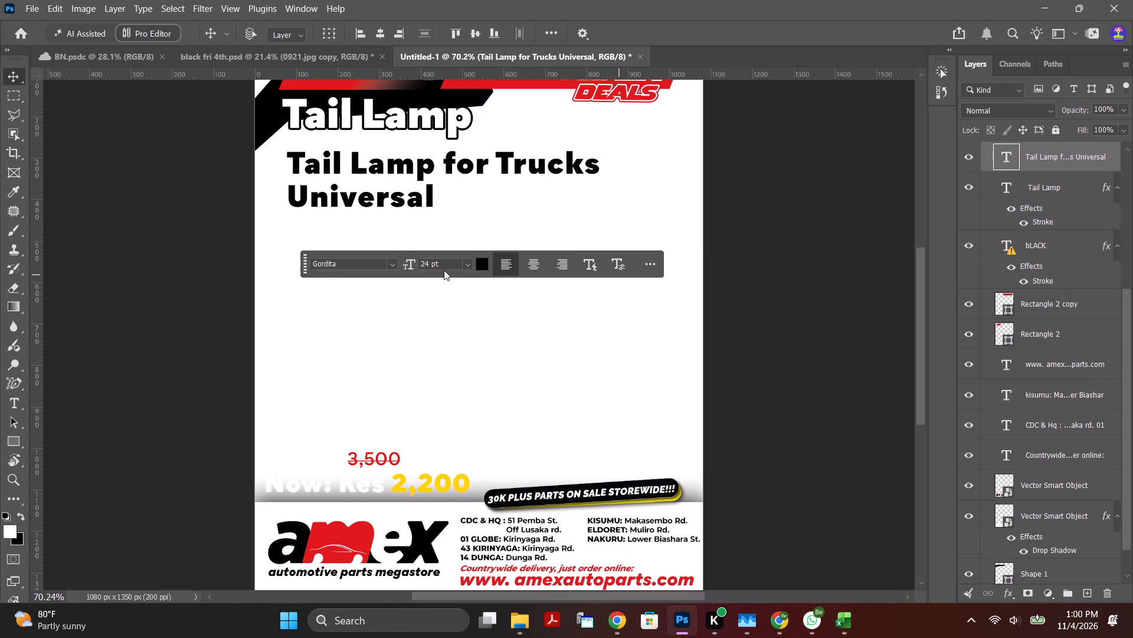
# Move the floating text options bar off the flyer's empty middle area down over the footer.
pyautogui.moveTo(449, 272); pyautogui.dragTo(429, 237)
pyautogui.moveTo(429, 237); pyautogui.dragTo(394, 239)
pyautogui.moveTo(394, 239); pyautogui.dragTo(418, 302)
pyautogui.moveTo(418, 302); pyautogui.dragTo(451, 473)
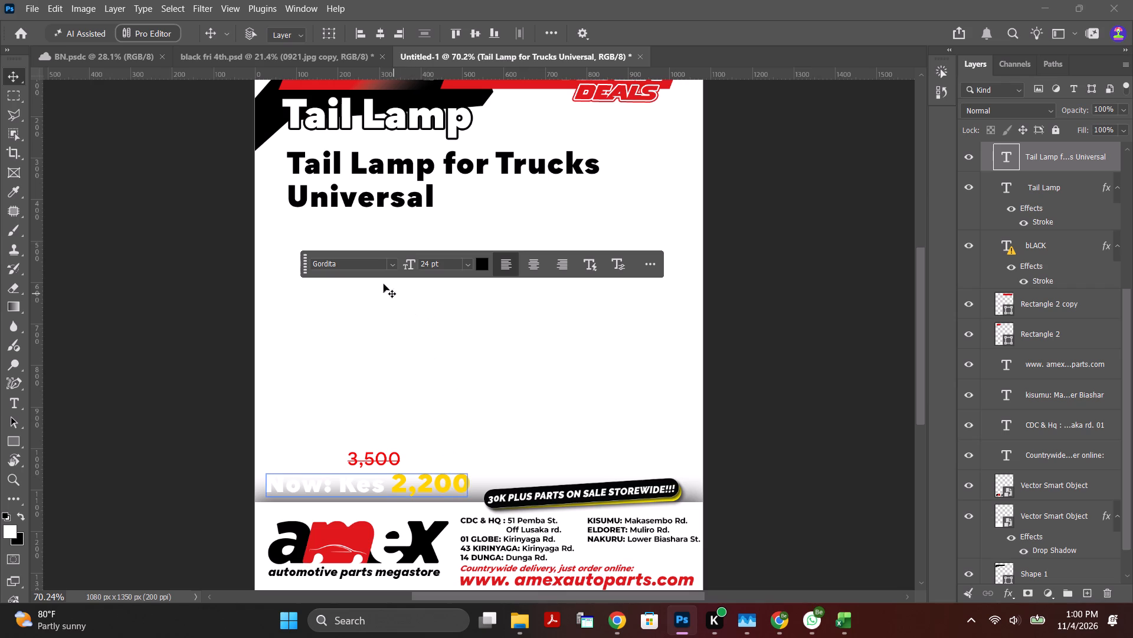
pyautogui.moveTo(304, 262); pyautogui.dragTo(378, 572)
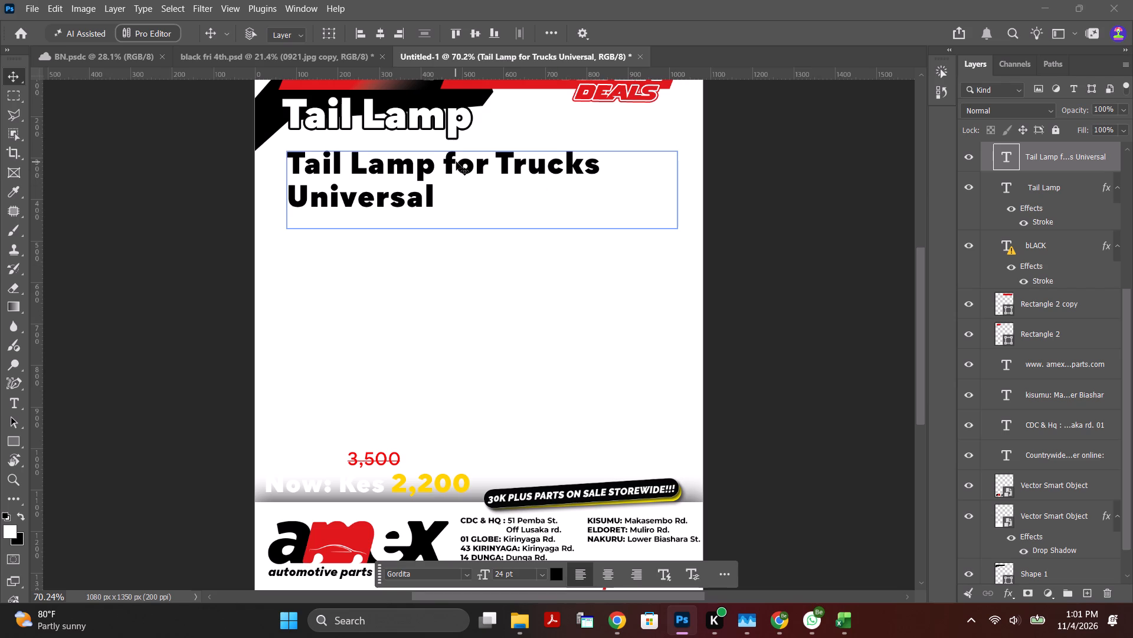
# Move the "Tail Lamp for Trucks Universal" text further down the flyer, leaving a clear gap below the heading.
pyautogui.moveTo(446, 167); pyautogui.dragTo(446, 213)
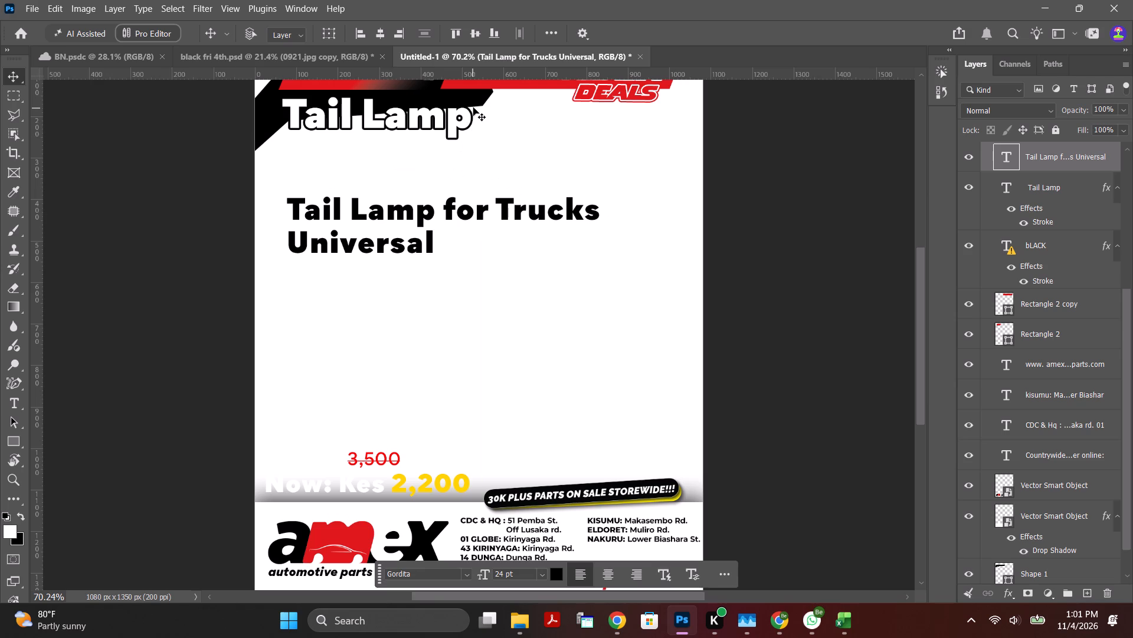
pyautogui.moveTo(462, 113); pyautogui.dragTo(459, 142)
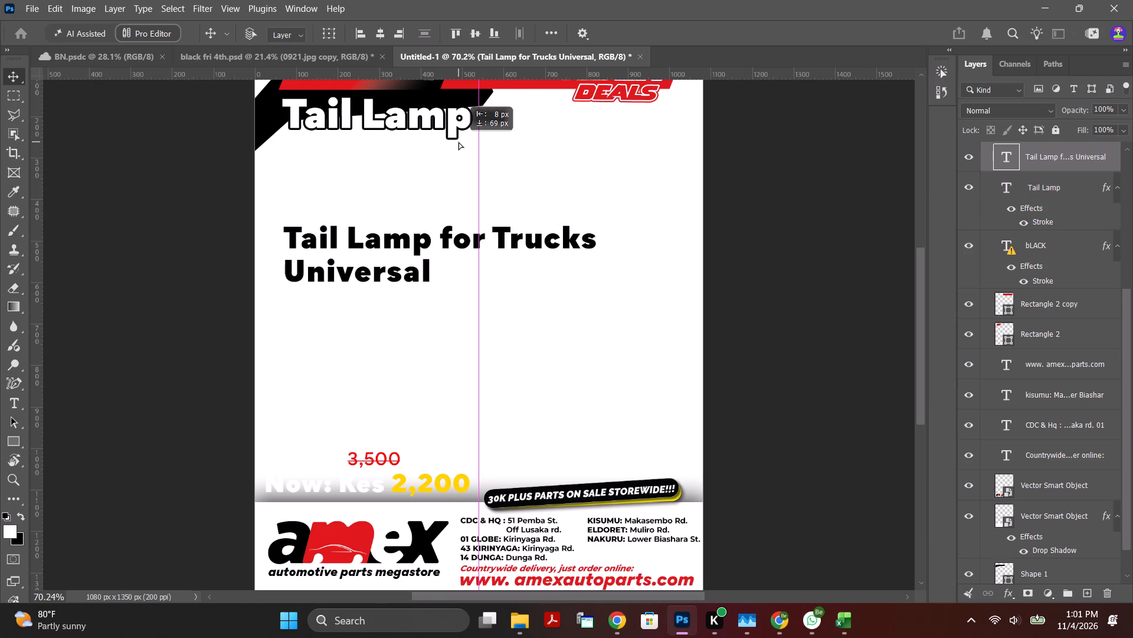
pyautogui.moveTo(459, 142); pyautogui.dragTo(463, 141)
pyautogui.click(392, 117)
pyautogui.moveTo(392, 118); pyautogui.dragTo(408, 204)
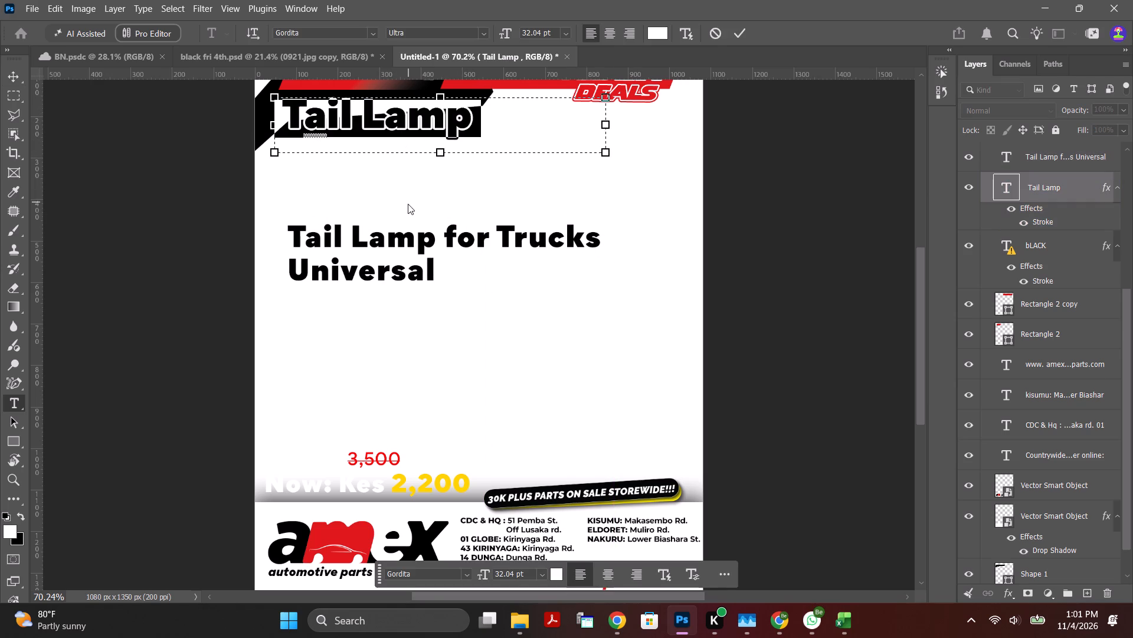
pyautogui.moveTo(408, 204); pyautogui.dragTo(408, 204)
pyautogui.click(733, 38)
# Move the "Tail Lamp" heading down and slightly right, off the black banner into the white area above "Tail Lamp for Trucks Universal".
pyautogui.click(1063, 194)
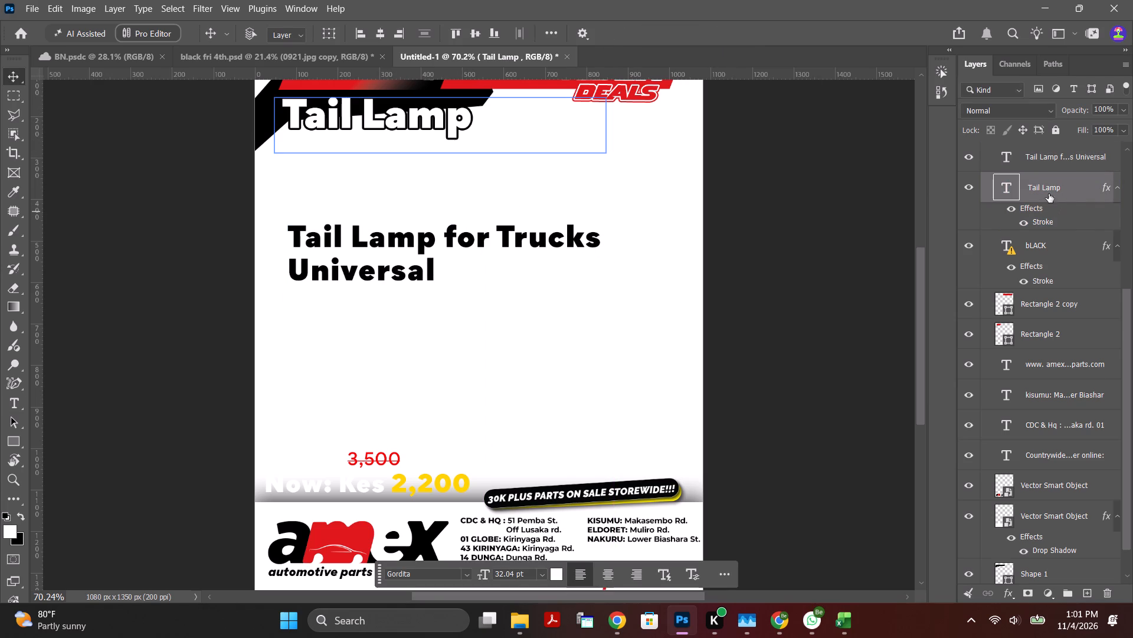
pyautogui.moveTo(469, 118); pyautogui.dragTo(472, 178)
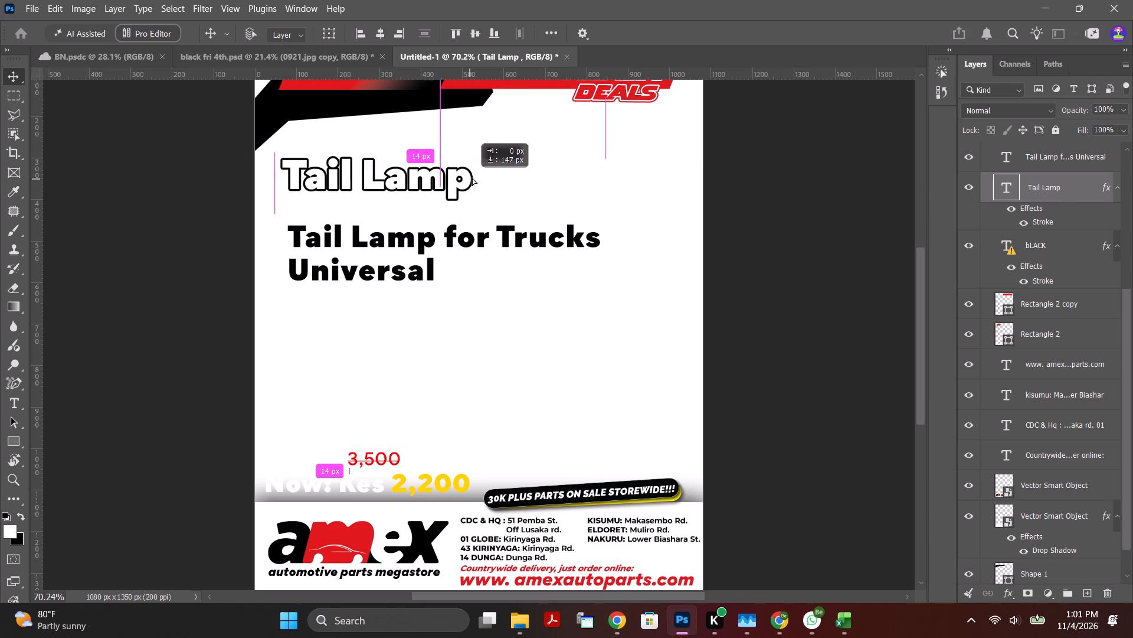
pyautogui.moveTo(472, 178); pyautogui.dragTo(480, 171)
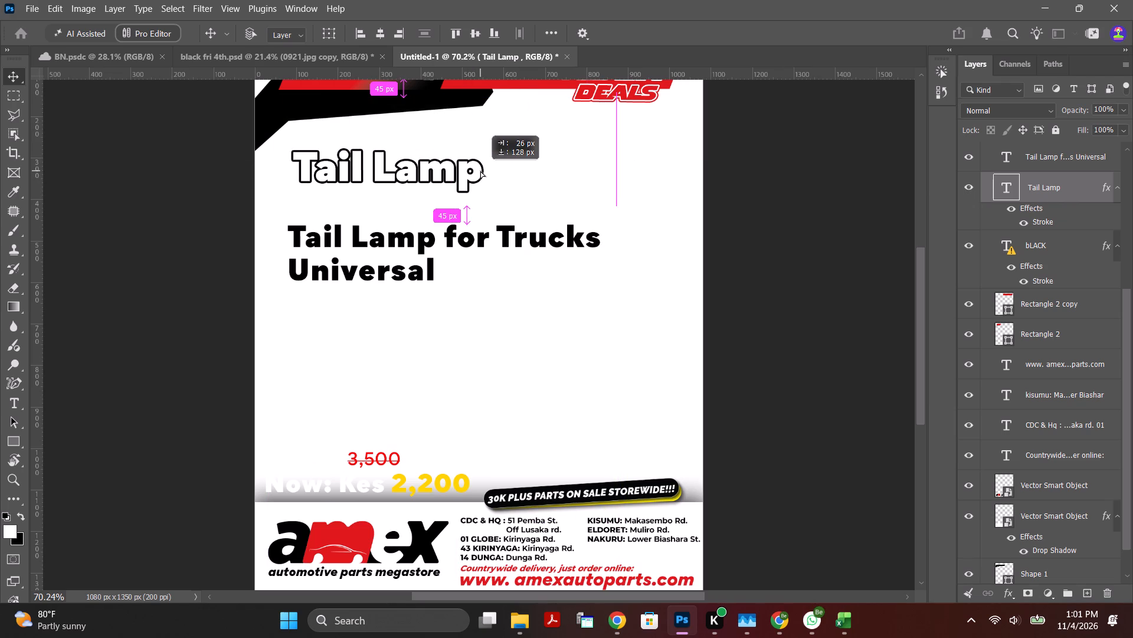
pyautogui.moveTo(480, 171); pyautogui.dragTo(480, 167)
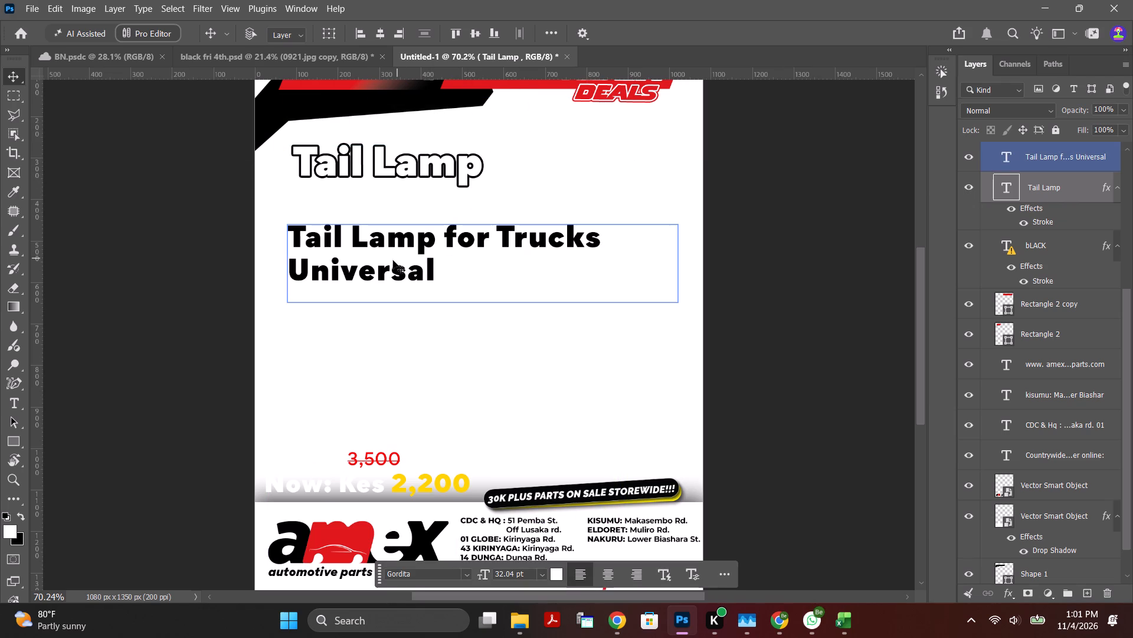
pyautogui.moveTo(359, 274); pyautogui.dragTo(382, 268)
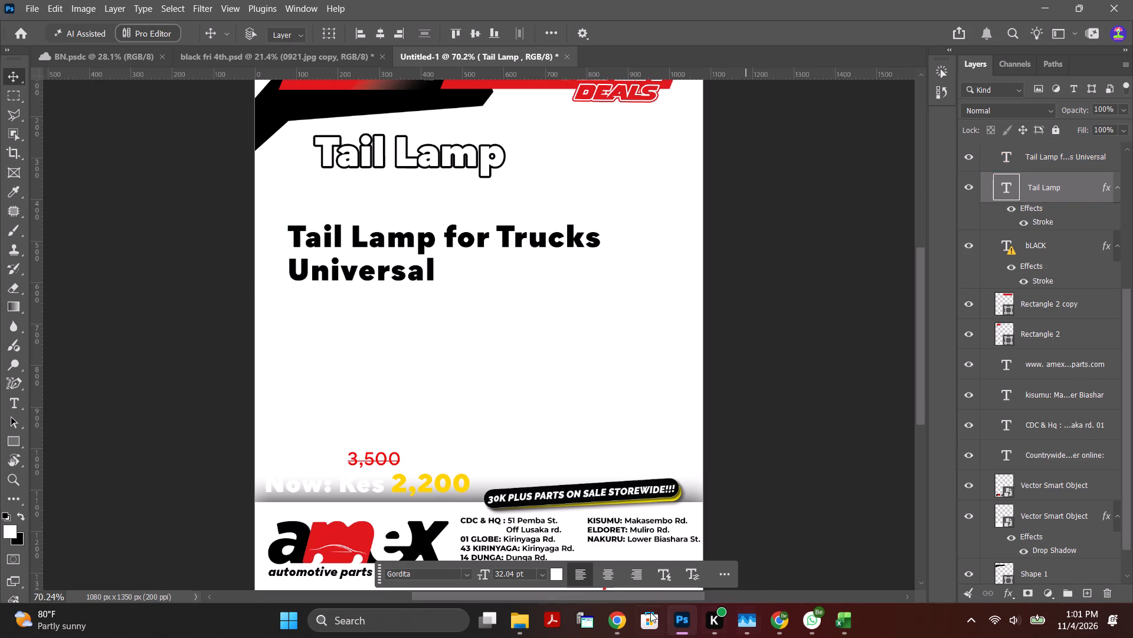
pyautogui.click(621, 626)
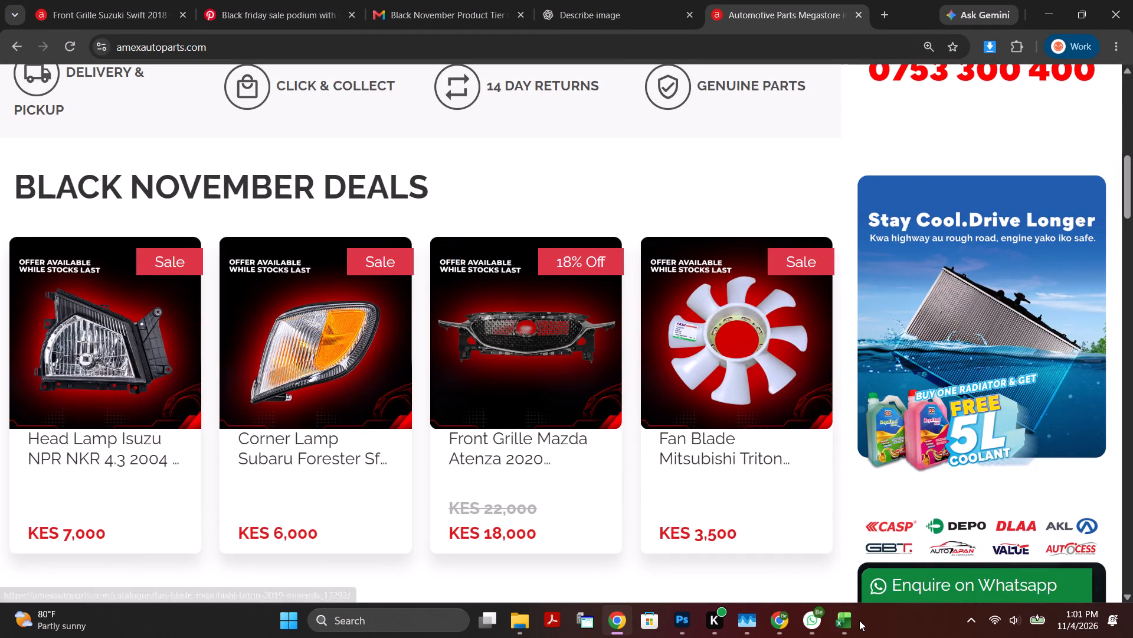
pyautogui.click(787, 623)
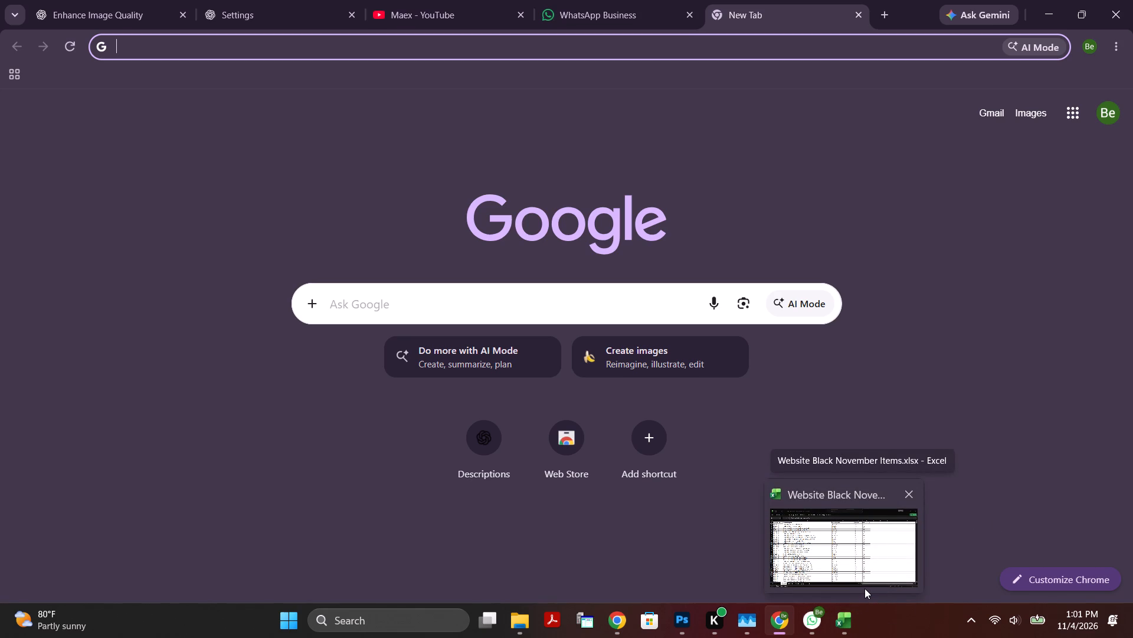
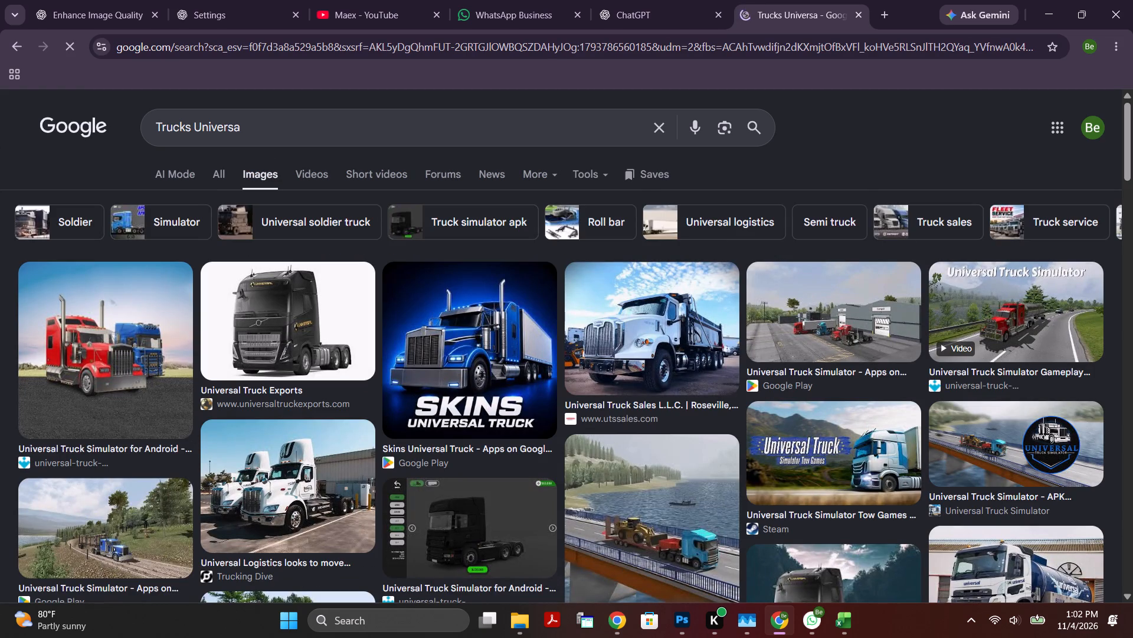
pyautogui.scroll(-6, 765, 450)
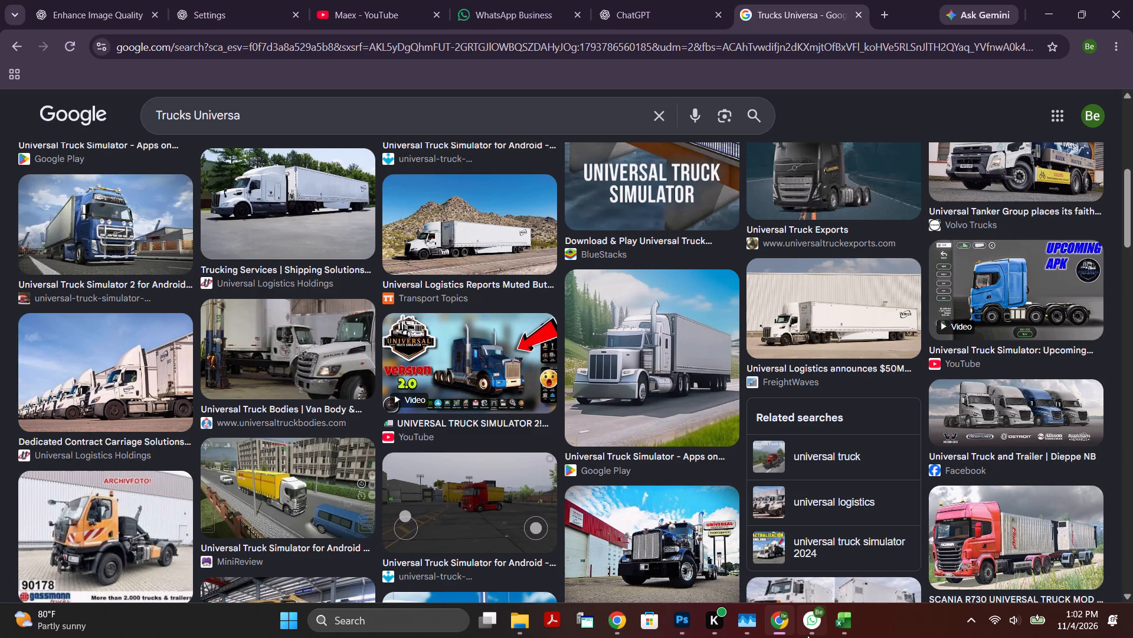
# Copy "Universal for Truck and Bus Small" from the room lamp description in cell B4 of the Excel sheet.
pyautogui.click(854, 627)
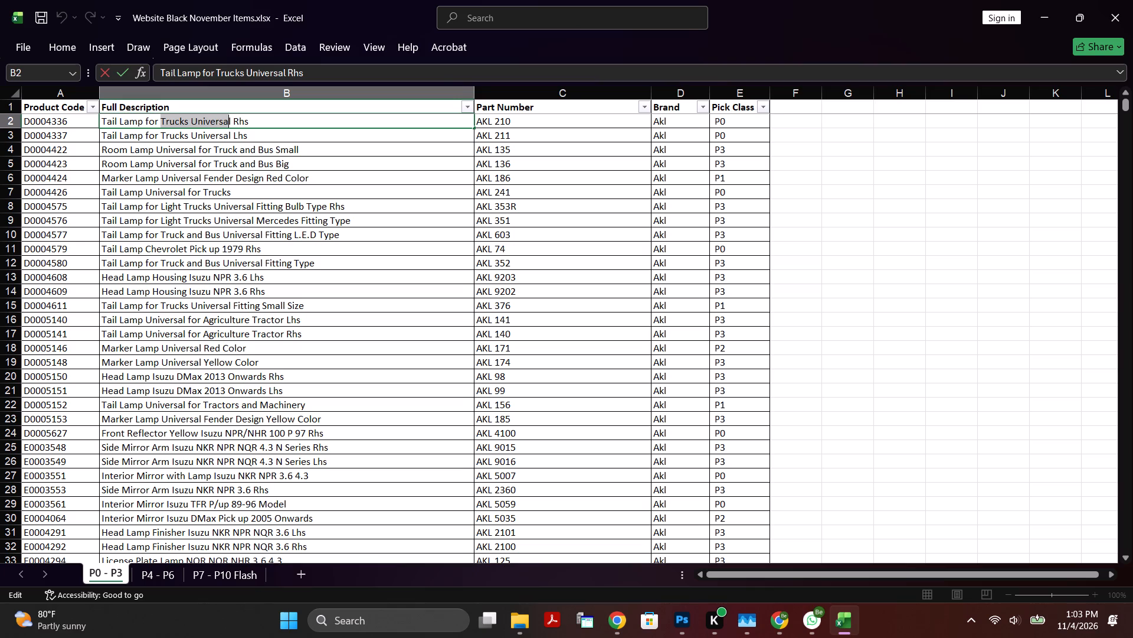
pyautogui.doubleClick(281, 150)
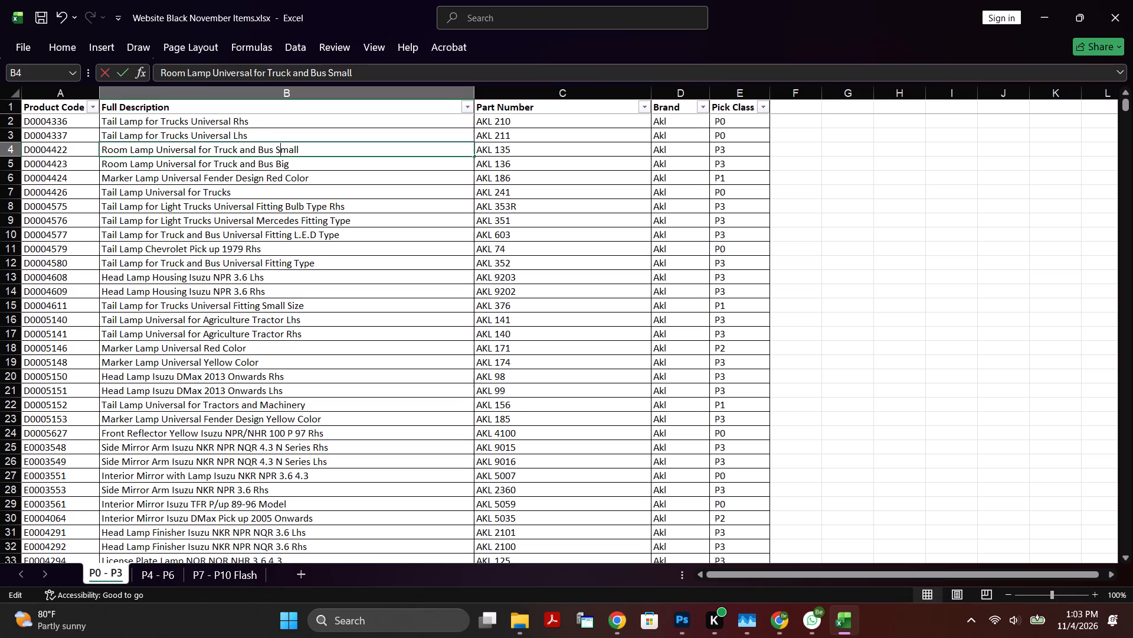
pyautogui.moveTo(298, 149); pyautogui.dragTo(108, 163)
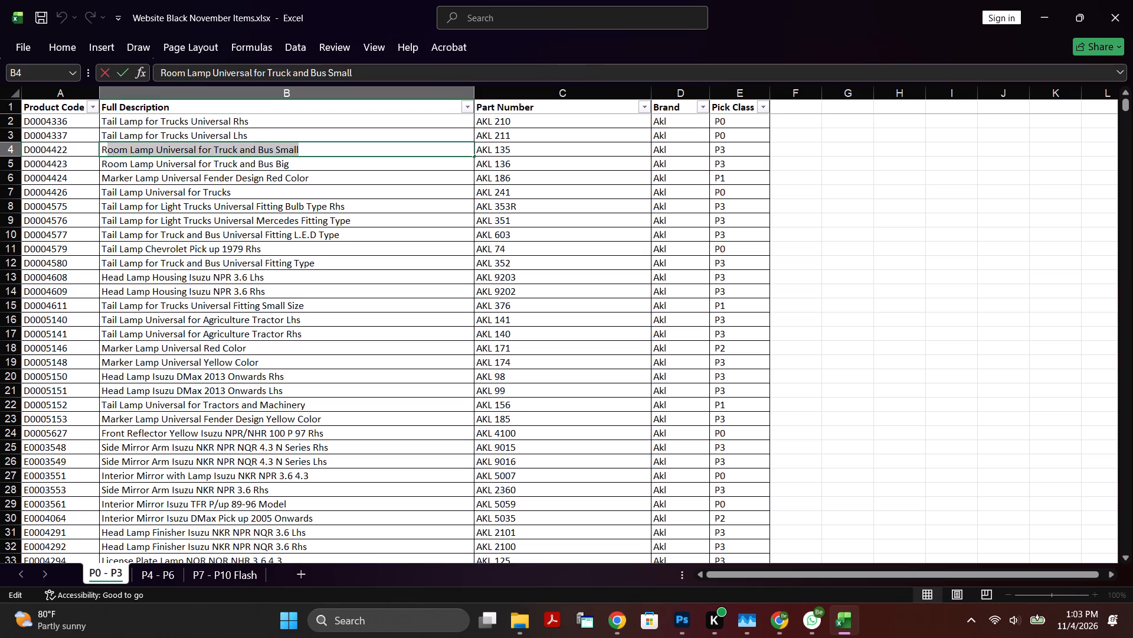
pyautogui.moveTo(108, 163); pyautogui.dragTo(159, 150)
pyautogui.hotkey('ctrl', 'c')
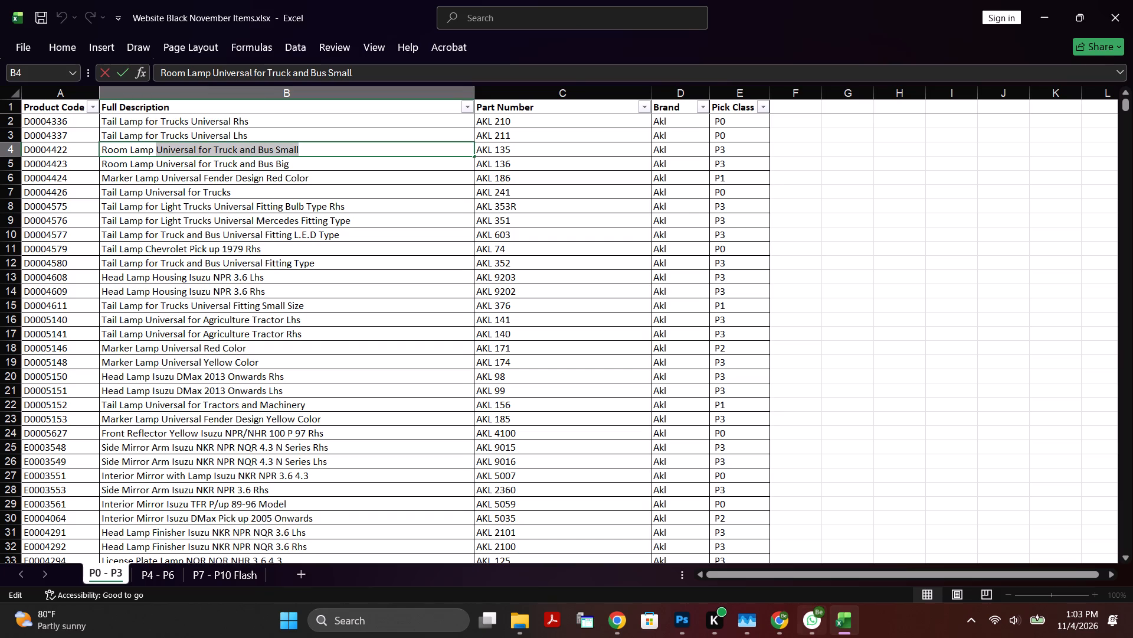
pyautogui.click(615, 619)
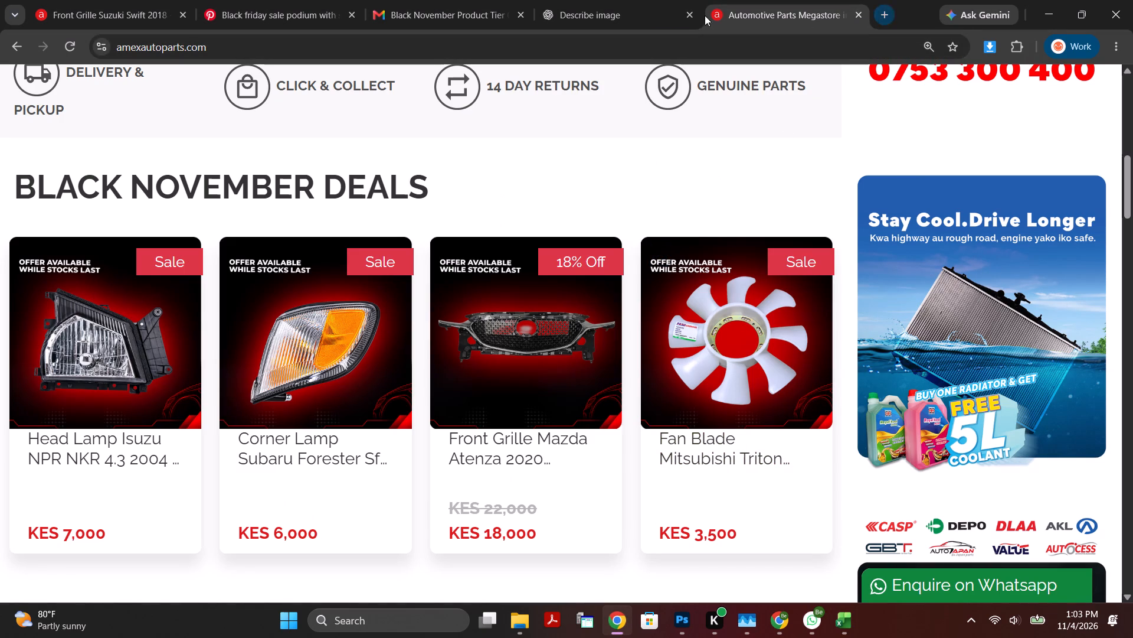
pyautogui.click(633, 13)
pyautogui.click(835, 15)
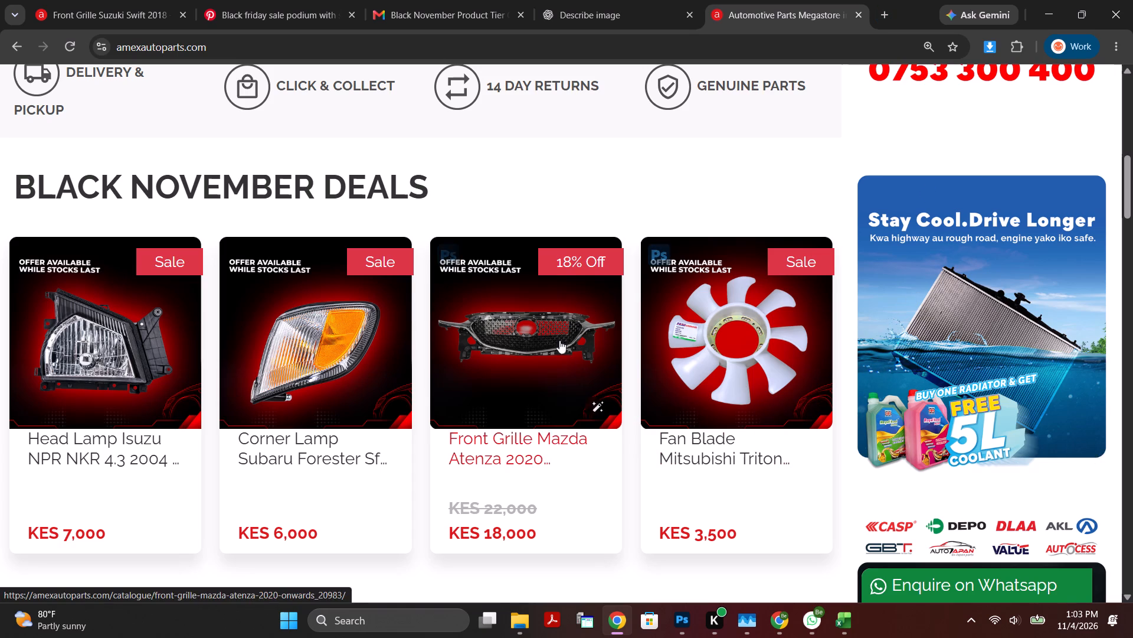
# Copy product code D0004336 from cell A2 of the Excel sheet and search the Amex Auto Parts site for it.
pyautogui.click(836, 629)
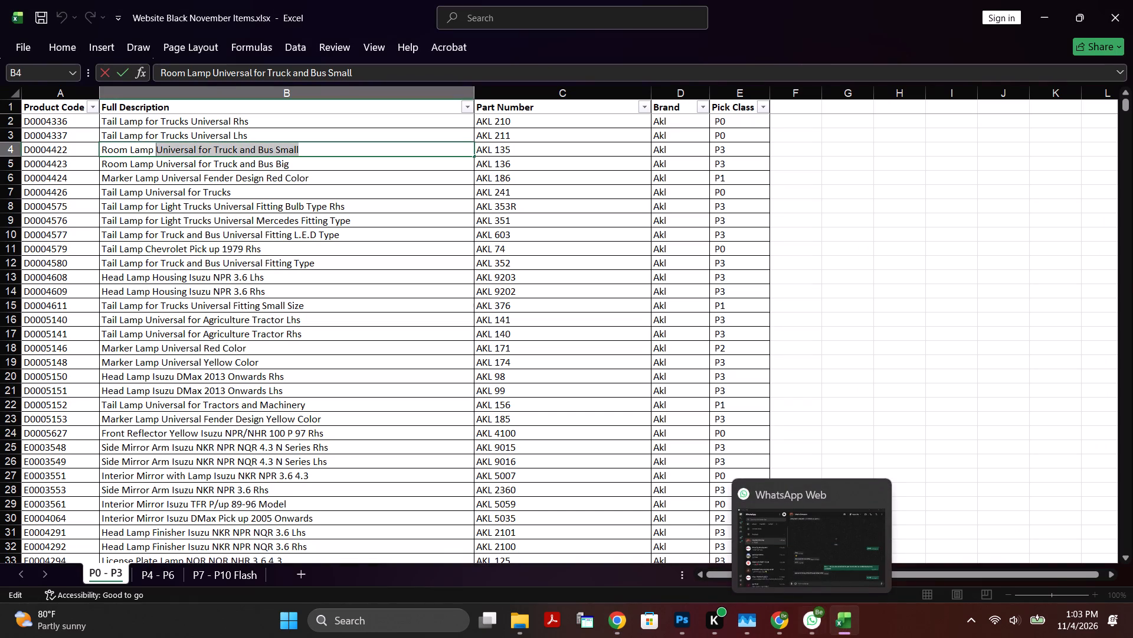
pyautogui.tripleClick(50, 121)
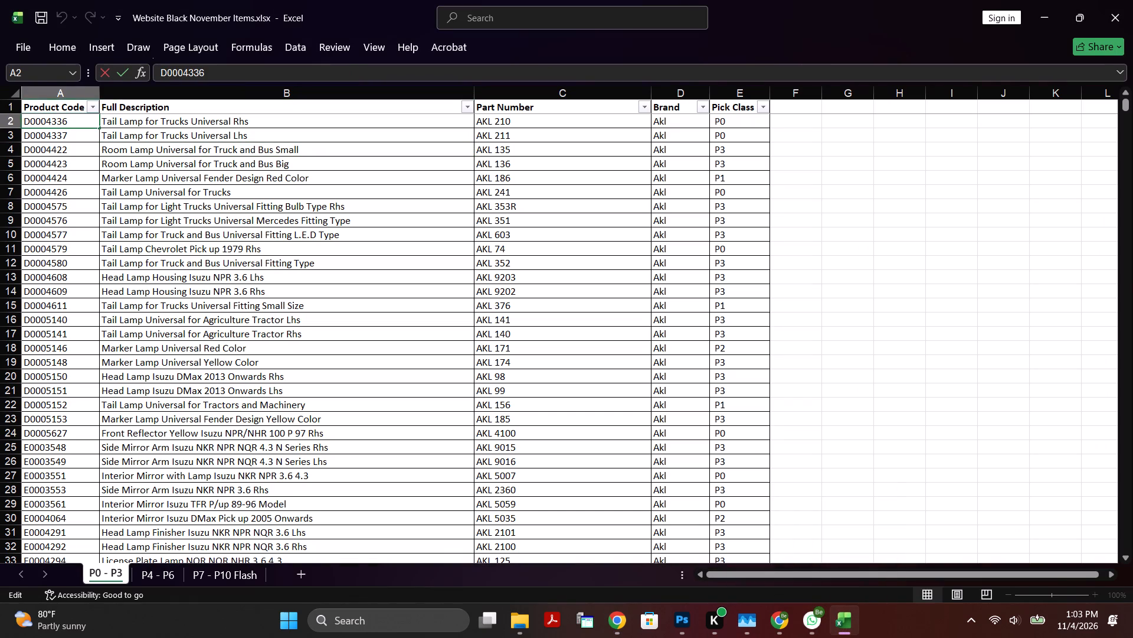
pyautogui.moveTo(73, 120); pyautogui.dragTo(0, 117)
pyautogui.hotkey('ctrl', 'c')
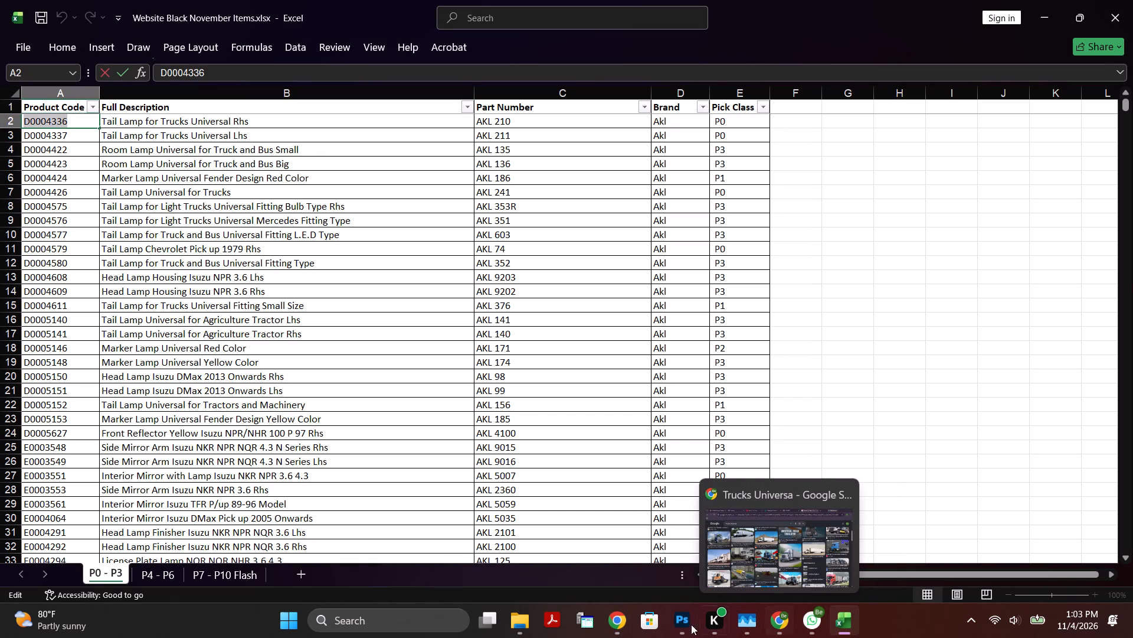
pyautogui.click(611, 623)
pyautogui.scroll(4, 632, 175)
pyautogui.scroll(10, 579, 180)
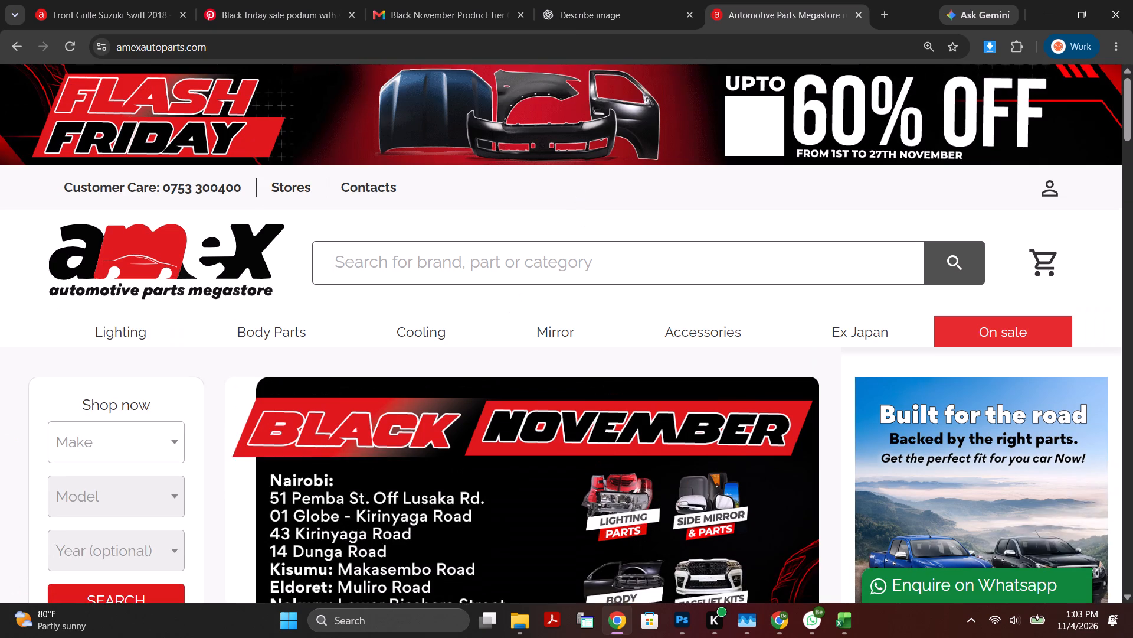
pyautogui.click(549, 268)
pyautogui.hotkey('ctrl', 'v')
pyautogui.press('Return')
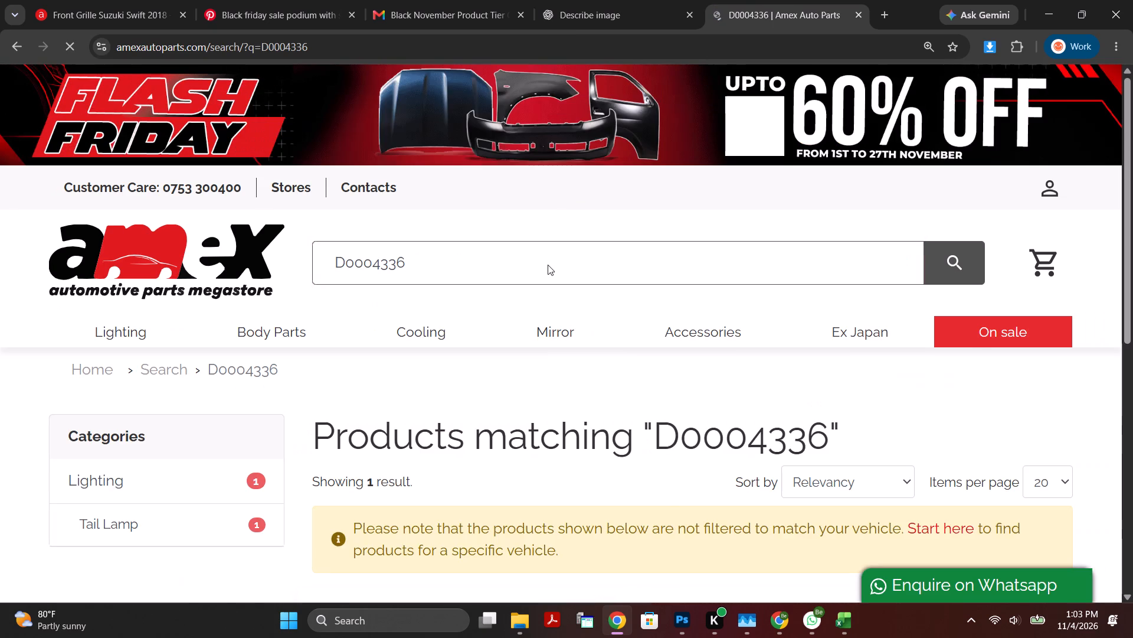
pyautogui.scroll(-4, 564, 395)
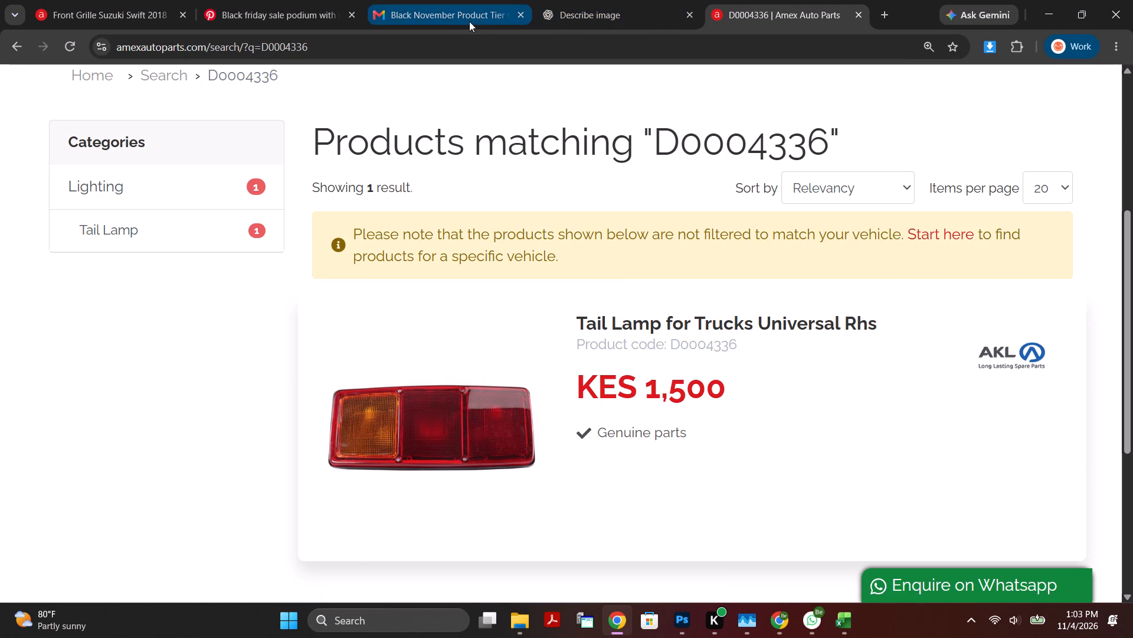
# Switch to the other Chrome profile's window and search Google Images for "Trucks Universal raer view".
pyautogui.click(781, 622)
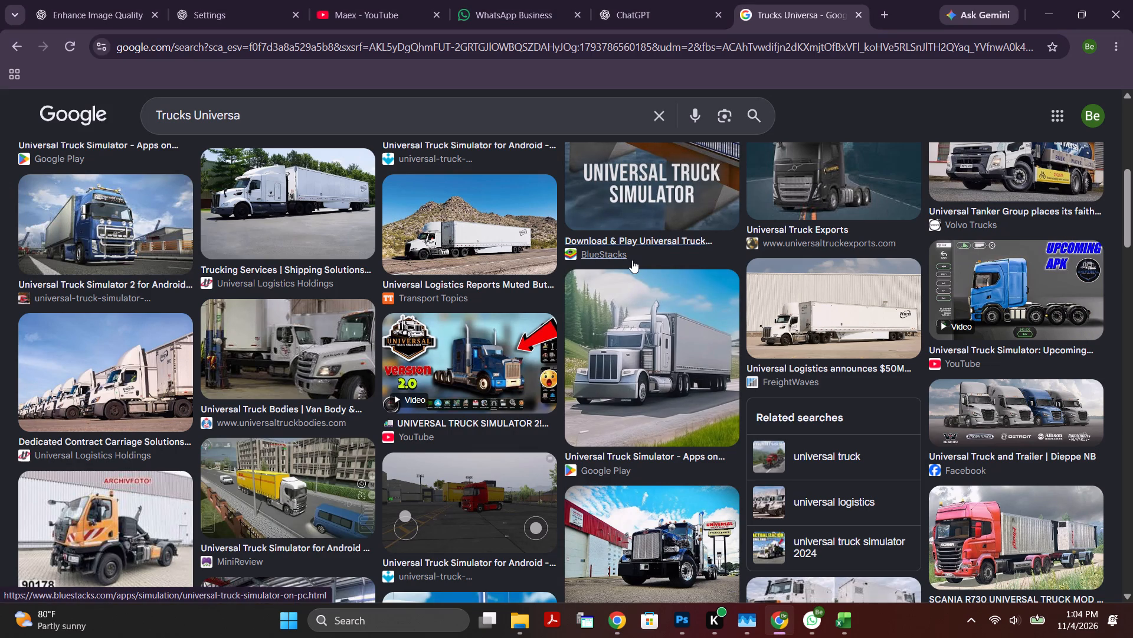
pyautogui.click(330, 111)
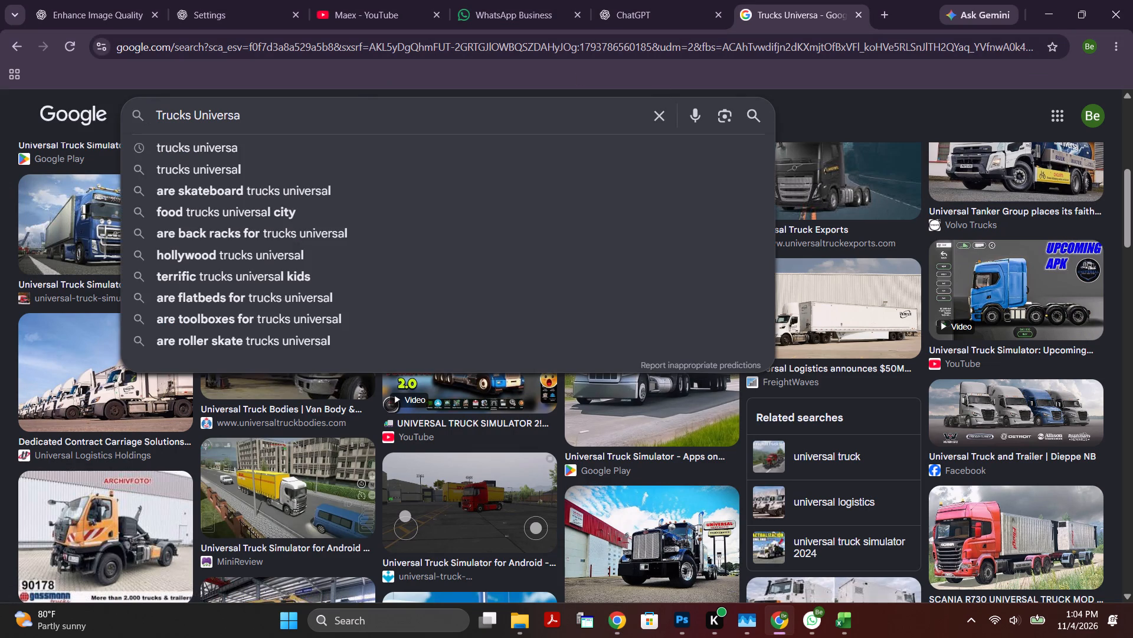
pyautogui.write('l')
pyautogui.press('space')
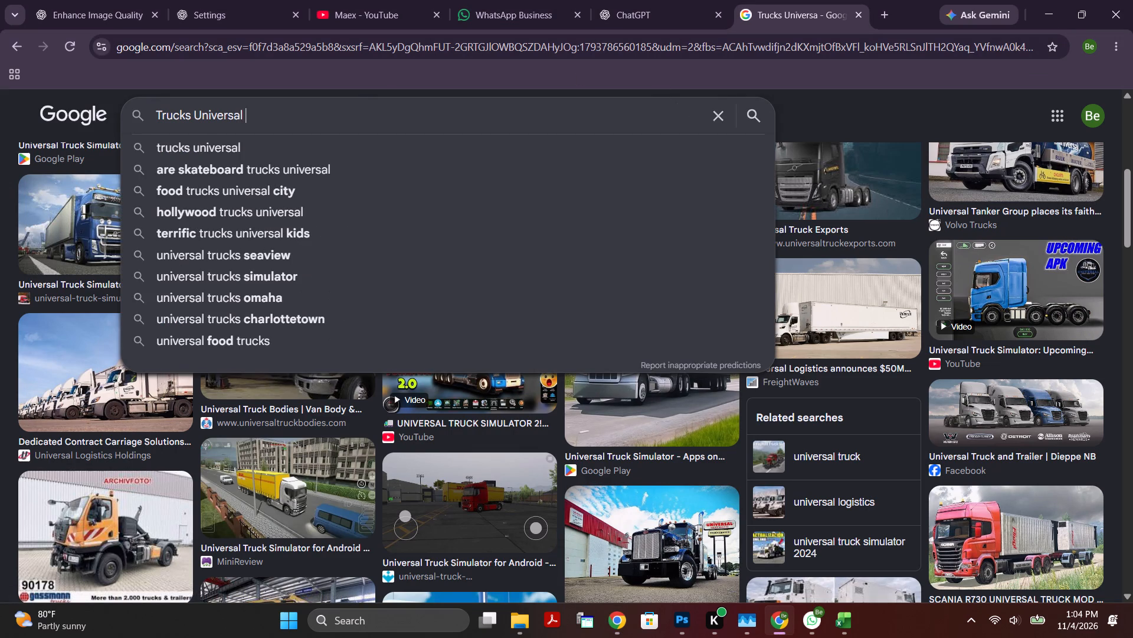
pyautogui.write('raer')
pyautogui.press('space')
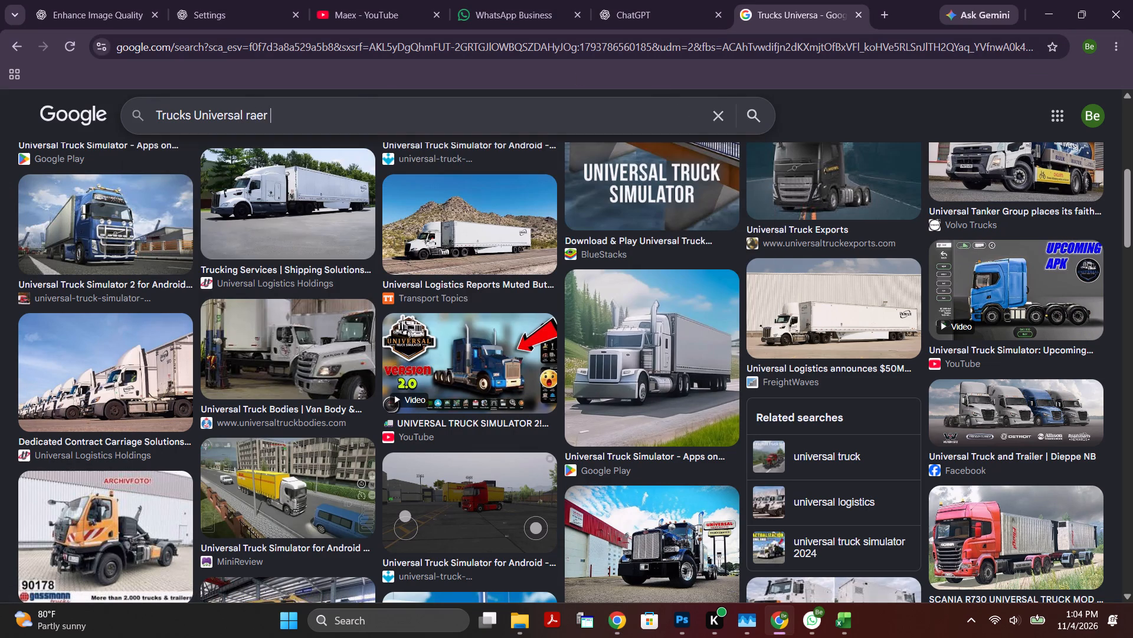
pyautogui.write('vi')
pyautogui.write('ew')
pyautogui.press('space')
pyautogui.press('Return')
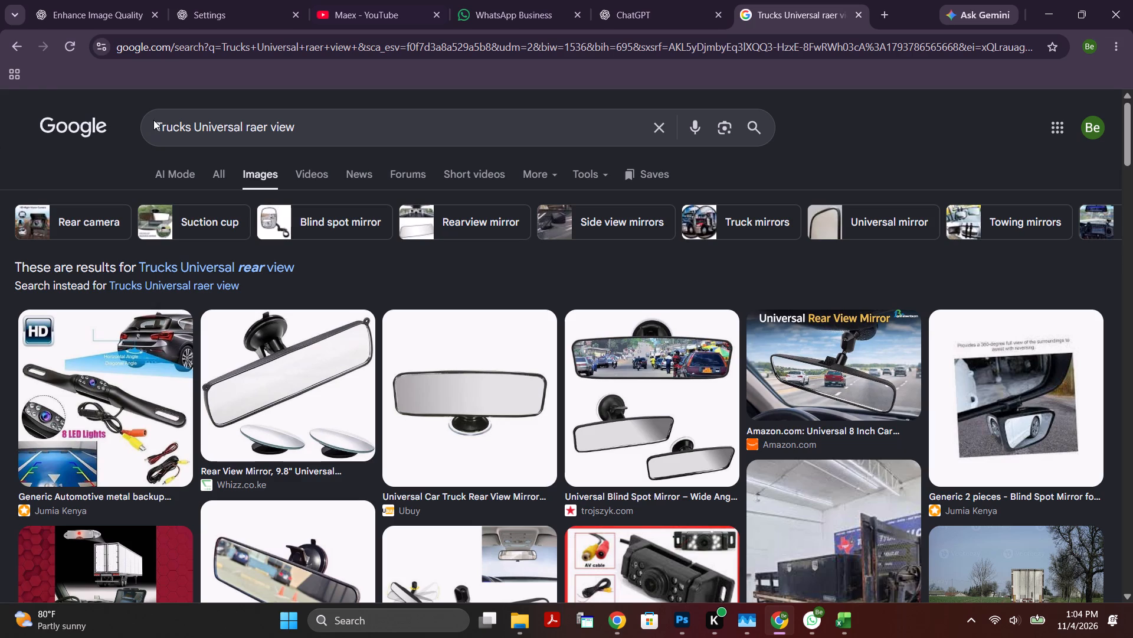
# Replace "raer" with "trucks" in the image search query so it reads "Trucks Universal trucks view".
pyautogui.click(307, 129)
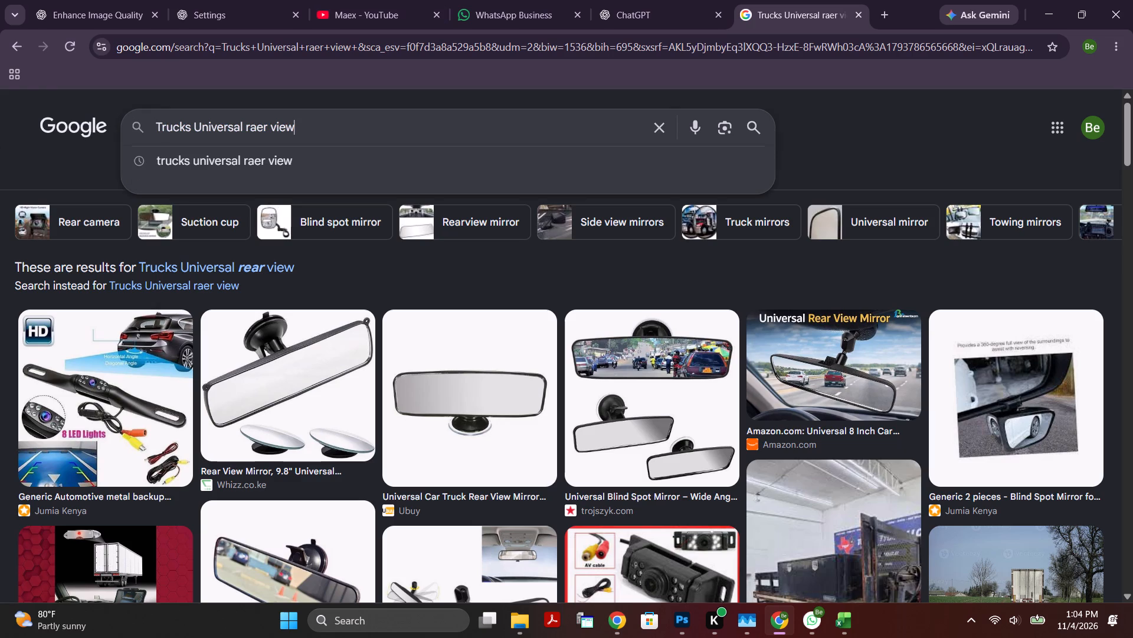
pyautogui.click(267, 128)
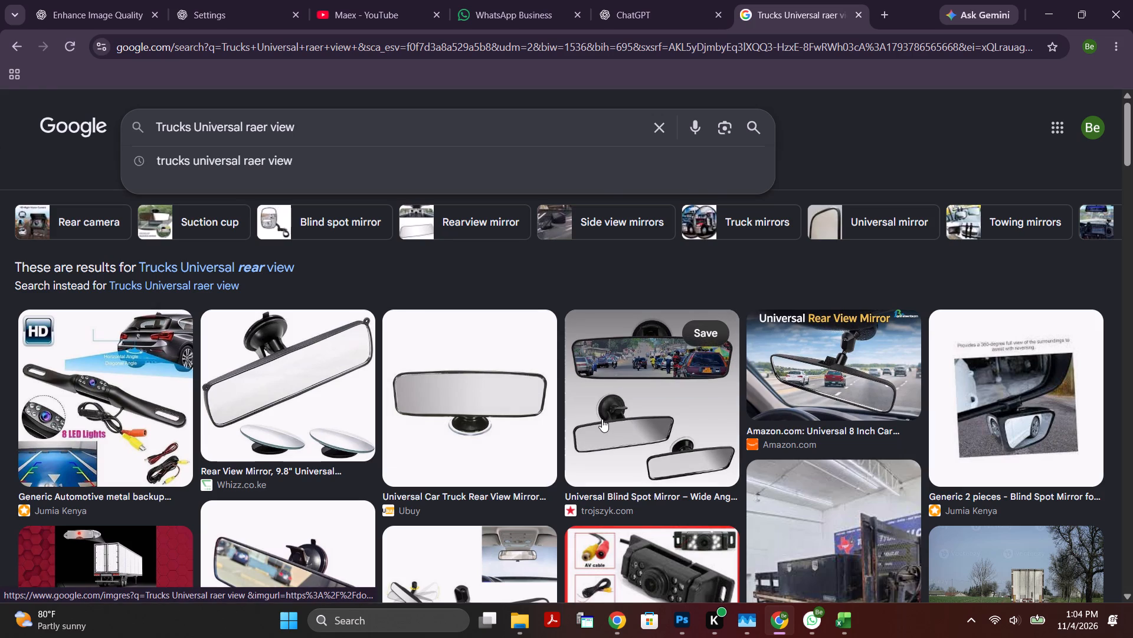
pyautogui.press('BackSpace')
pyautogui.press('BackSpace')
pyautogui.press('BackSpace')
pyautogui.press('BackSpace')
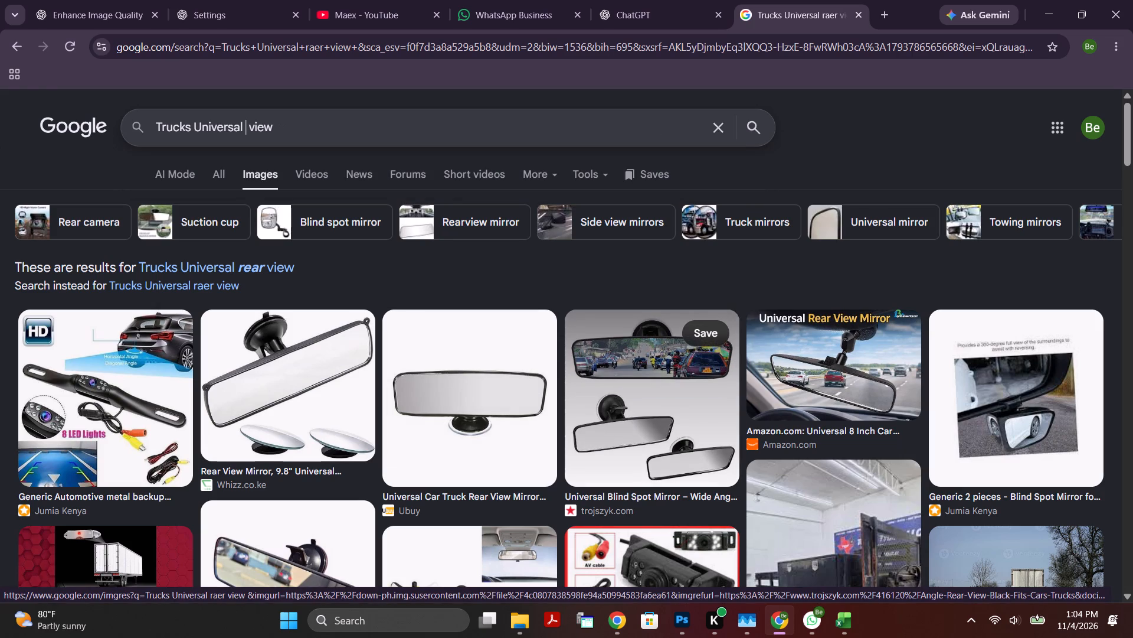
pyautogui.write('trucks')
pyautogui.press('space')
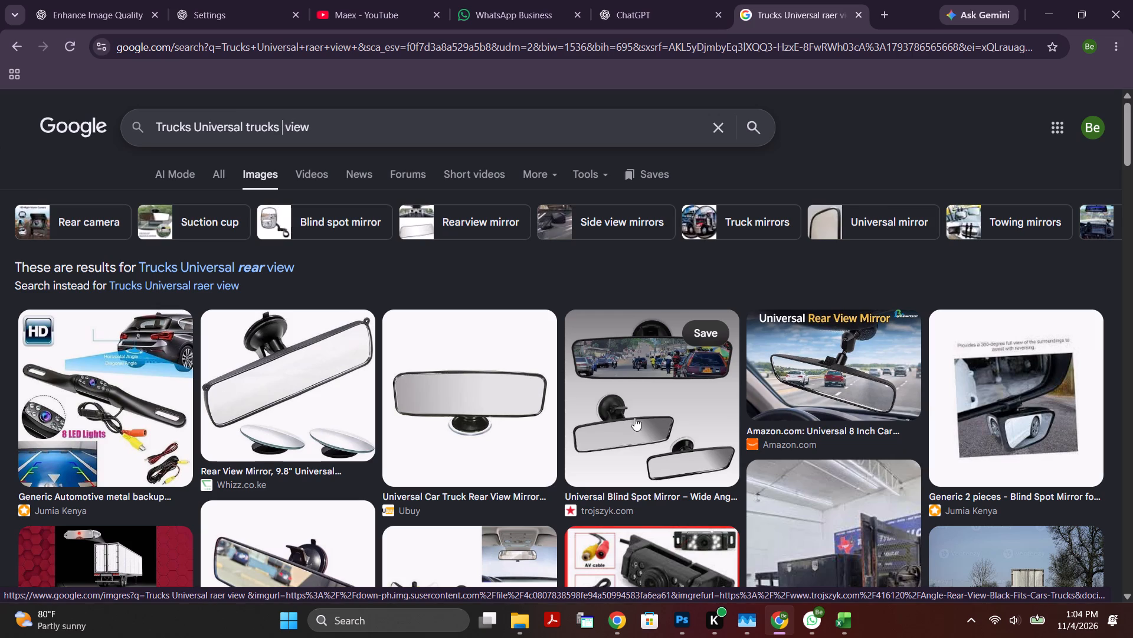
# Return to the Amex Auto Parts search results and open the "Tail Lamp for Trucks Universal Rhs" product page.
pyautogui.click(785, 629)
pyautogui.click(784, 624)
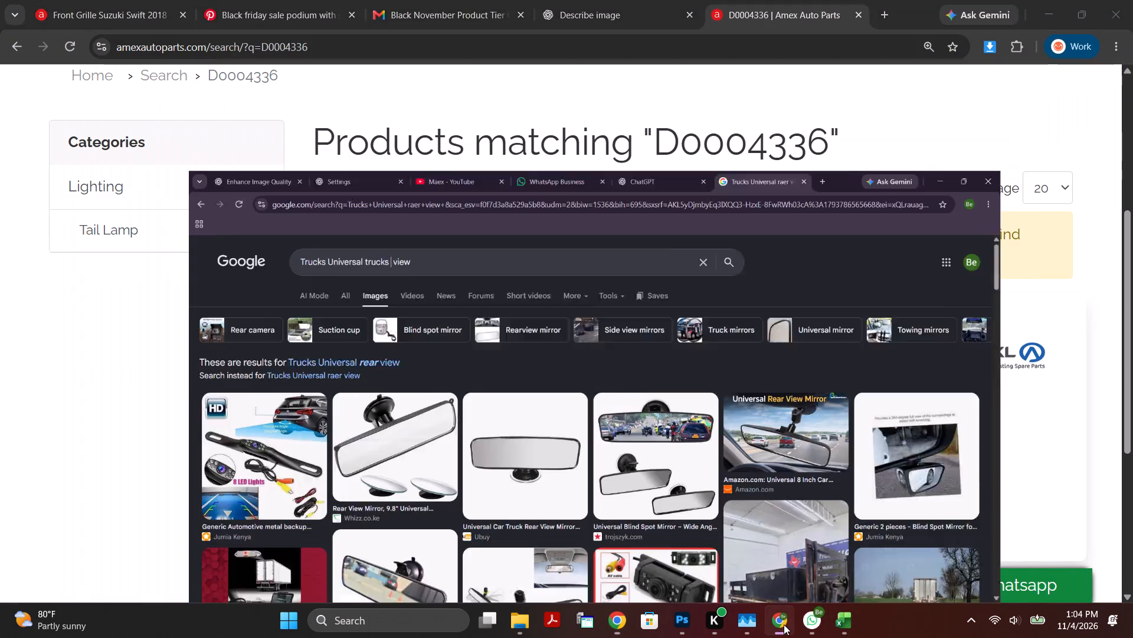
pyautogui.click(784, 624)
pyautogui.click(621, 629)
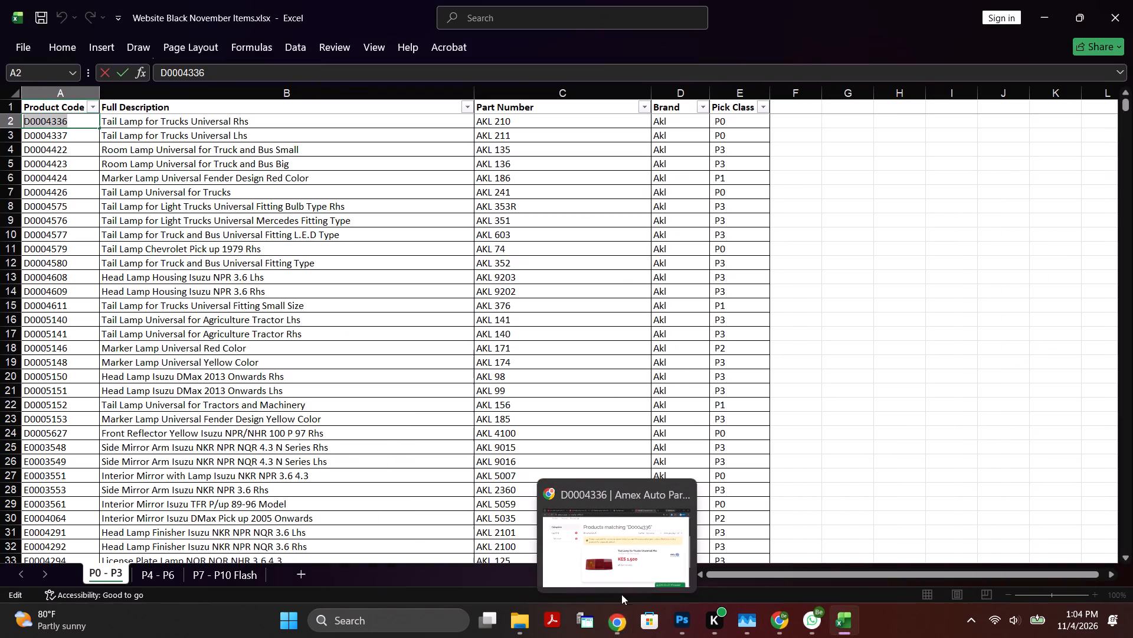
pyautogui.click(626, 562)
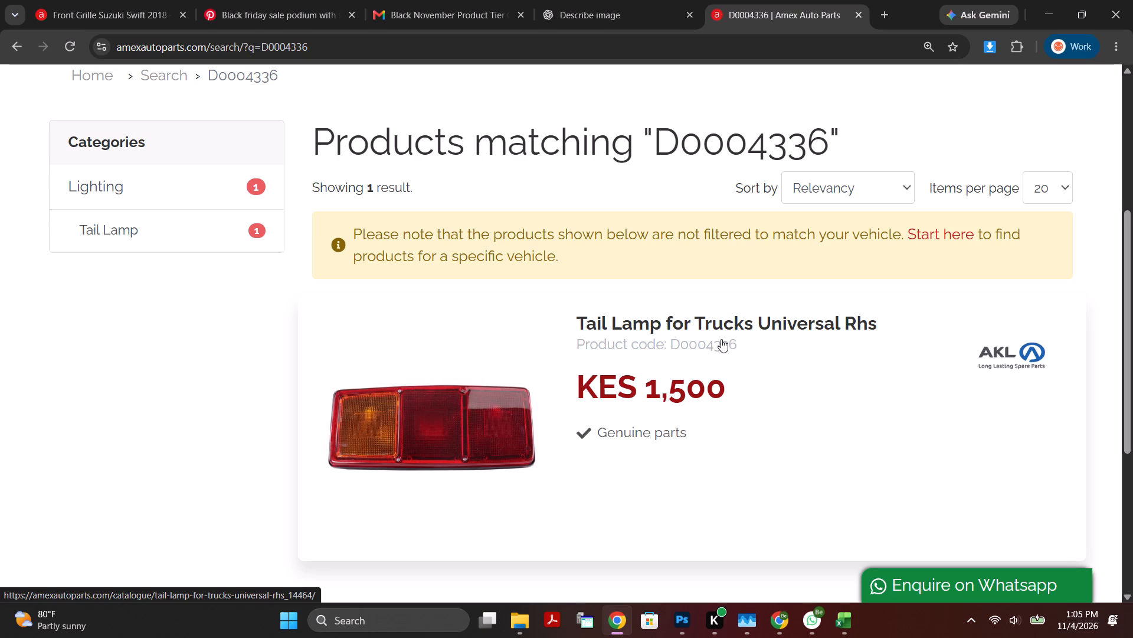
pyautogui.scroll(-3, 842, 454)
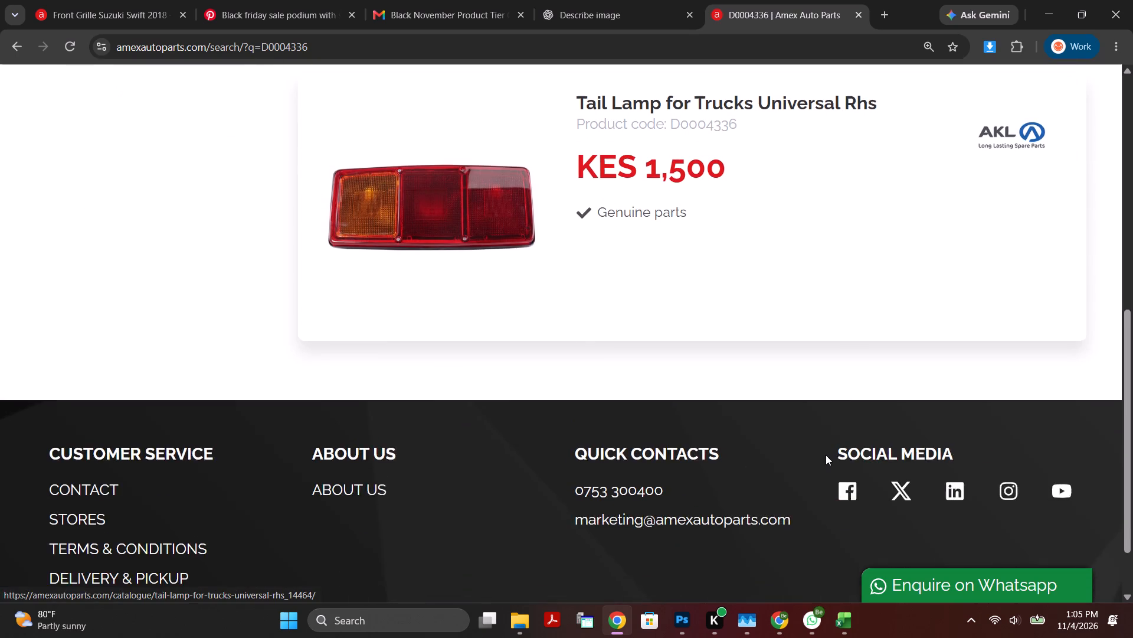
pyautogui.scroll(-3, 826, 455)
pyautogui.scroll(4, 826, 452)
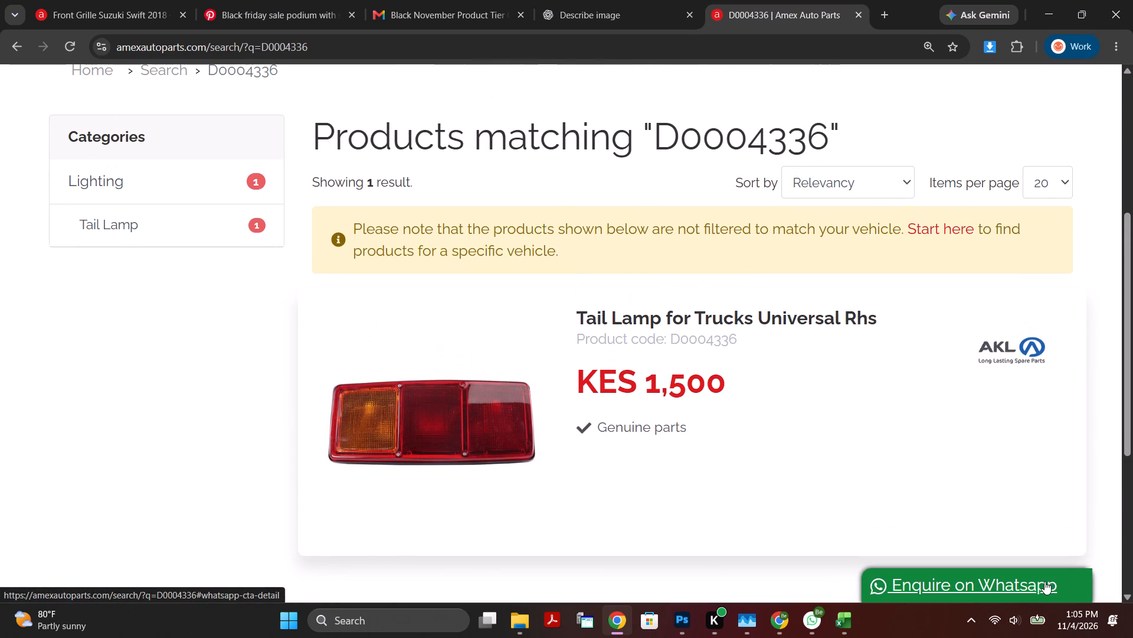
pyautogui.doubleClick(690, 321)
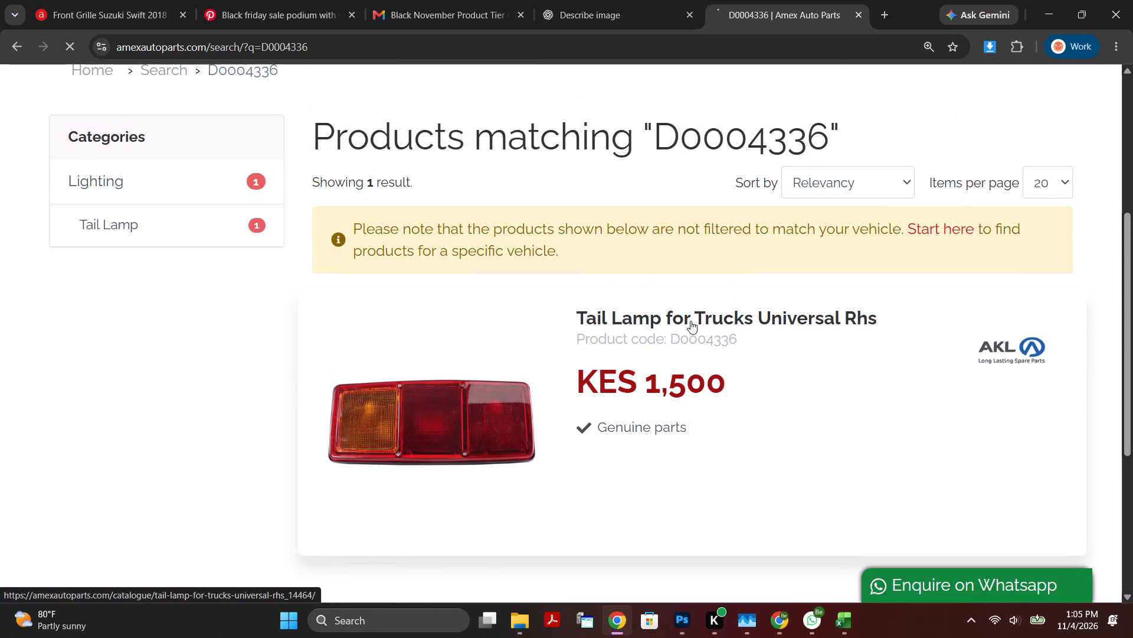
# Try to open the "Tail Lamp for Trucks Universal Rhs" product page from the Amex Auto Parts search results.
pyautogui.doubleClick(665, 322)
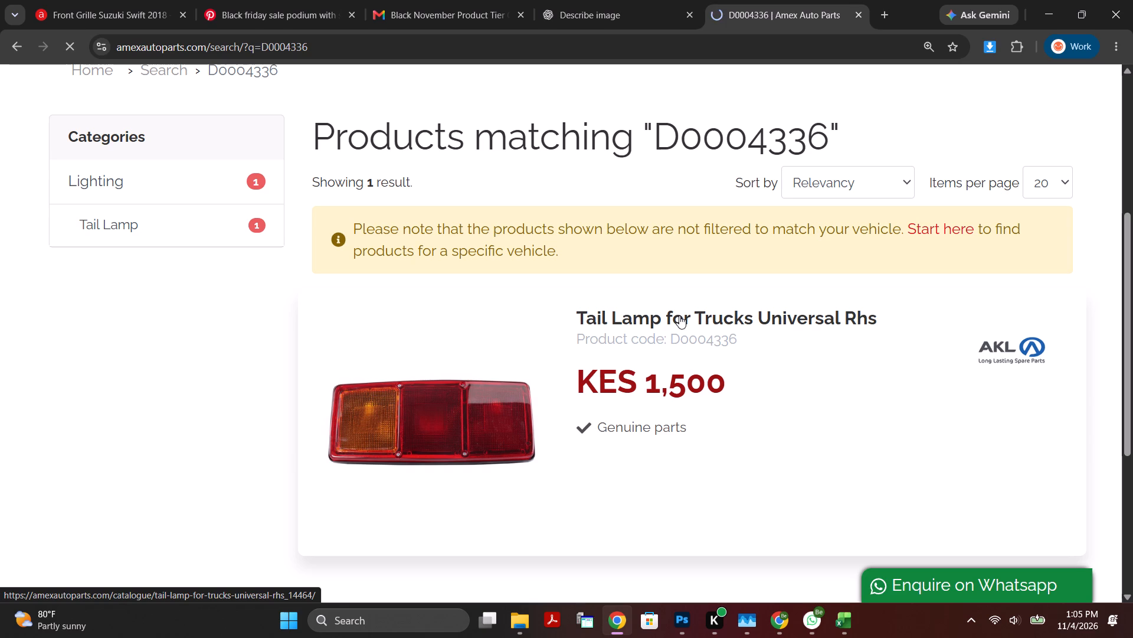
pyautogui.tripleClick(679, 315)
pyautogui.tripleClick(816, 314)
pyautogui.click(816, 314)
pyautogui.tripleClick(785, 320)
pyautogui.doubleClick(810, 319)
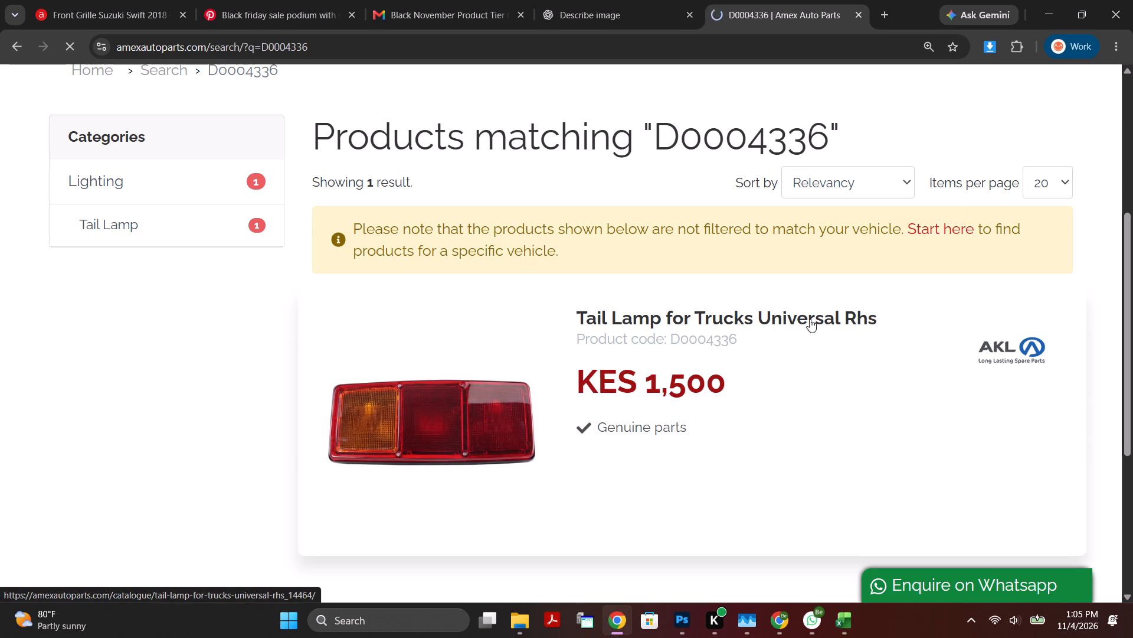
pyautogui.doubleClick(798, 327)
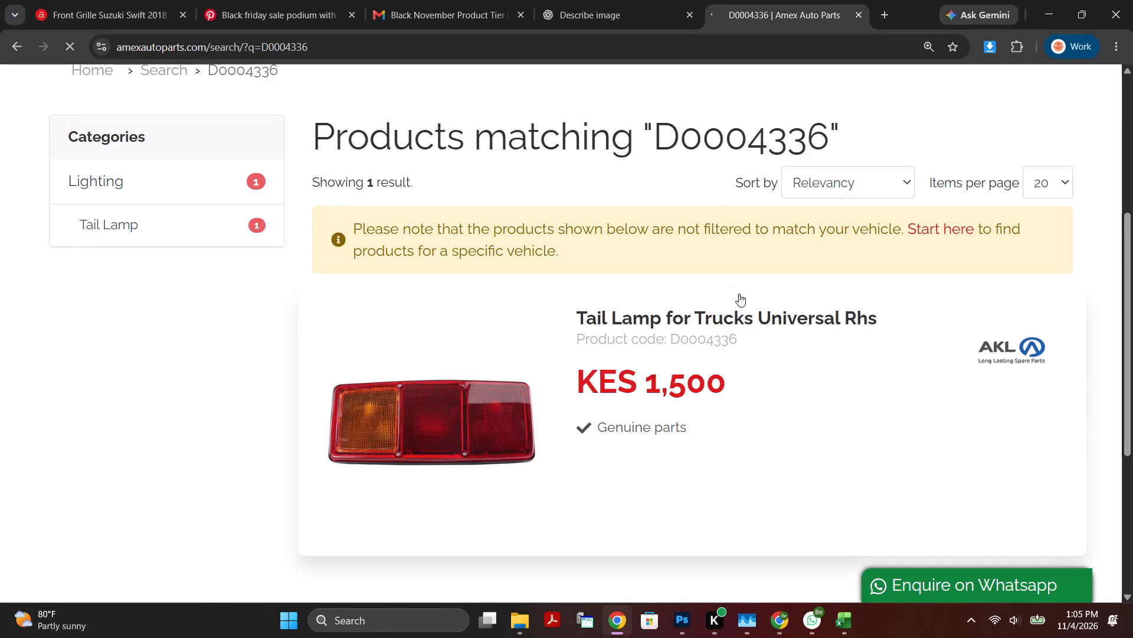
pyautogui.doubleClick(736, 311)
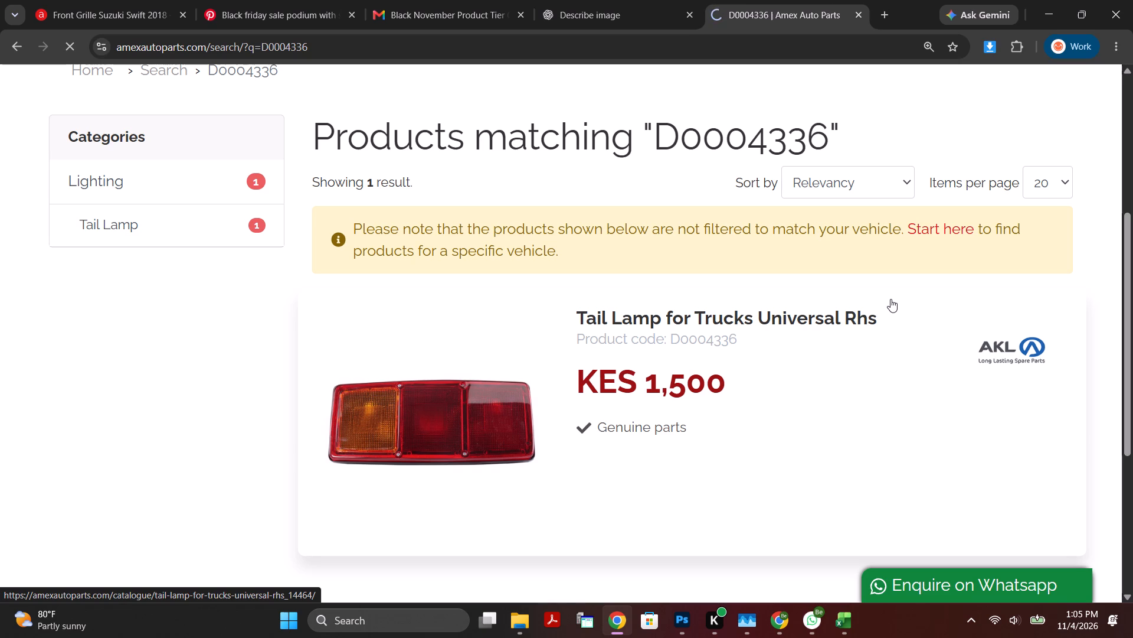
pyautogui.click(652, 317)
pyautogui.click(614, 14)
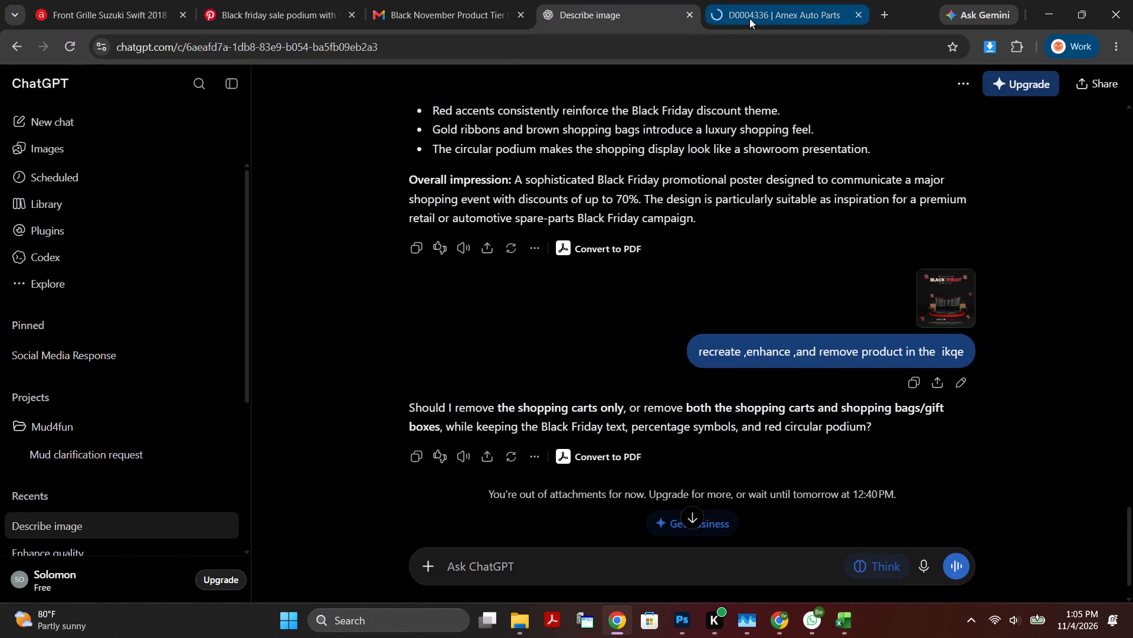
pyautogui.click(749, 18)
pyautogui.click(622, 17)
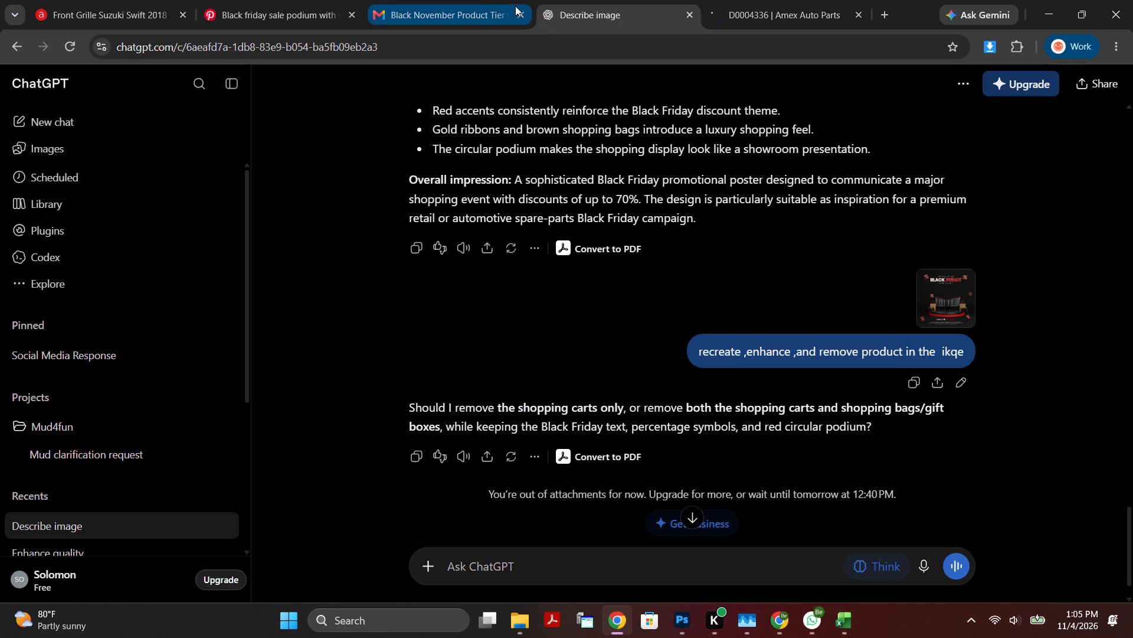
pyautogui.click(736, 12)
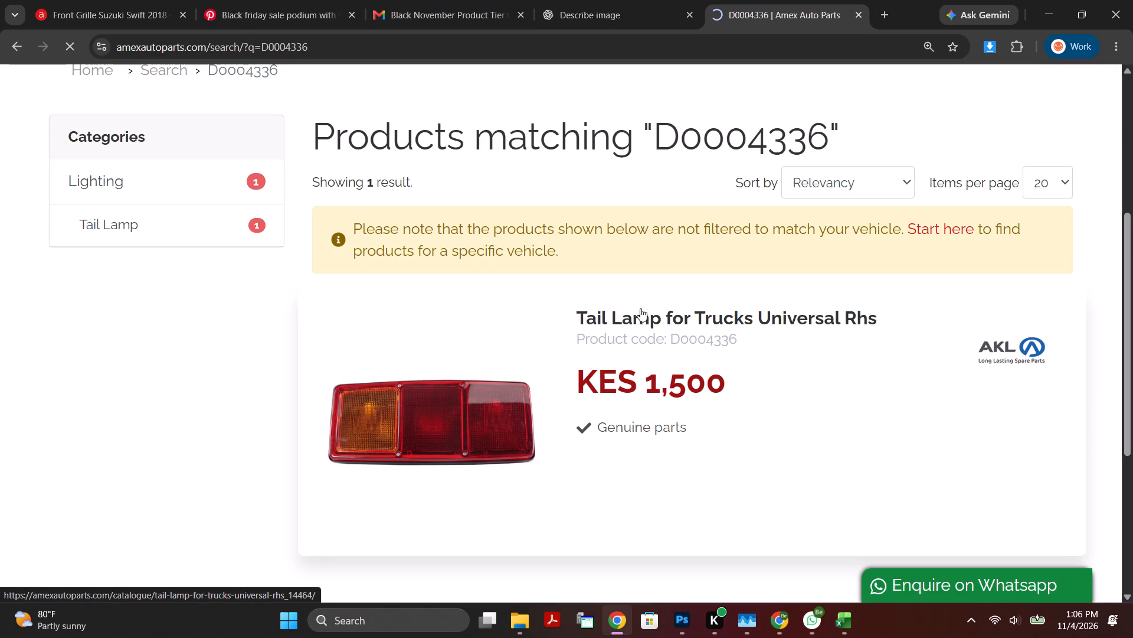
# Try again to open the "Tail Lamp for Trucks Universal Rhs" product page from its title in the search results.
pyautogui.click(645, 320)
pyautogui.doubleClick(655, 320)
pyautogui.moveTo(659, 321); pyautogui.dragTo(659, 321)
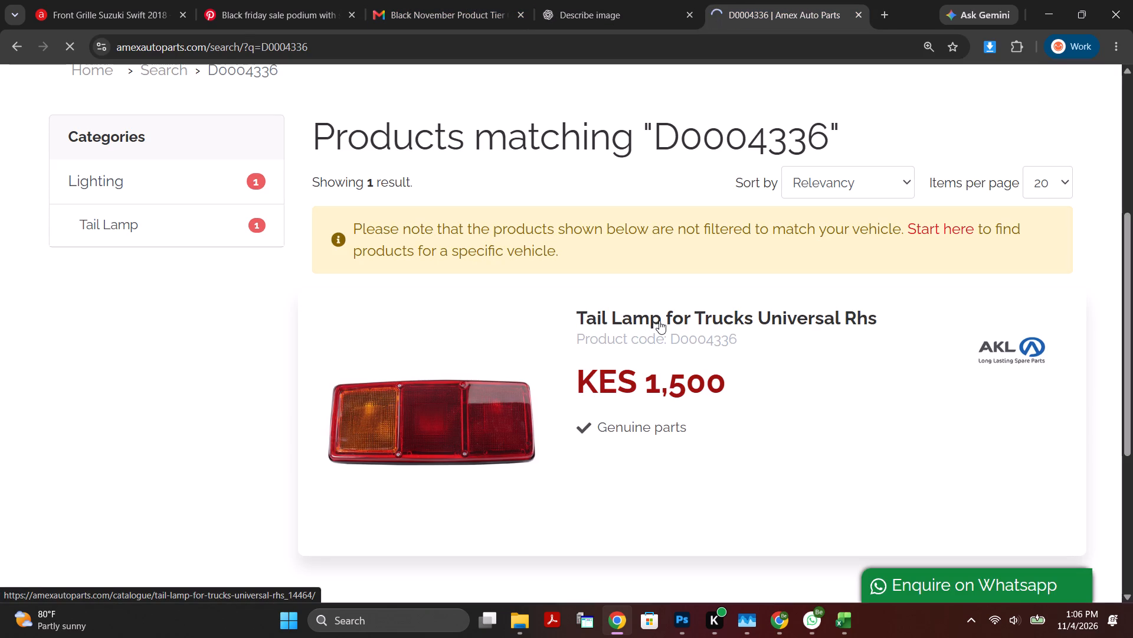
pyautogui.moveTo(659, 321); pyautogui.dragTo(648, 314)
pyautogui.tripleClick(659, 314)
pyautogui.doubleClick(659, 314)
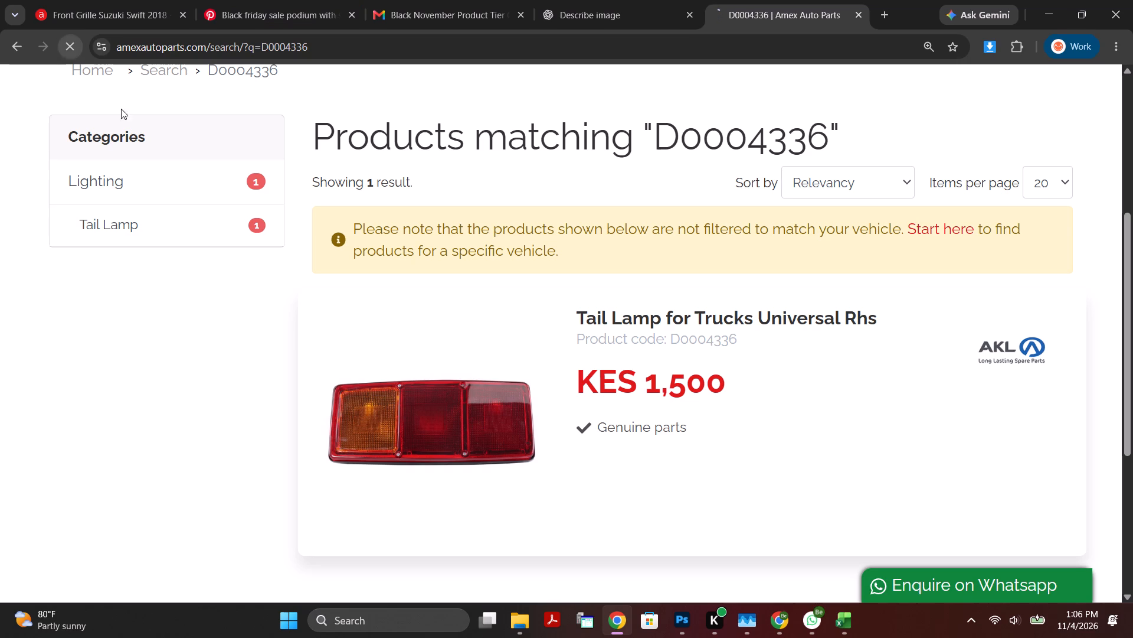
# Restart the Wi-Fi connection to AMEX AUTOPARTS by turning Wi-Fi off and back on.
pyautogui.click(996, 618)
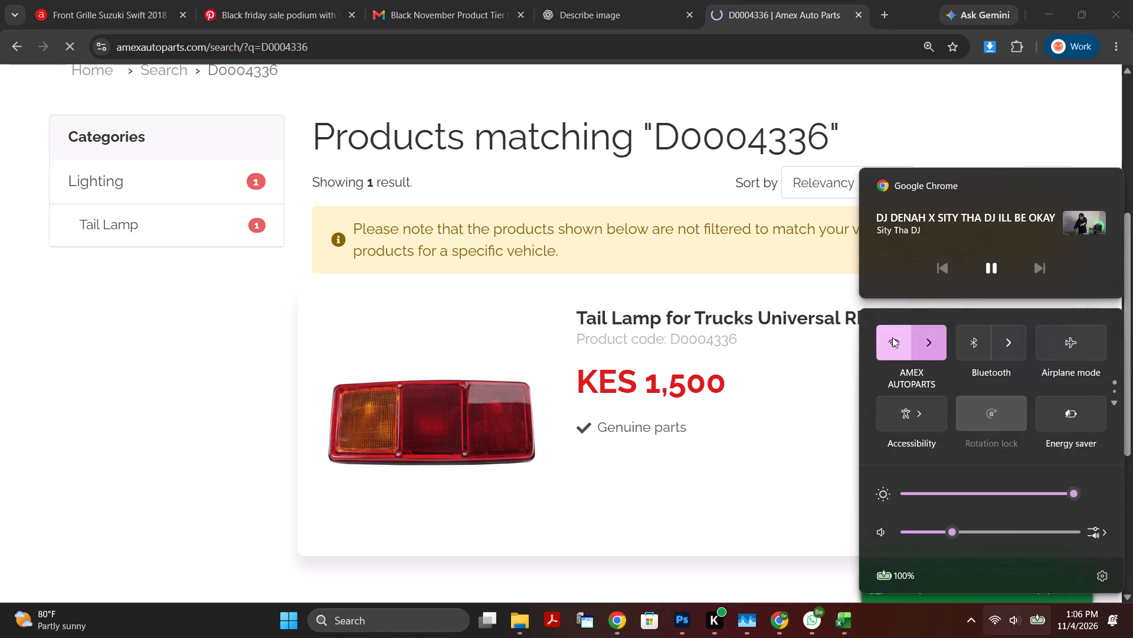
pyautogui.click(894, 337)
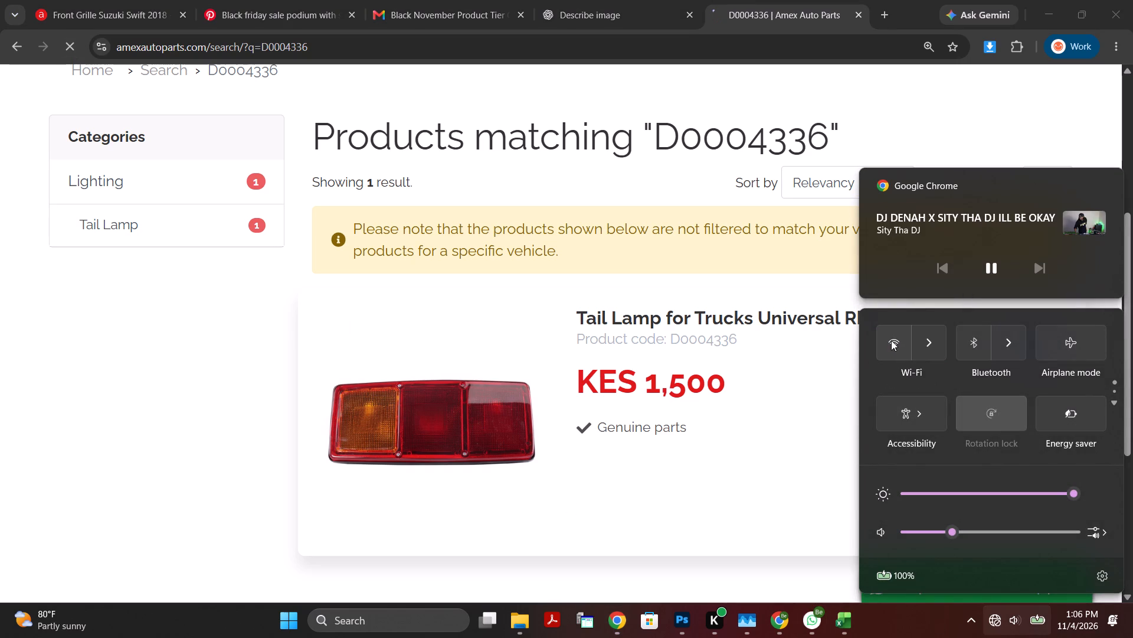
pyautogui.click(891, 340)
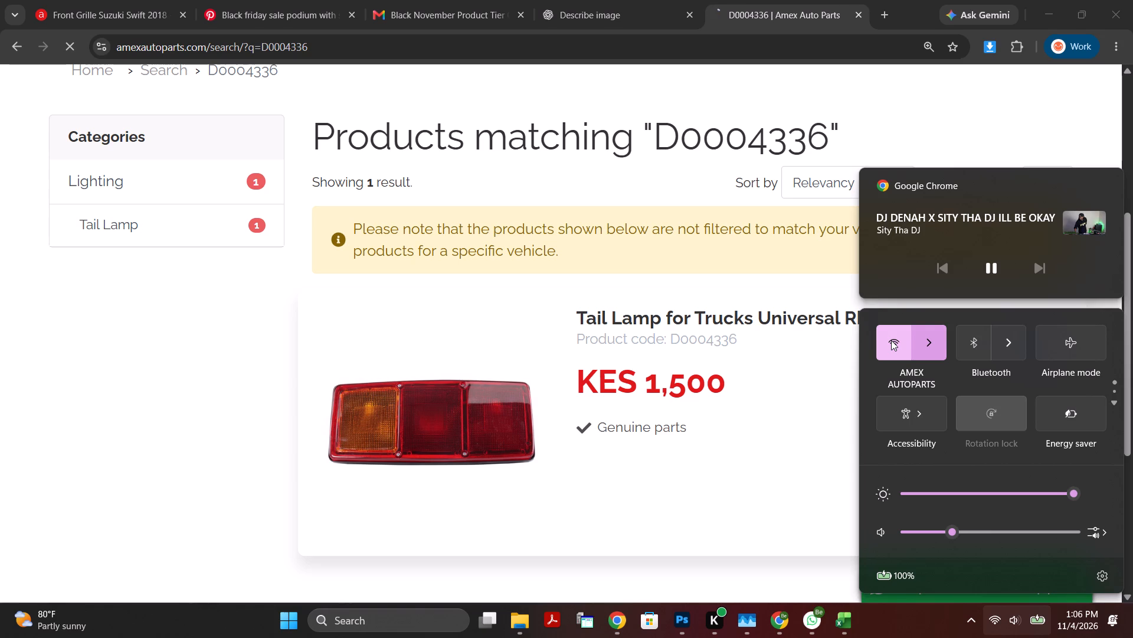
pyautogui.click(1044, 147)
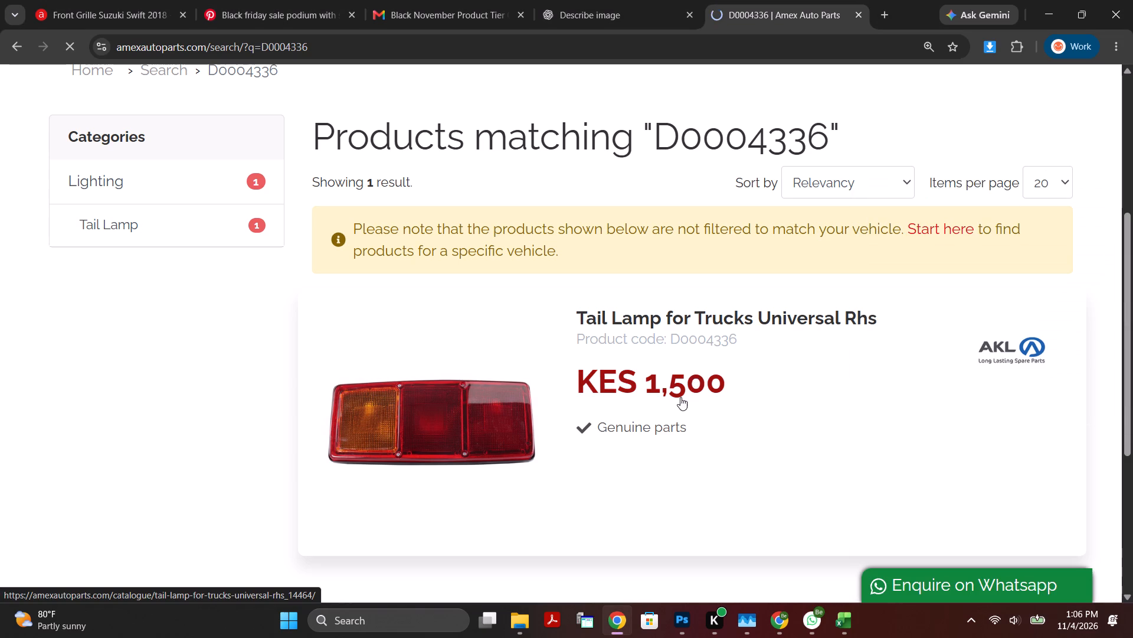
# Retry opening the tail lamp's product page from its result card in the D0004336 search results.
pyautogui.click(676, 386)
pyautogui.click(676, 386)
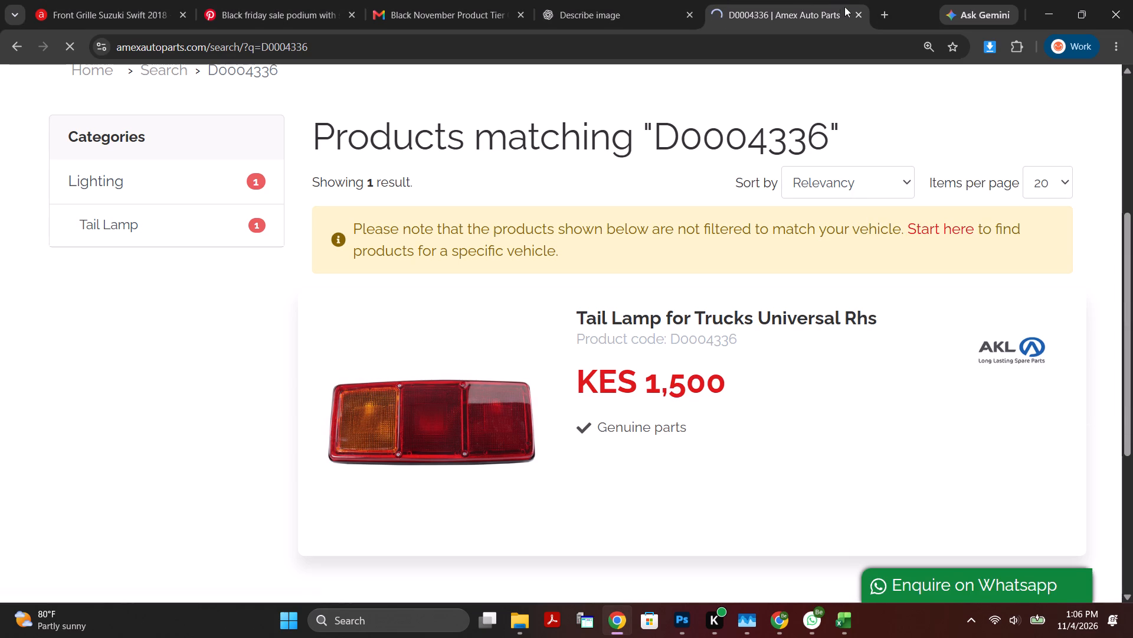
# Close the Amex Auto Parts search results page for D0004336.
pyautogui.click(854, 12)
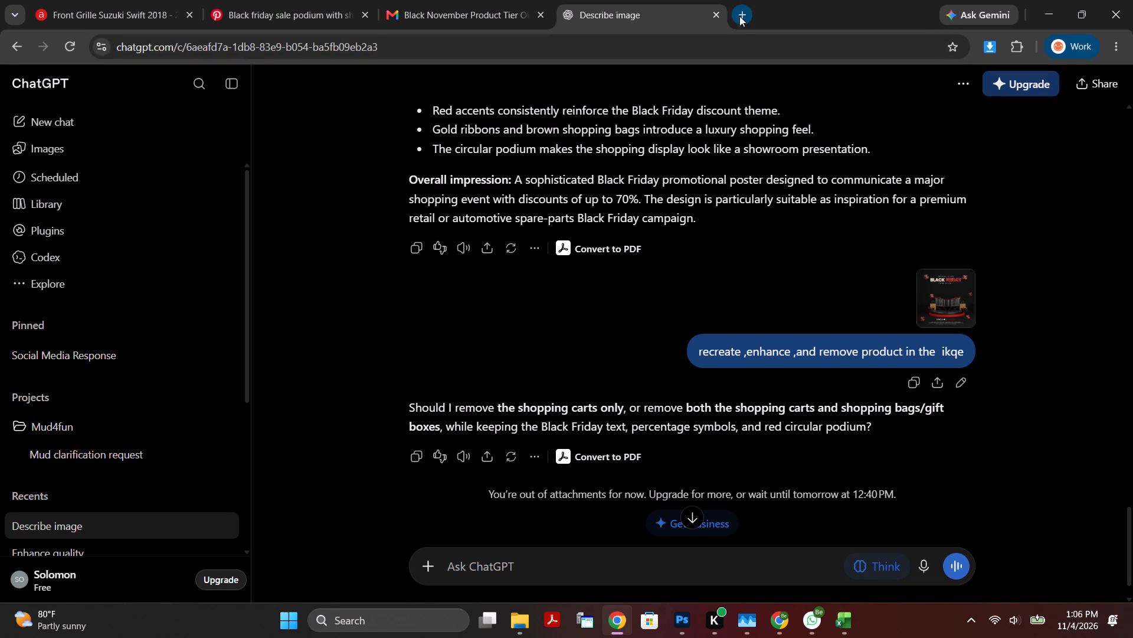
# Load the Amex Auto Parts website, amexautoparts.com, in a new browser tab.
pyautogui.click(739, 16)
pyautogui.click(627, 41)
pyautogui.click(597, 17)
pyautogui.click(698, 49)
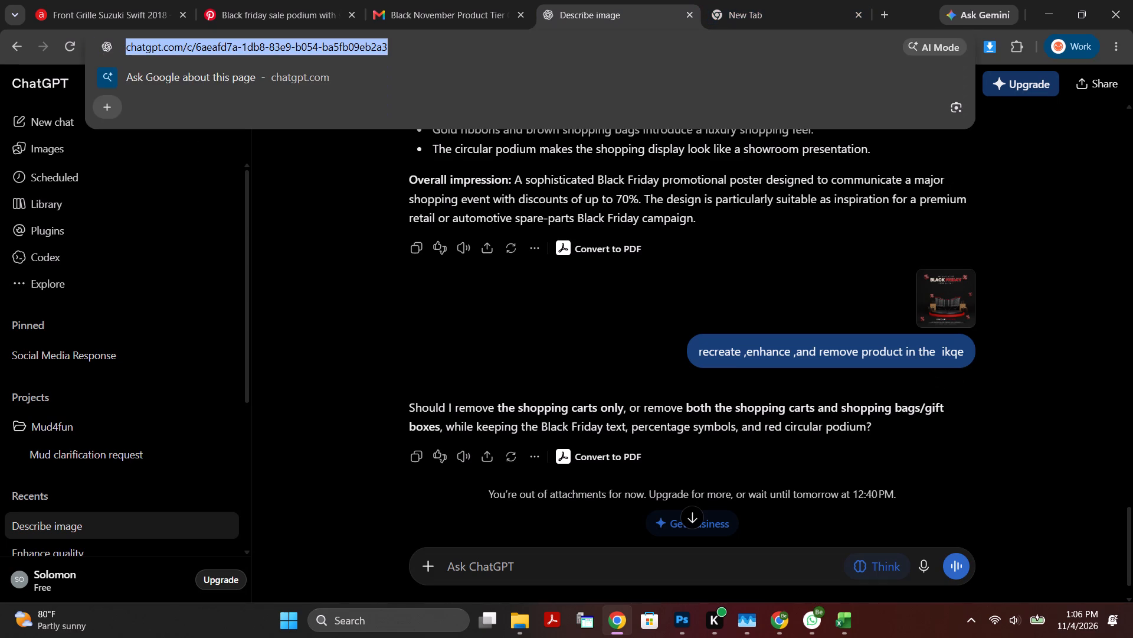
pyautogui.click(771, 10)
pyautogui.click(680, 32)
pyautogui.click(662, 46)
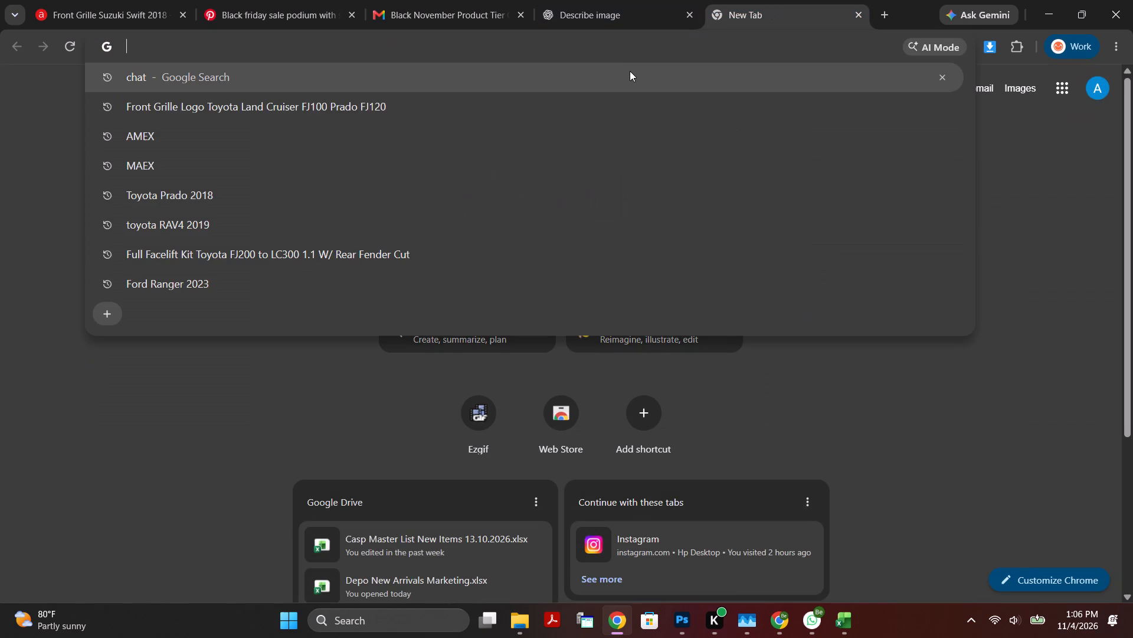
pyautogui.write('amex')
pyautogui.press('Return')
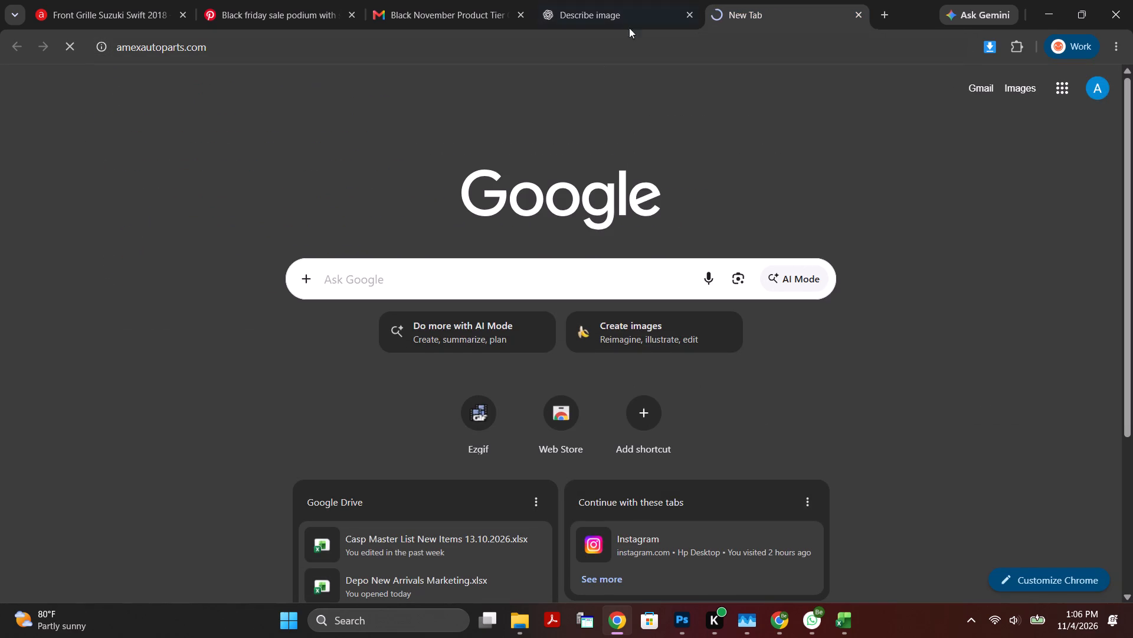
# Copy product code D0004575 from cell A8 of the Excel sheet and search the Amex Auto Parts site for it.
pyautogui.click(840, 620)
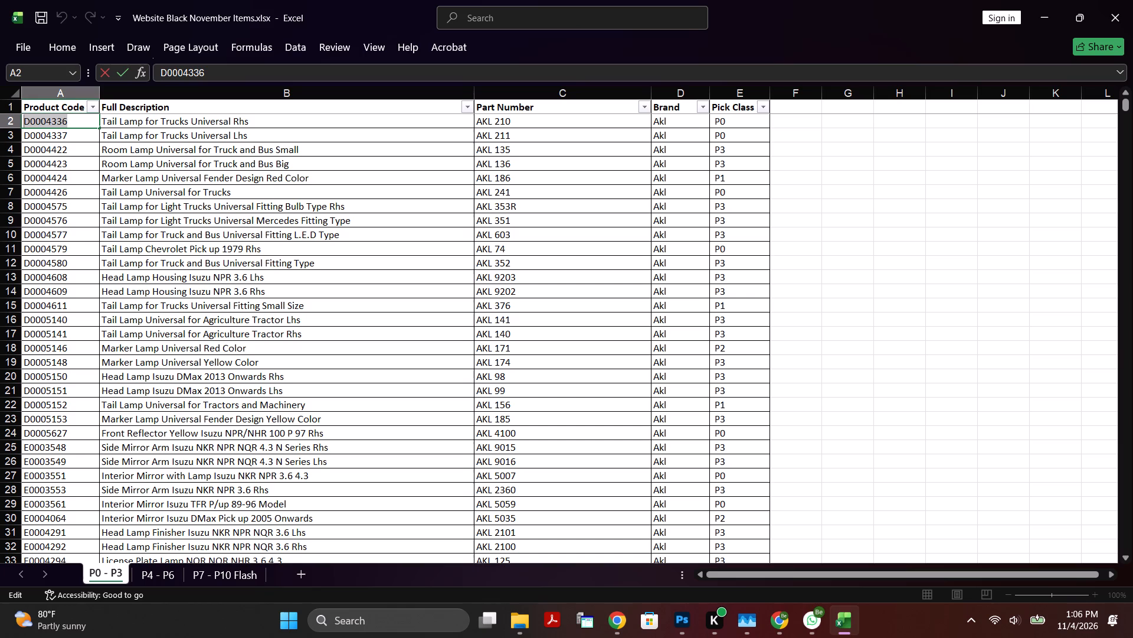
pyautogui.click(199, 207)
pyautogui.click(183, 210)
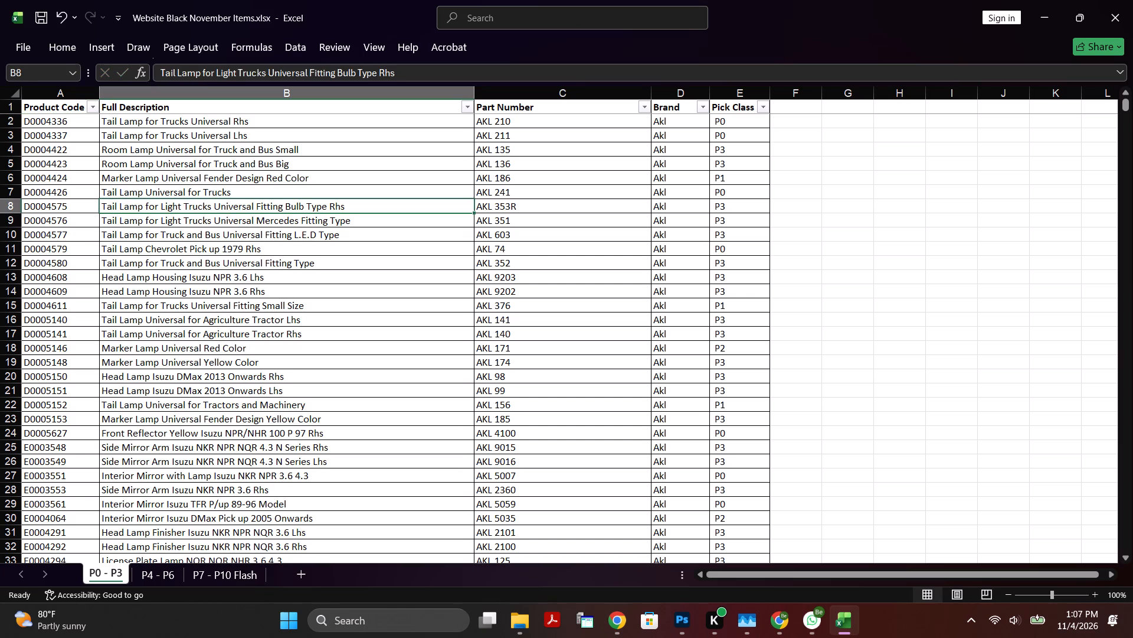
pyautogui.tripleClick(64, 207)
pyautogui.moveTo(83, 203); pyautogui.dragTo(0, 209)
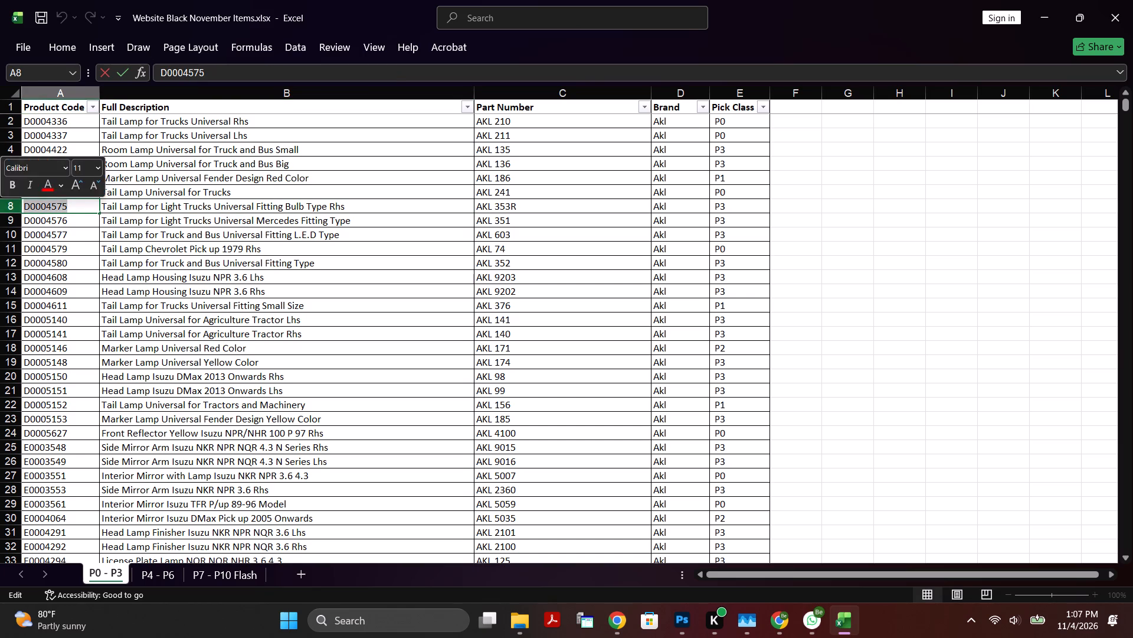
pyautogui.hotkey('ctrl', 'c')
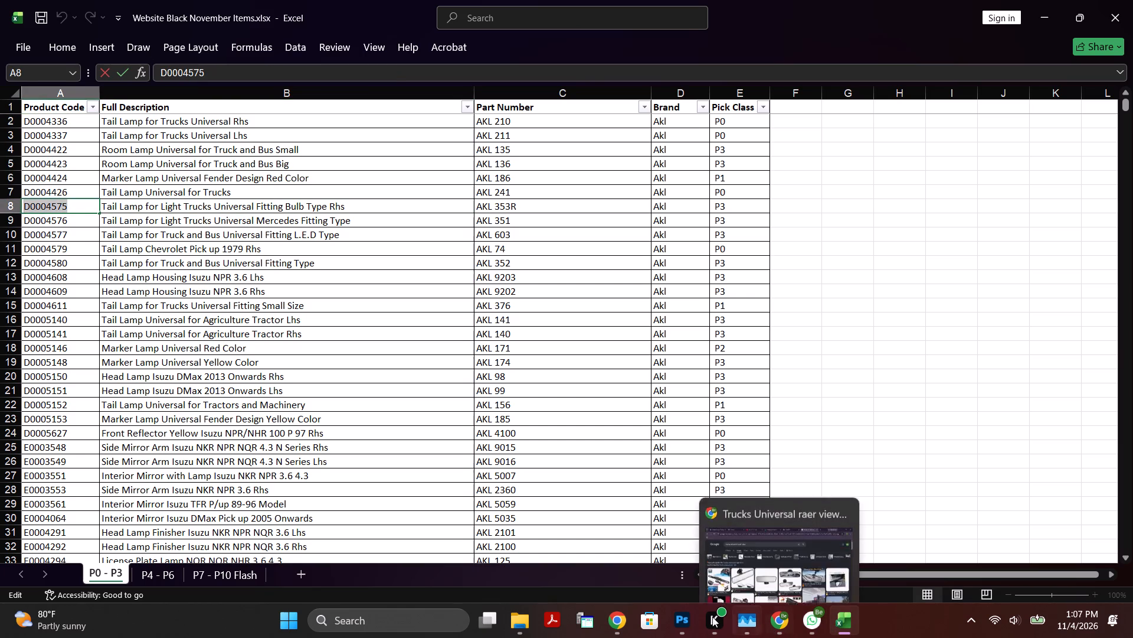
pyautogui.click(608, 619)
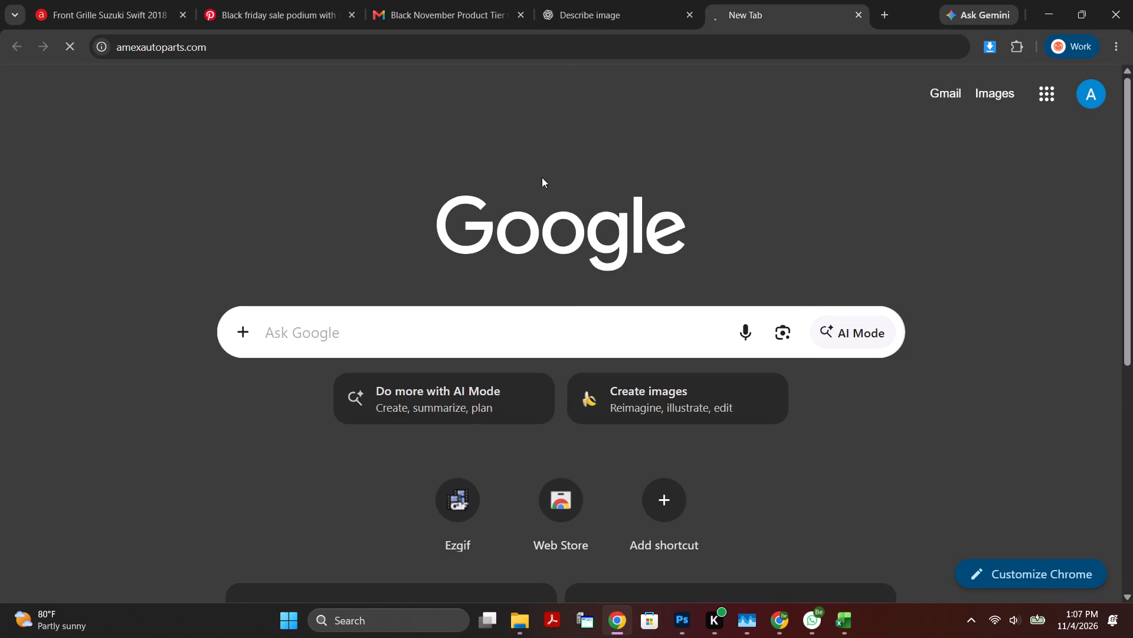
# Search the Amex Auto Parts site for product code D0004575 from the already open Suzuki Swift front grille page.
pyautogui.click(123, 18)
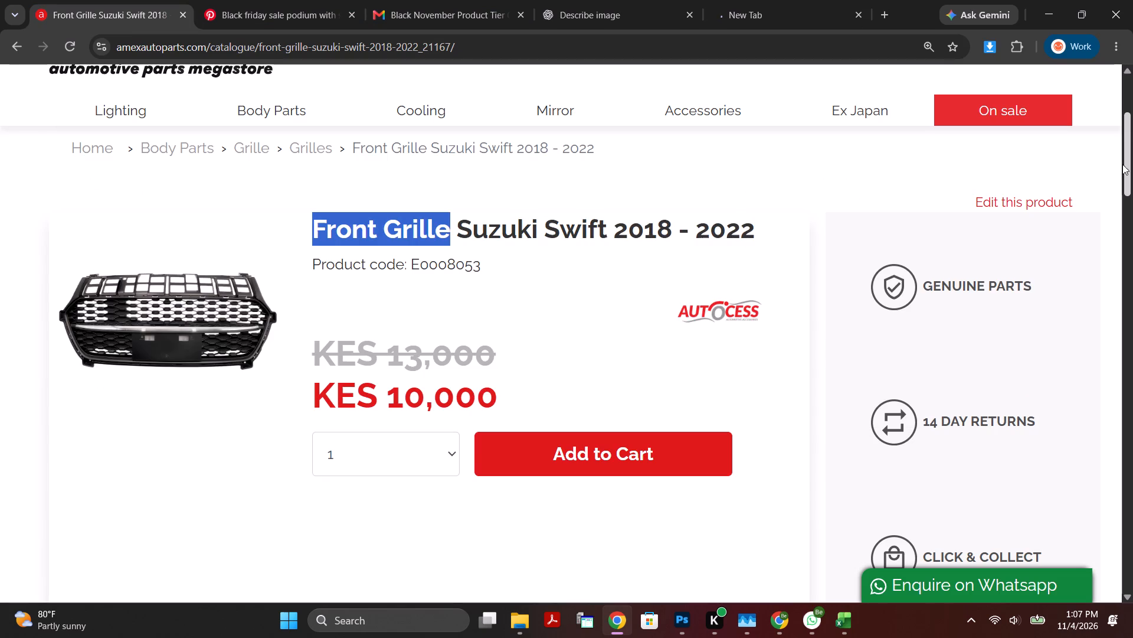
pyautogui.moveTo(1124, 164); pyautogui.dragTo(1103, 51)
pyautogui.click(492, 266)
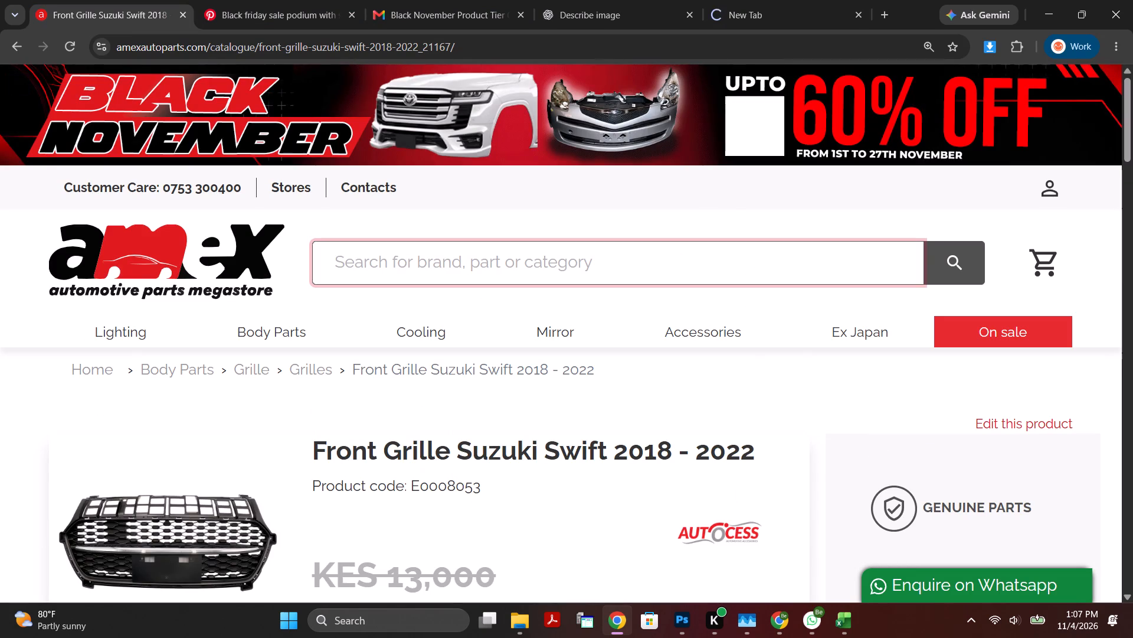
pyautogui.hotkey('ctrl', 'v')
pyautogui.press('Return')
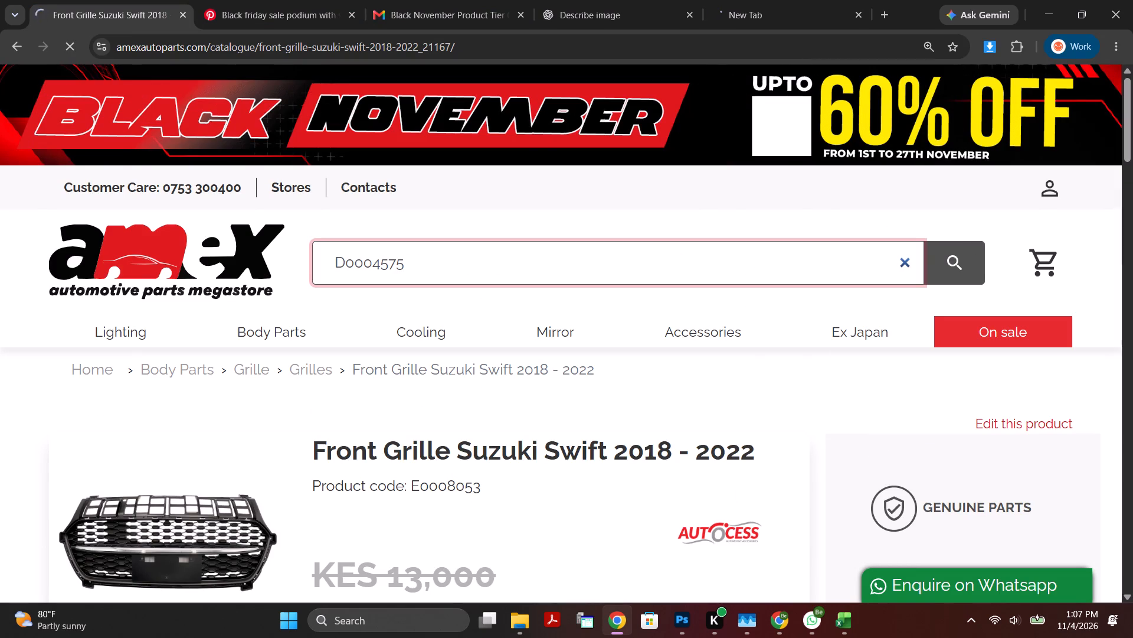
pyautogui.scroll(-5, 553, 485)
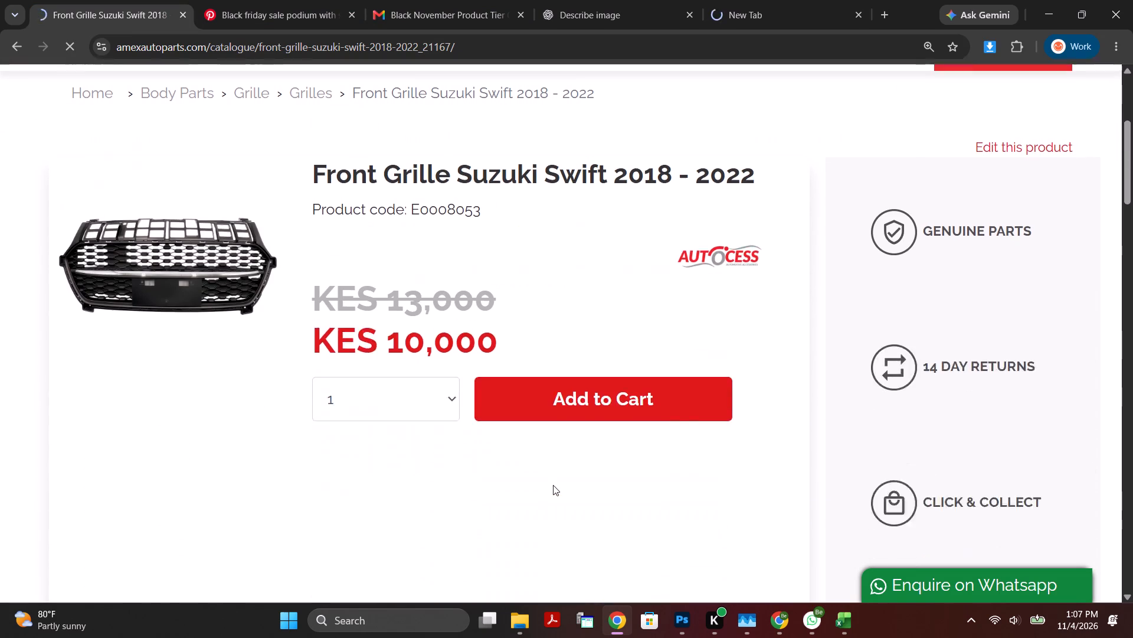
pyautogui.scroll(4, 551, 487)
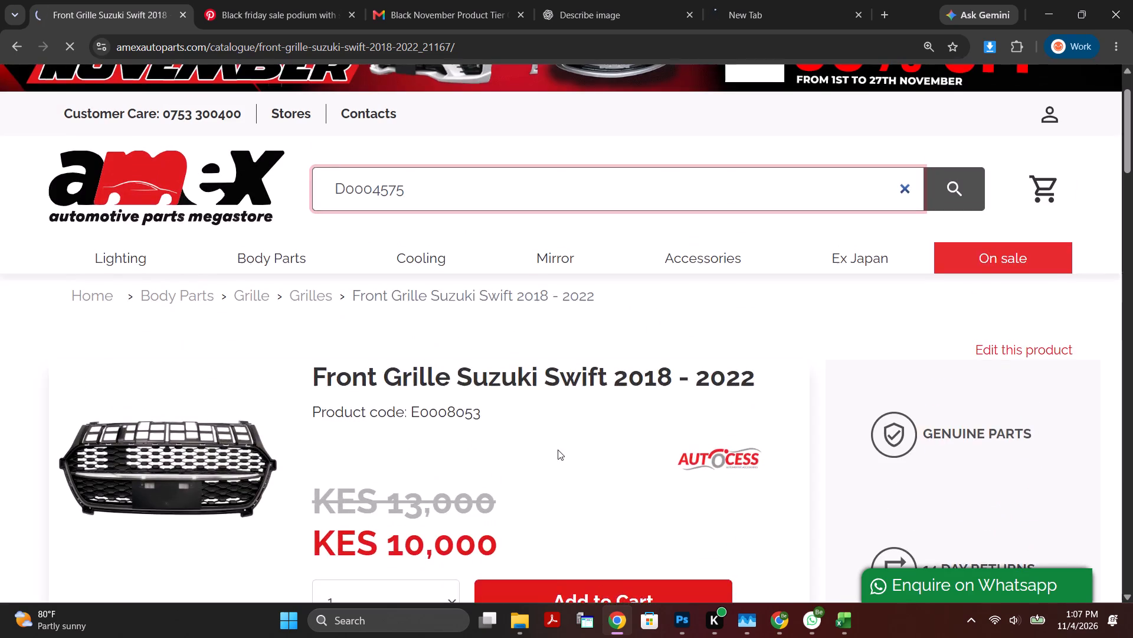
pyautogui.scroll(4, 556, 448)
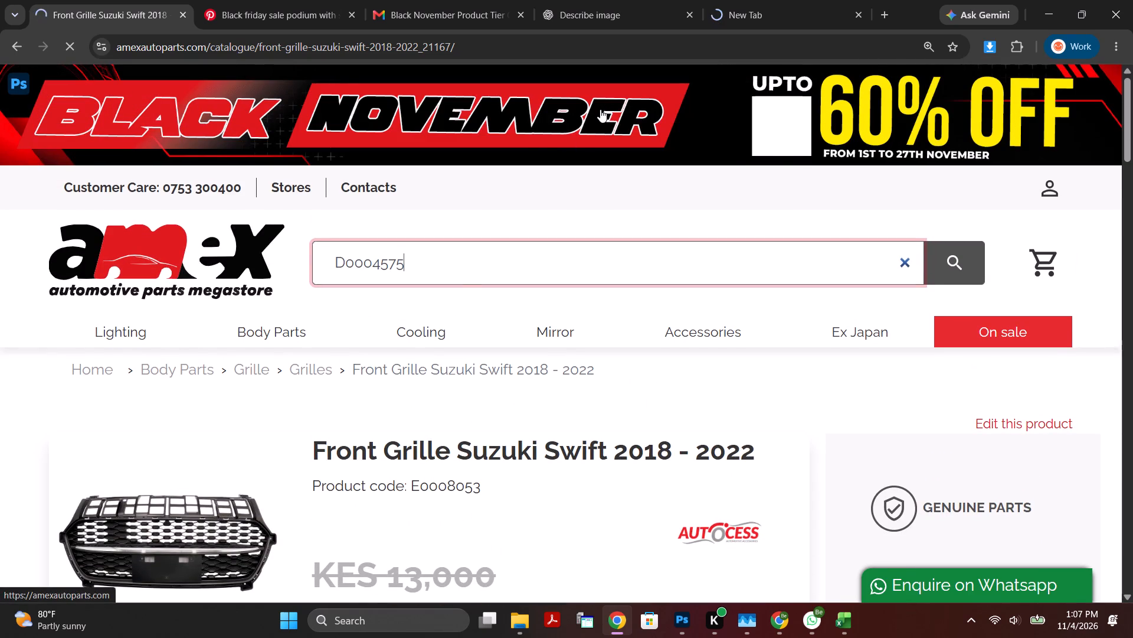
# Turn the computer's Wi-Fi off and back on to reconnect to the AMEX AUTOPARTS network.
pyautogui.click(998, 620)
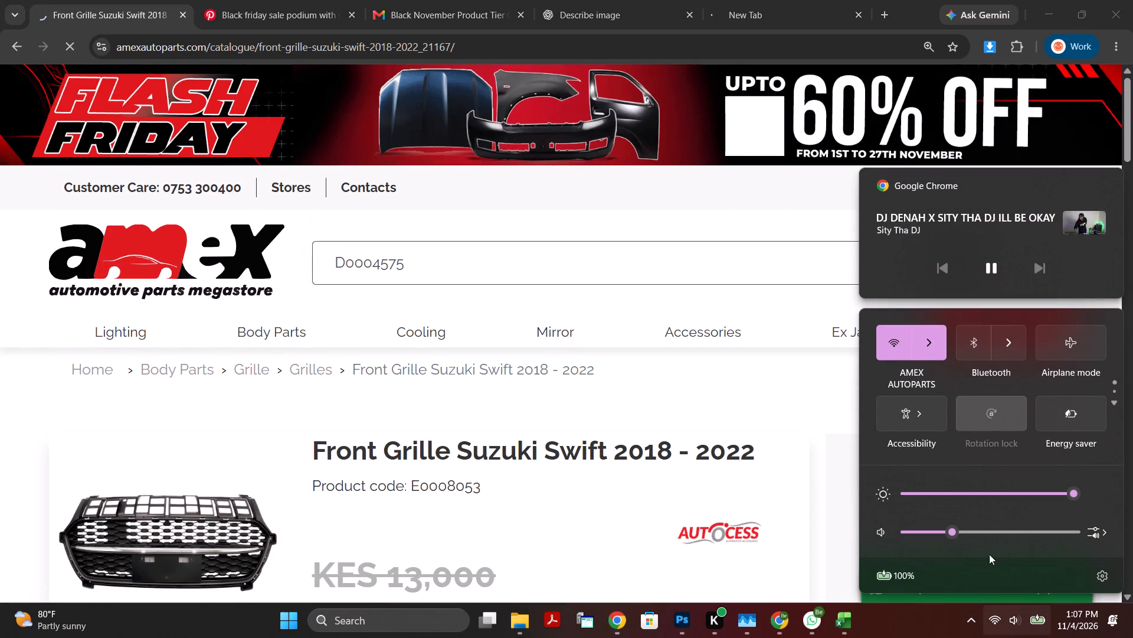
pyautogui.click(938, 339)
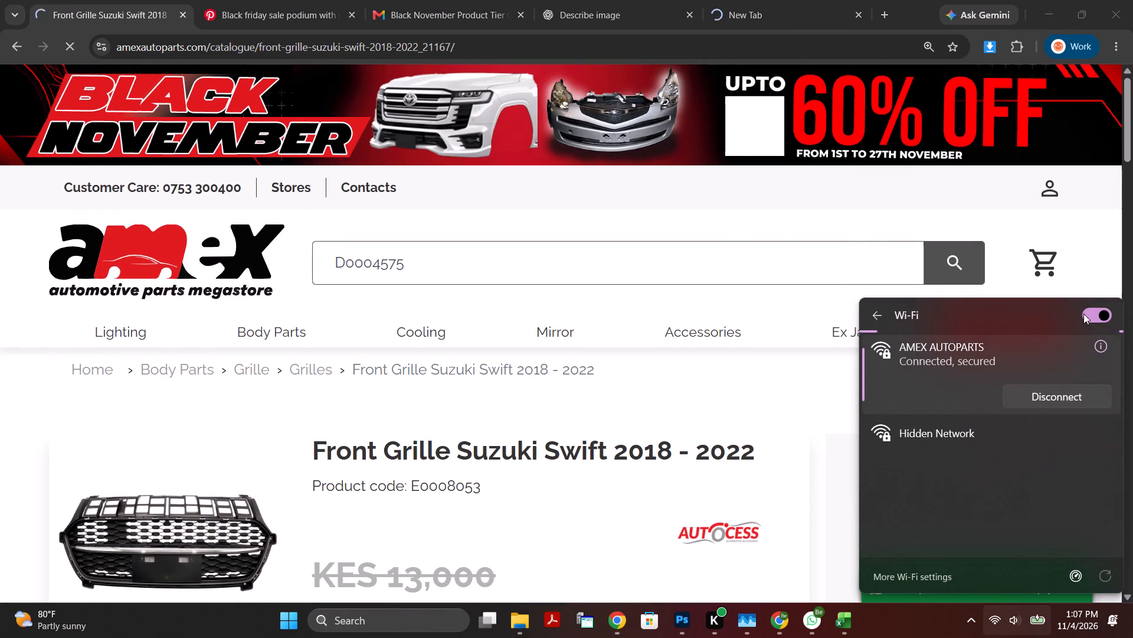
pyautogui.click(1090, 313)
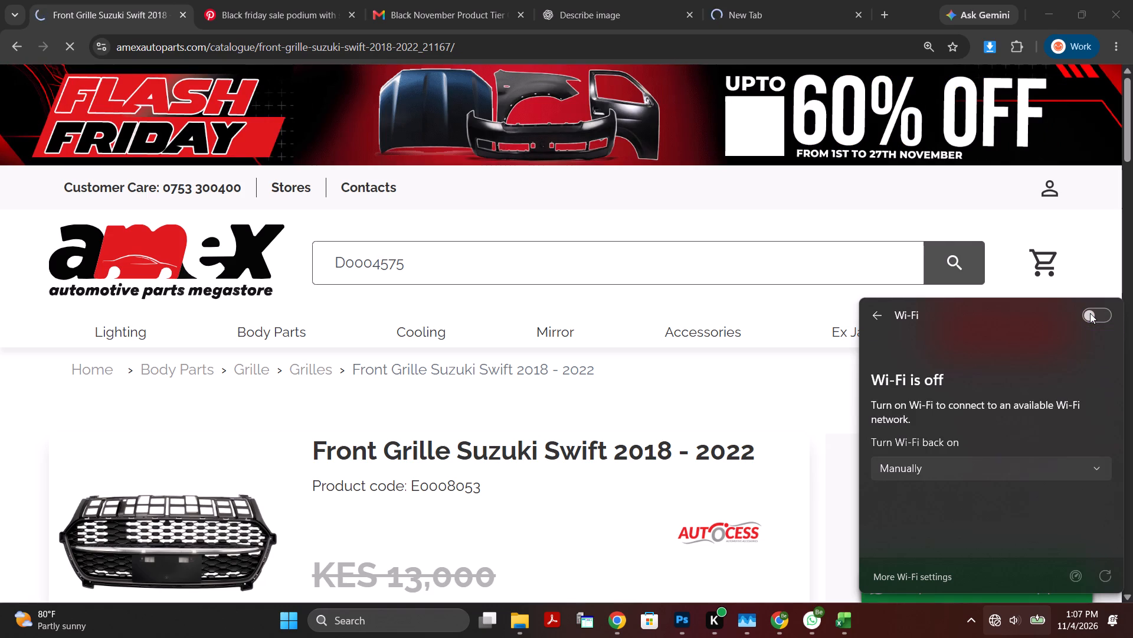
pyautogui.click(1090, 313)
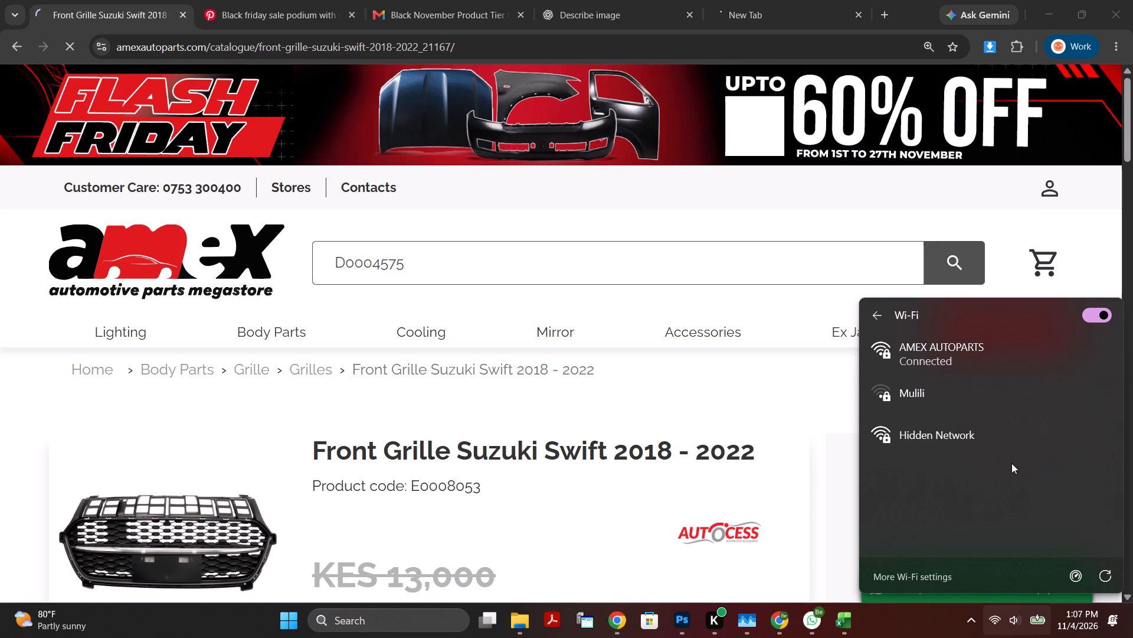
pyautogui.click(1013, 189)
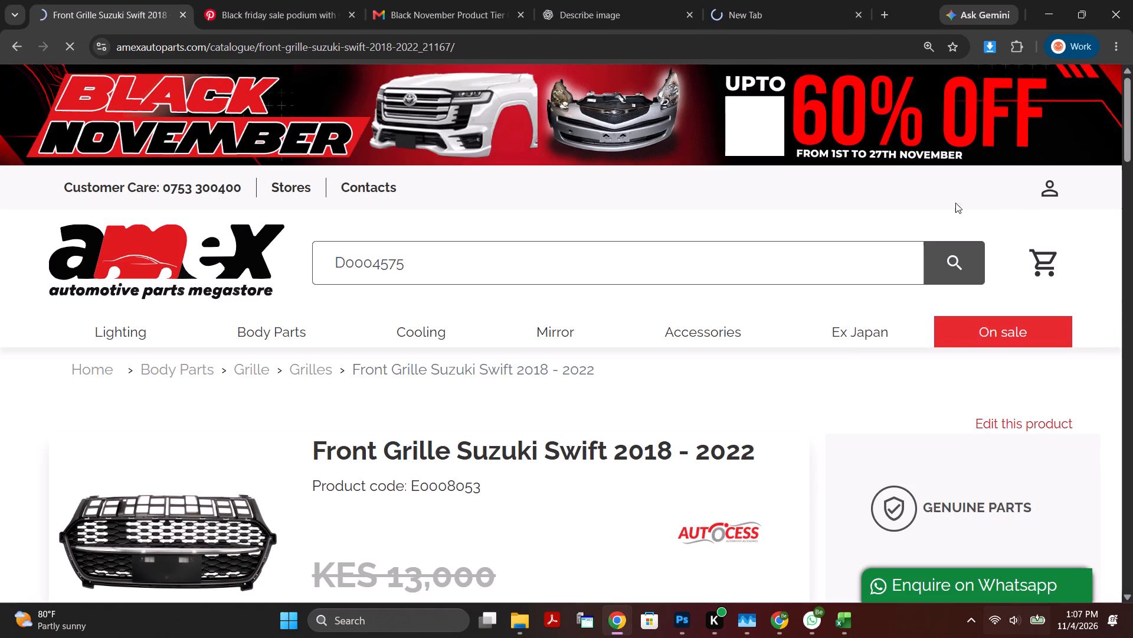
# Return to the Amex Auto Parts search results for D0004575.
pyautogui.click(128, 15)
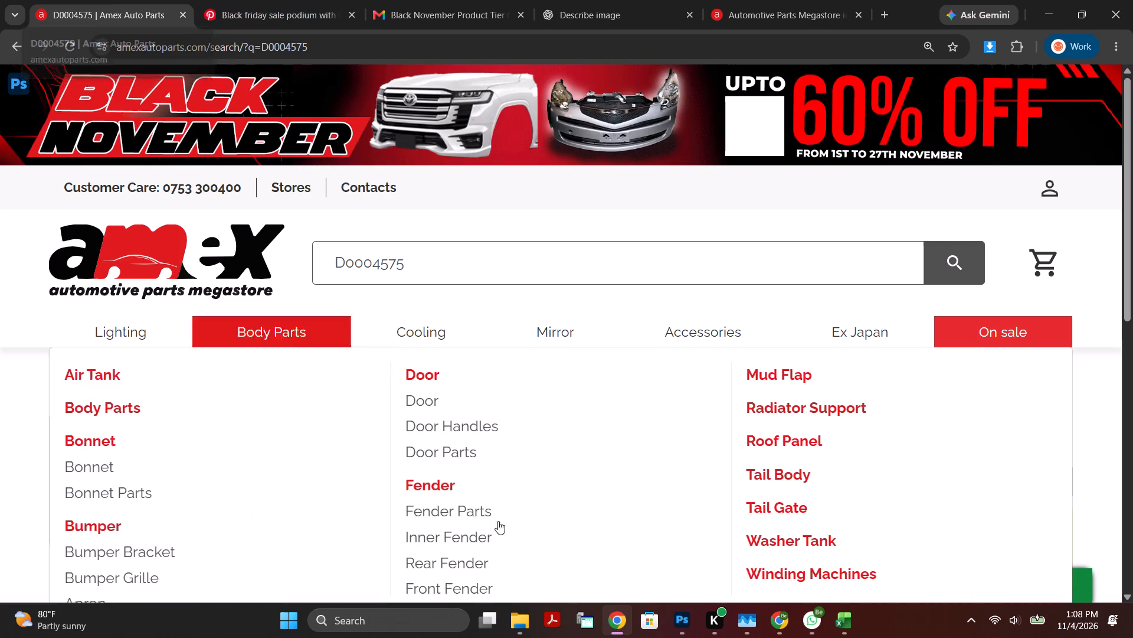
# Open the product page of the "Tail Lamp for Light Trucks Universal Fitting Bulb" search result.
pyautogui.scroll(-5, 527, 529)
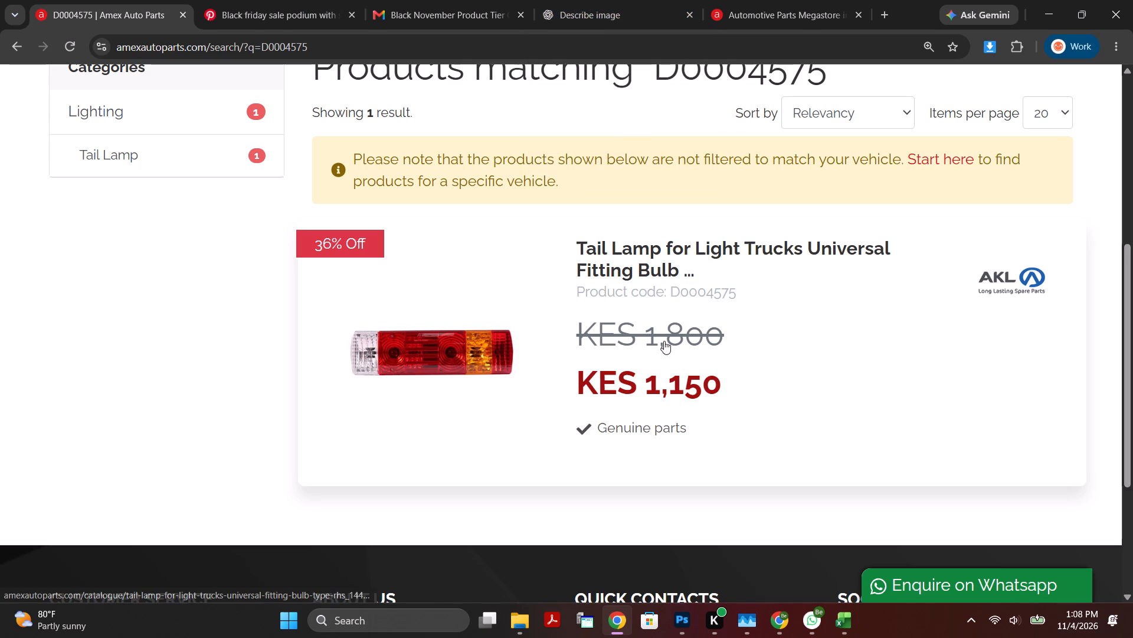
pyautogui.click(463, 335)
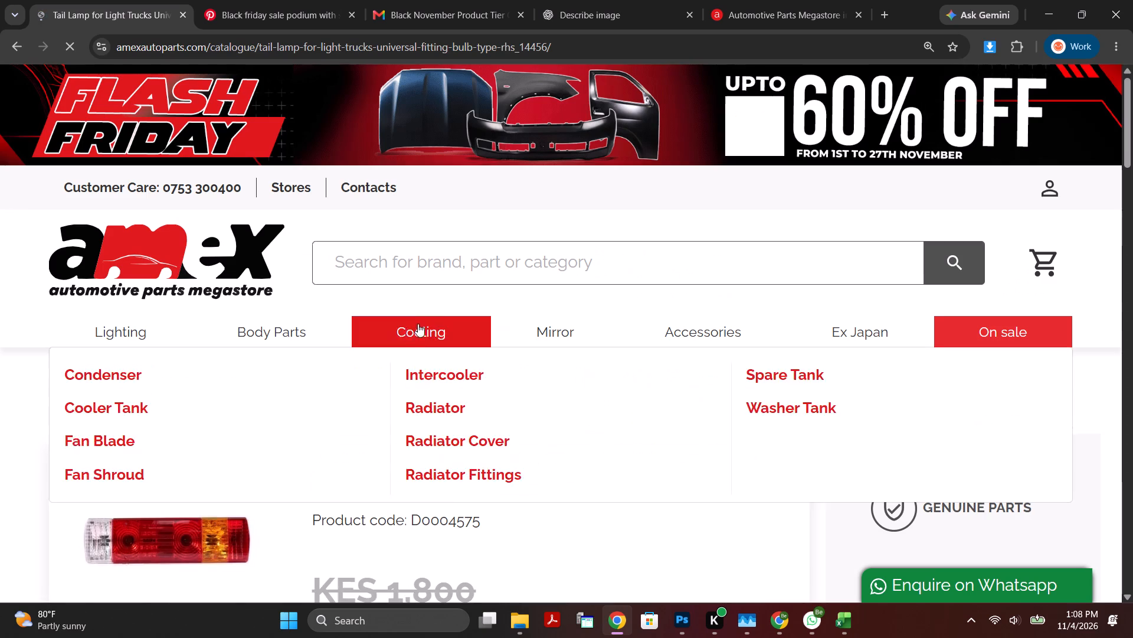
# Copy the words "Light Trucks Universal Fitting Bulb Type" from the product title.
pyautogui.scroll(-5, 552, 388)
pyautogui.scroll(1, 478, 220)
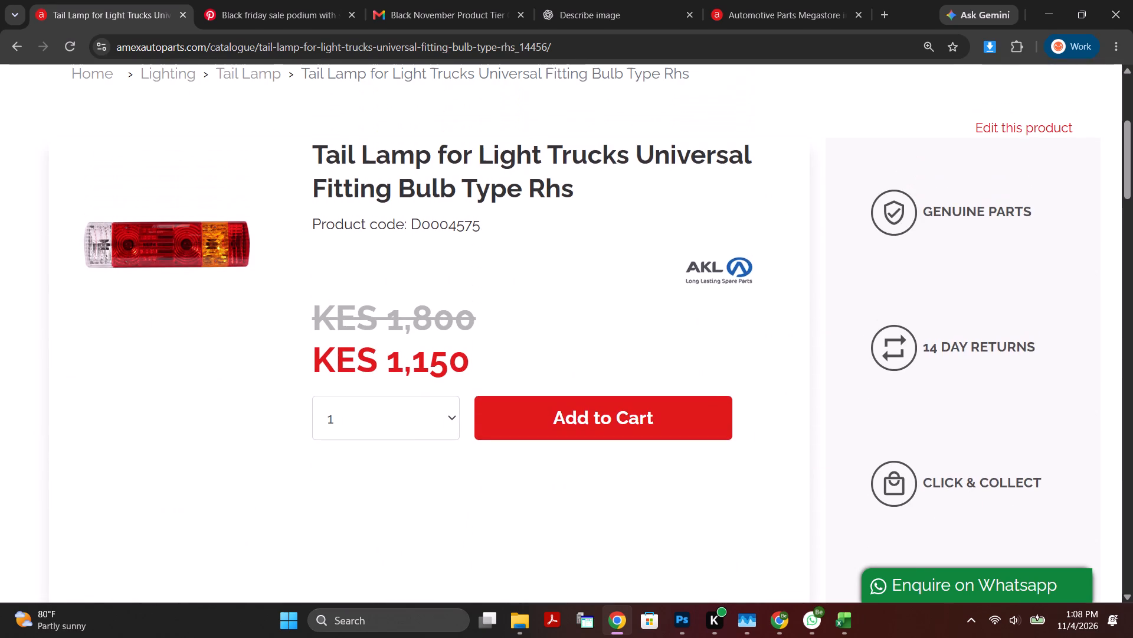
pyautogui.click(543, 145)
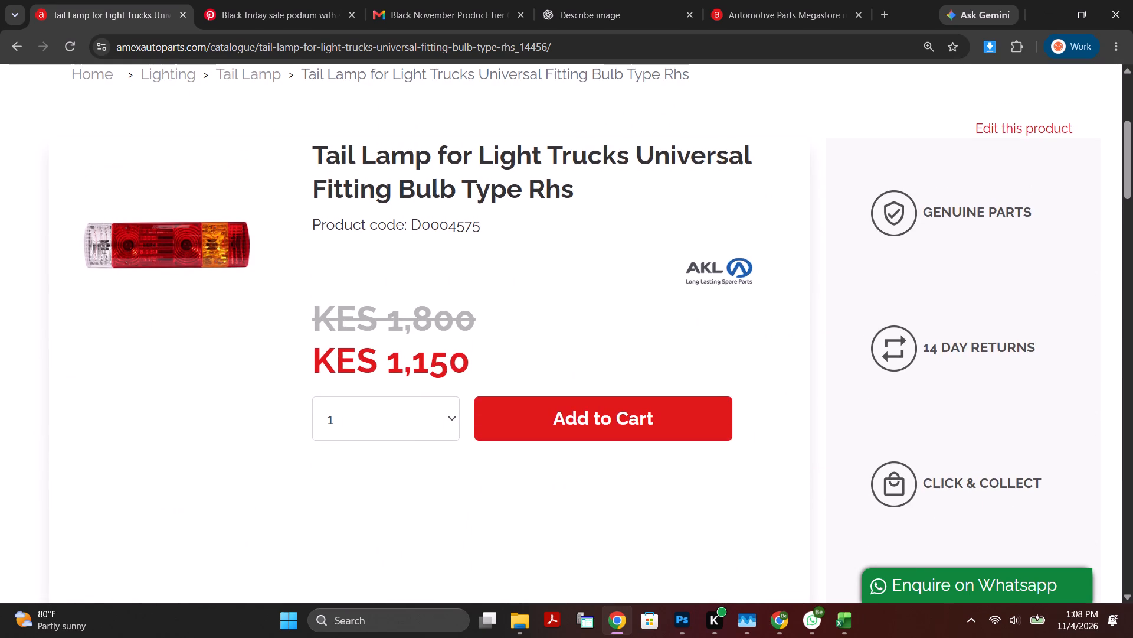
pyautogui.moveTo(475, 148); pyautogui.dragTo(653, 158)
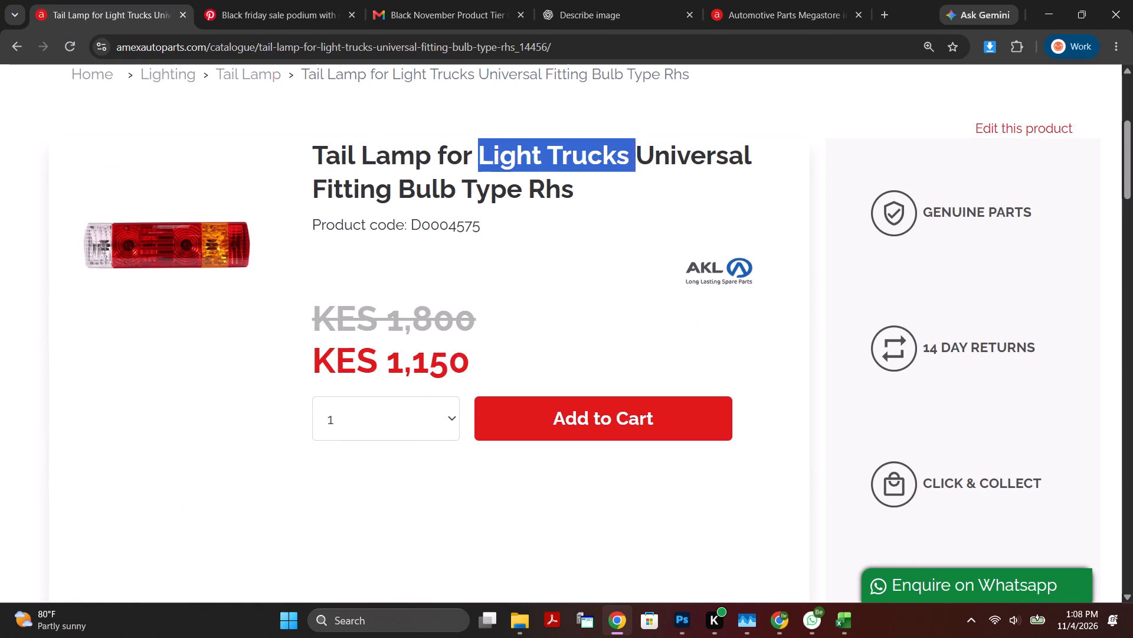
pyautogui.moveTo(653, 158); pyautogui.dragTo(450, 181)
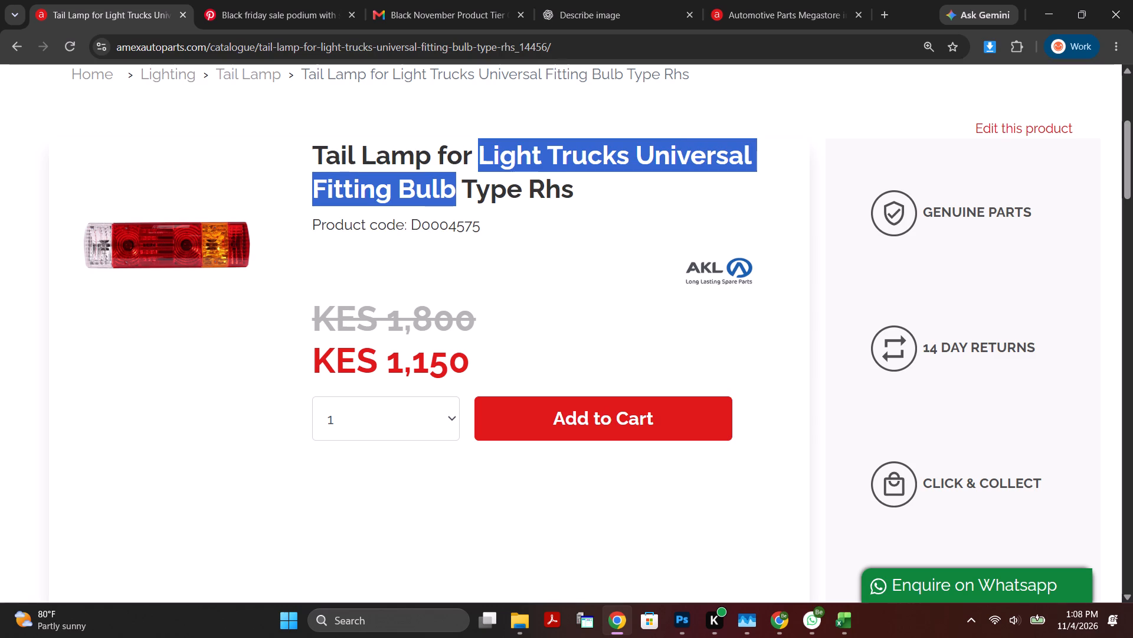
pyautogui.moveTo(450, 181); pyautogui.dragTo(525, 193)
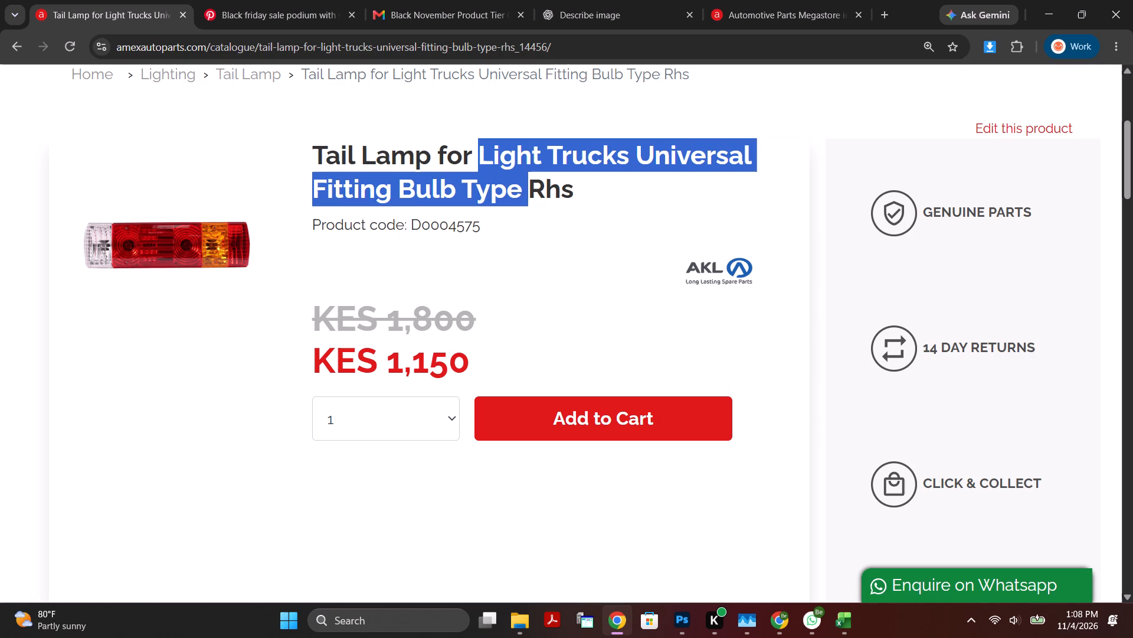
pyautogui.moveTo(525, 193); pyautogui.dragTo(523, 194)
pyautogui.hotkey('ctrl', 'c')
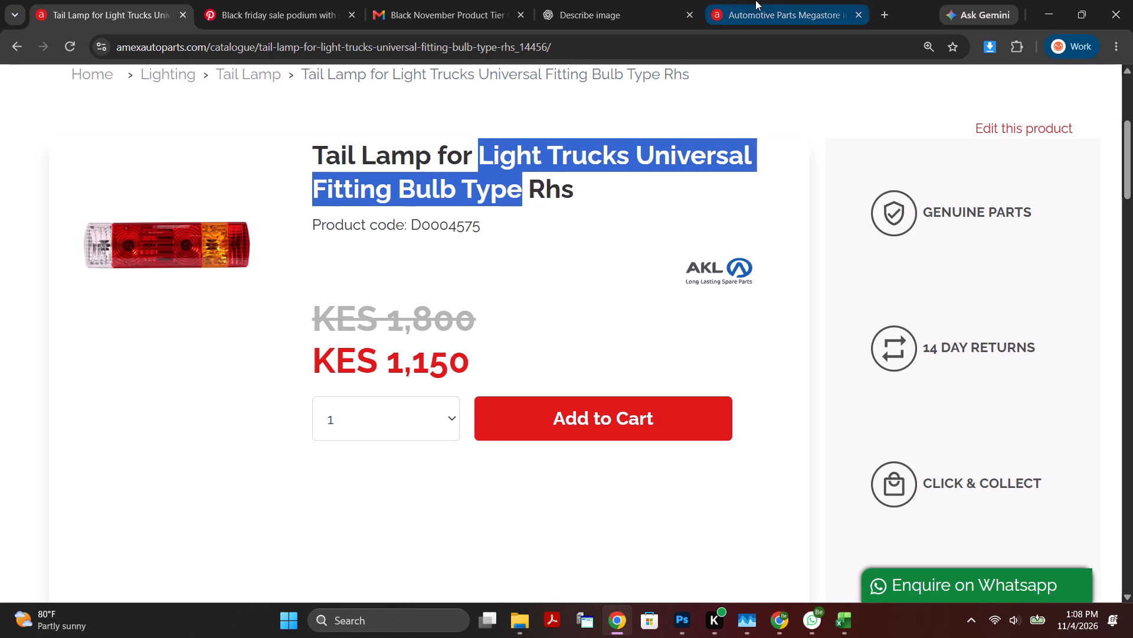
# Search Google Images for "Light Trucks Universal Fitting Bulb Type" in a new tab.
pyautogui.click(883, 18)
pyautogui.click(777, 45)
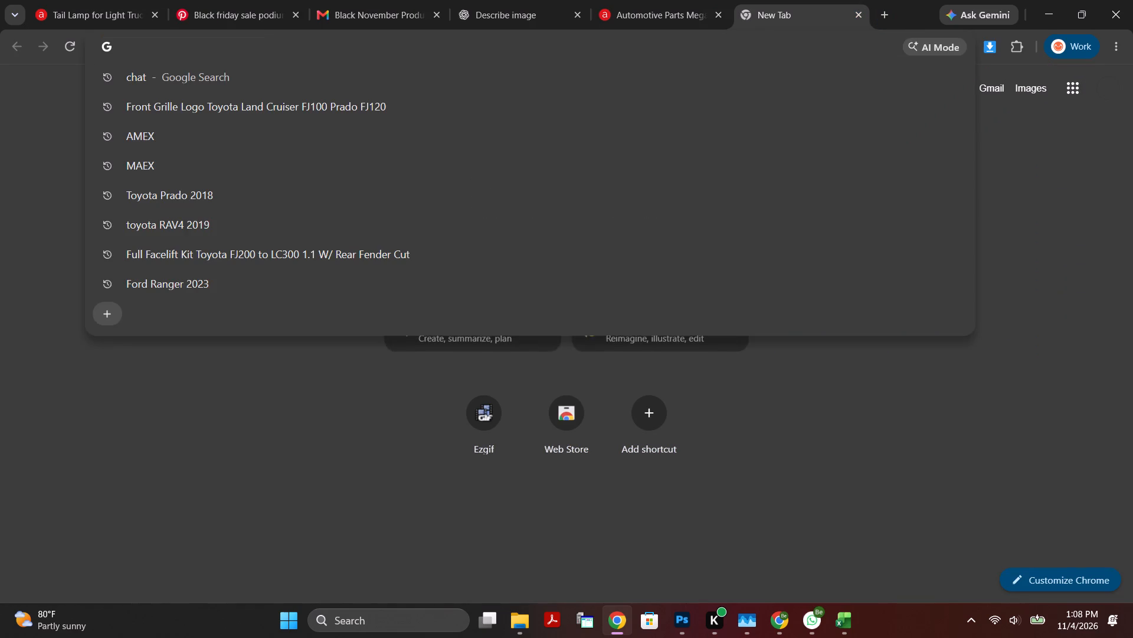
pyautogui.hotkey('ctrl', 'v')
pyautogui.press('Return')
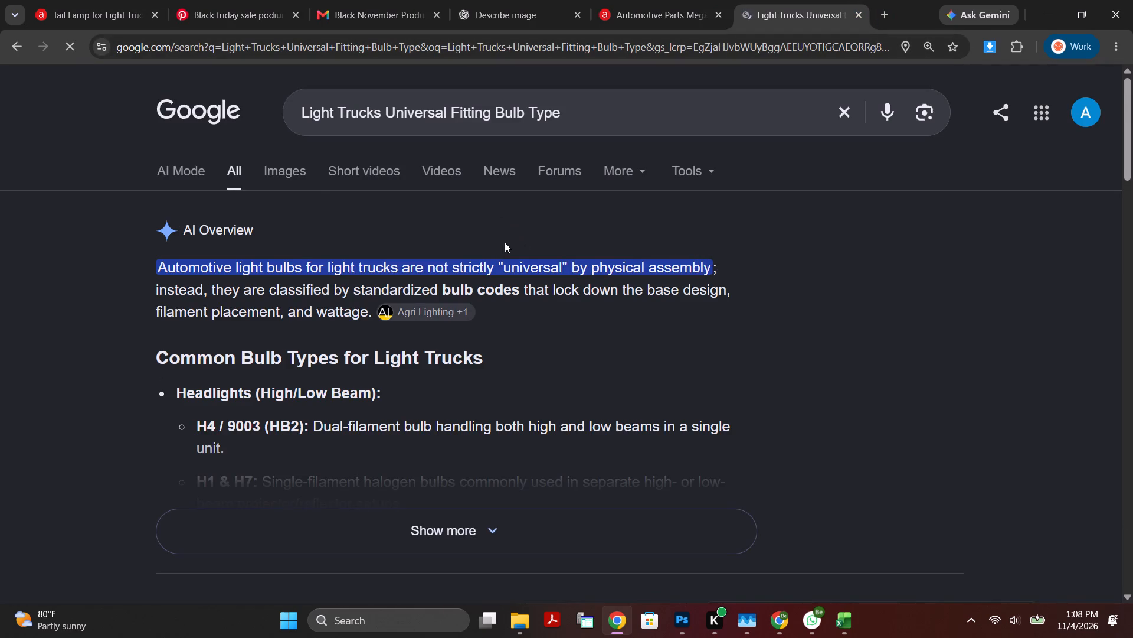
pyautogui.click(292, 161)
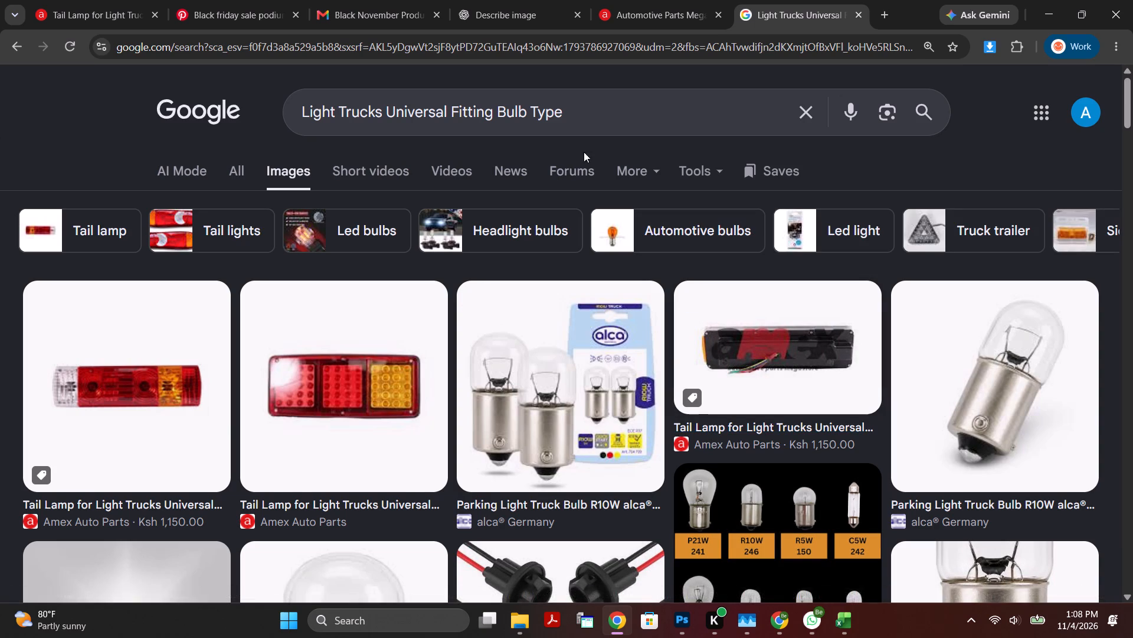
# Browse the image results, open the Bob Shop truck reversing-light picture, and look through its related images for rear truck views.
pyautogui.scroll(-5, 592, 264)
pyautogui.scroll(-7, 605, 342)
pyautogui.scroll(5, 617, 370)
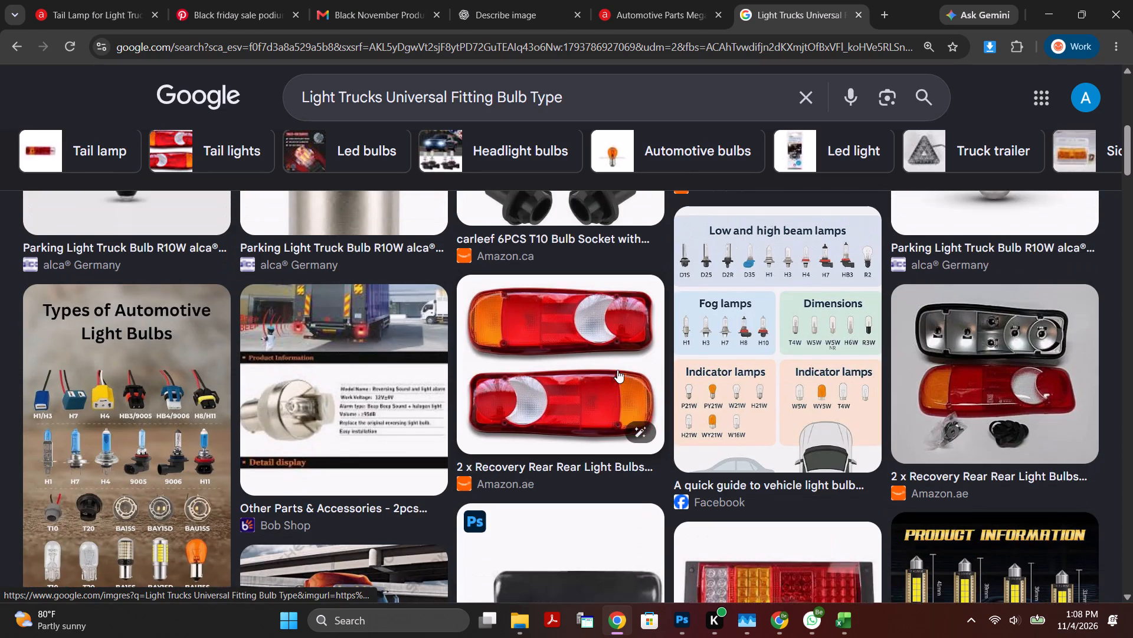
pyautogui.click(361, 323)
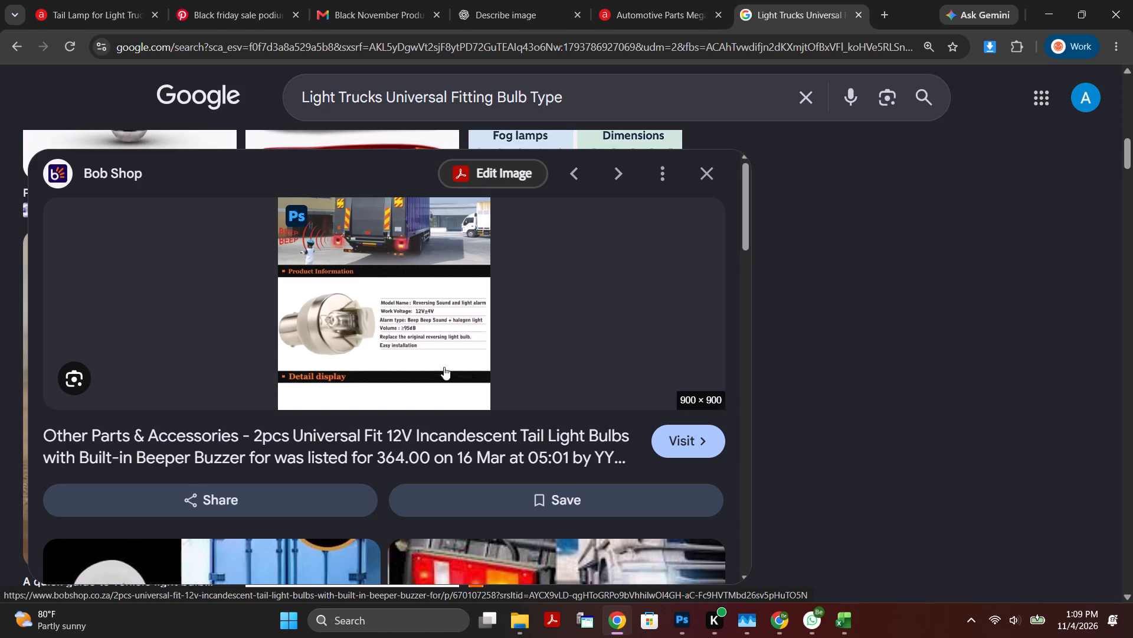
pyautogui.scroll(-5, 474, 412)
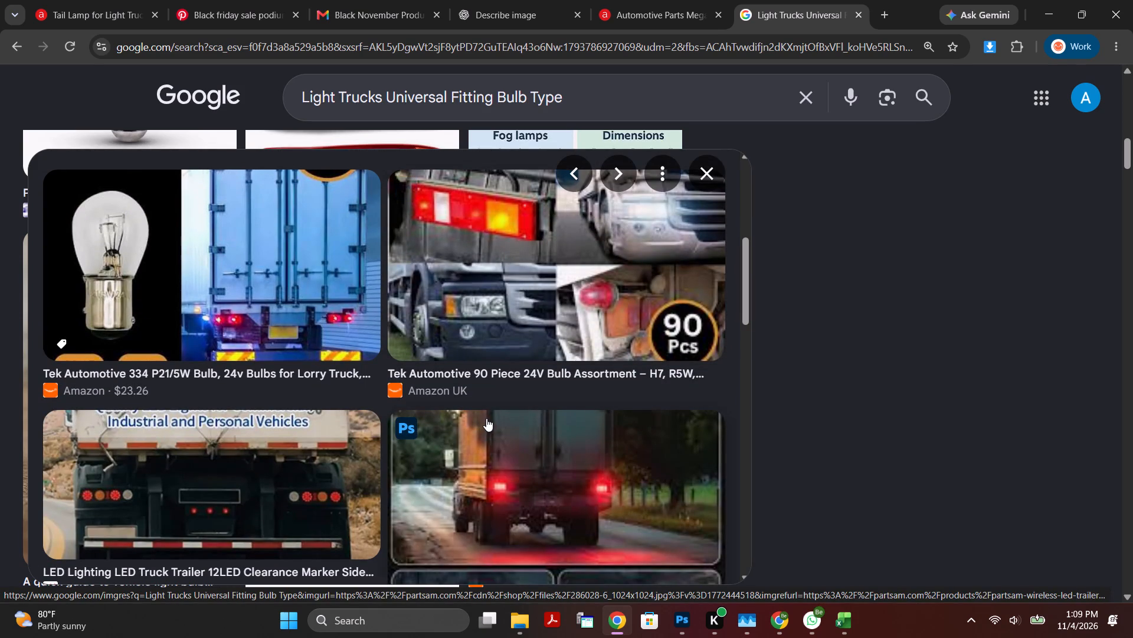
pyautogui.scroll(-5, 479, 443)
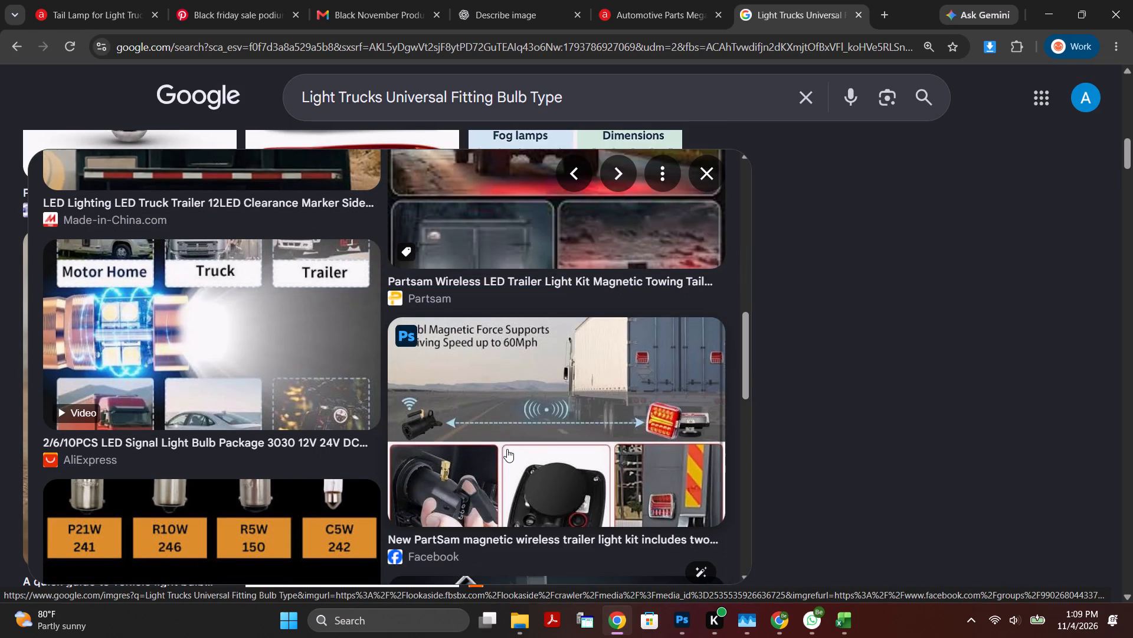
pyautogui.scroll(-8, 508, 448)
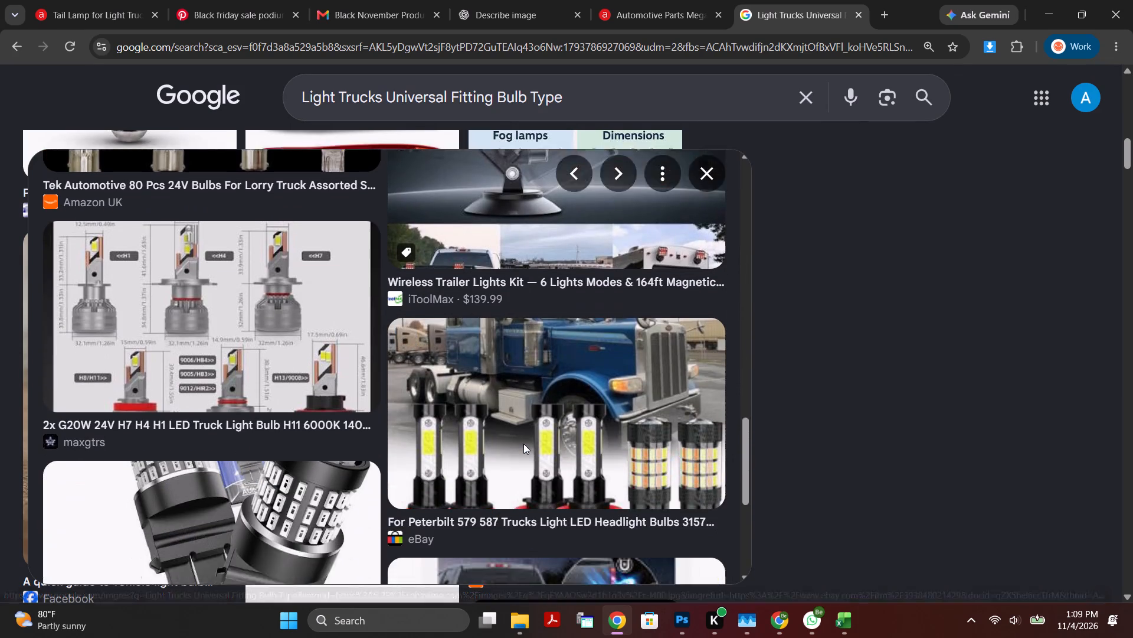
pyautogui.scroll(-6, 523, 444)
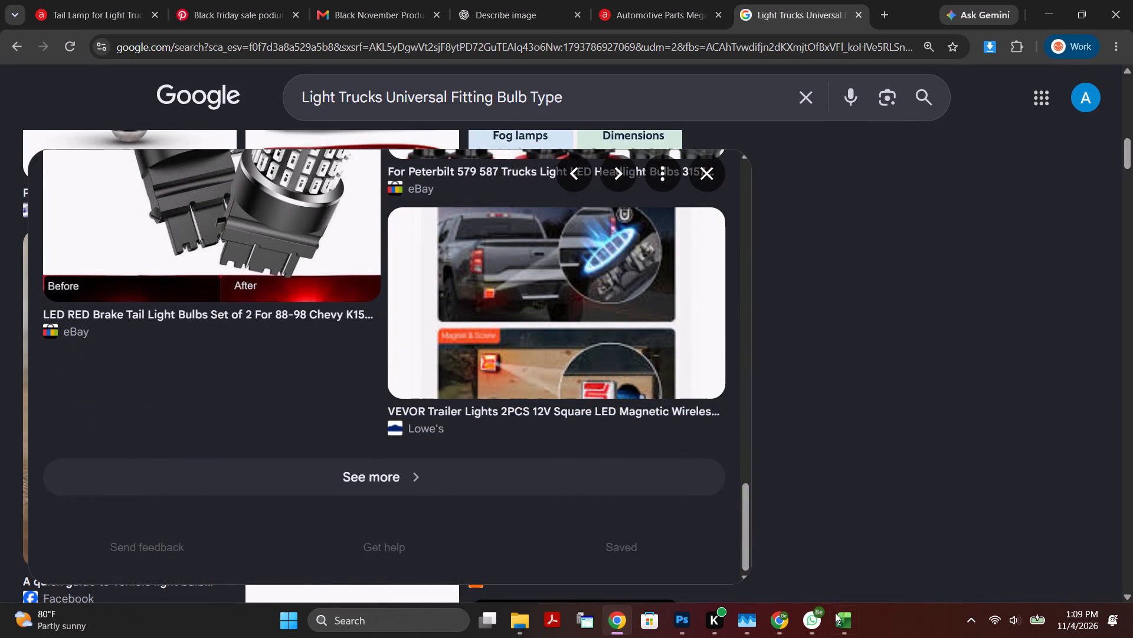
# Switch to the Excel item list and copy "Tail Lamp Universal for Agriculture Tractor" from the Lhs product's description.
pyautogui.click(848, 619)
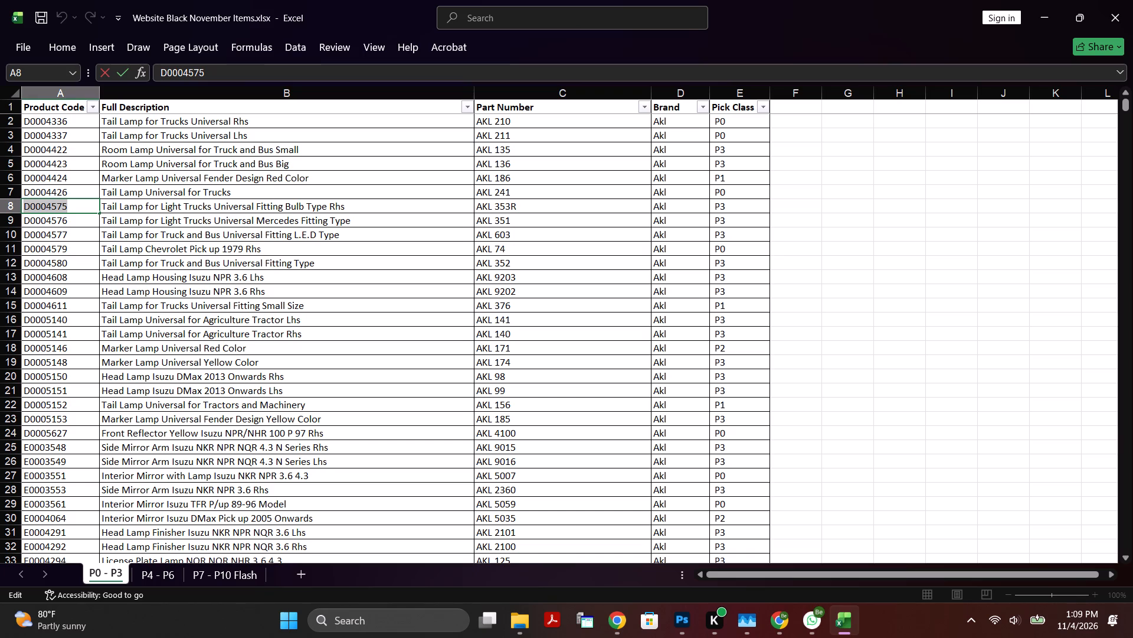
pyautogui.doubleClick(217, 317)
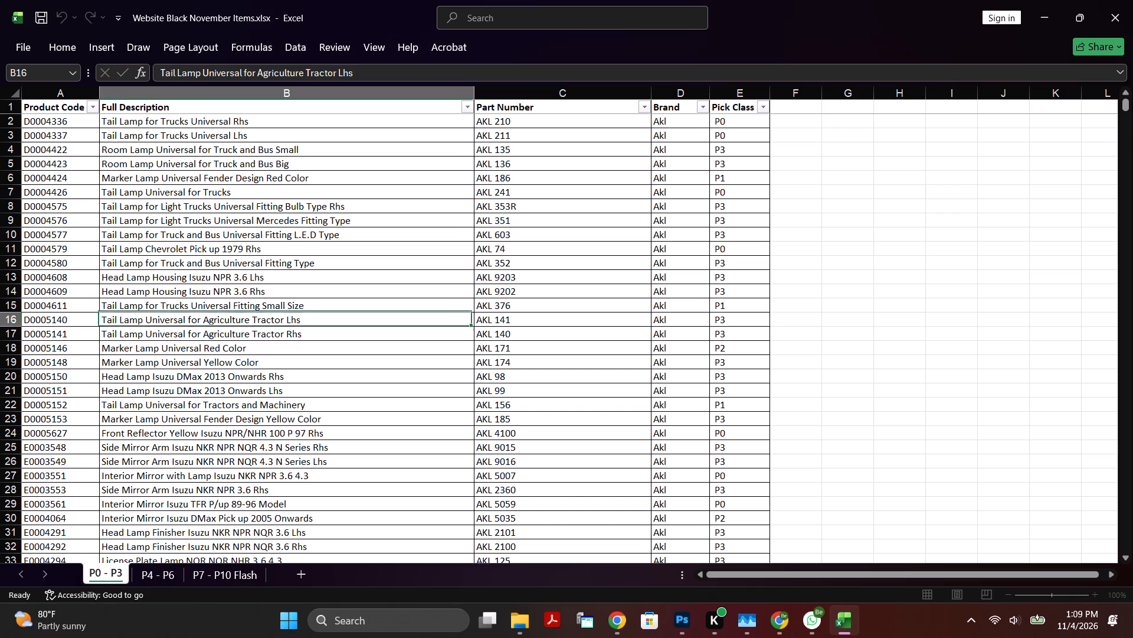
pyautogui.moveTo(286, 321); pyautogui.dragTo(67, 306)
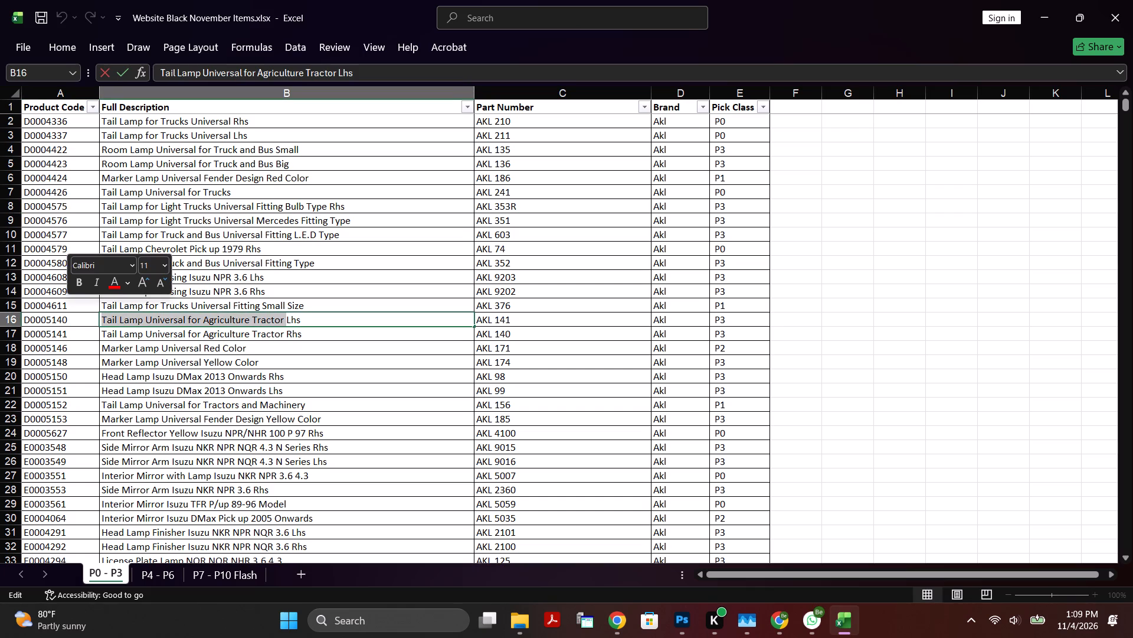
pyautogui.hotkey('ctrl', 'c')
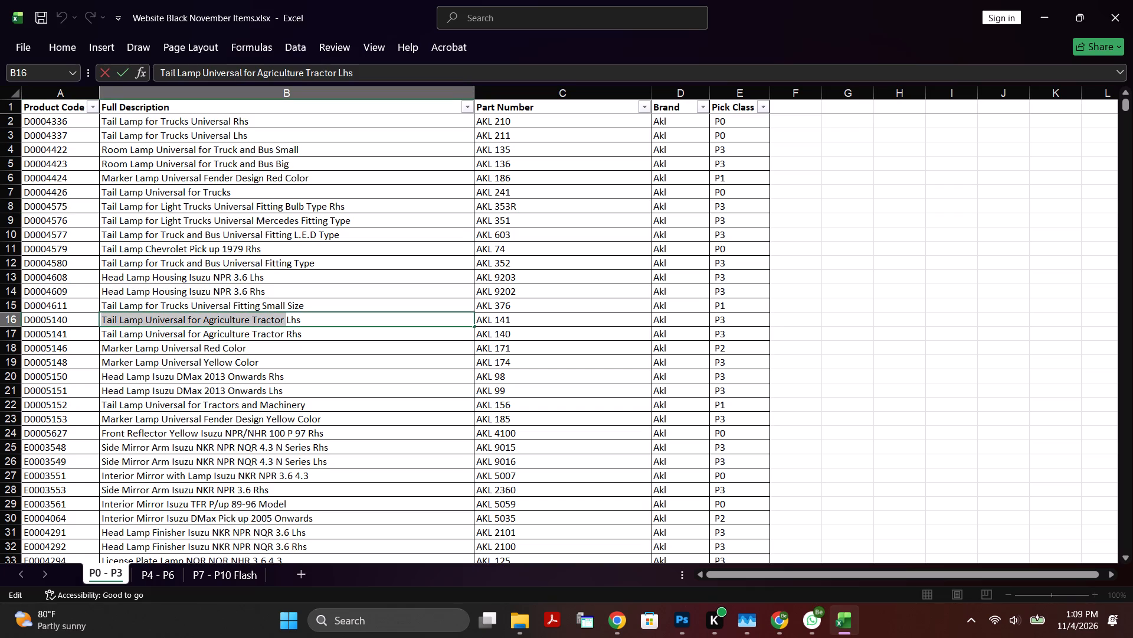
# Open the product code cell of the Tail Lamp Universal for Agriculture Tractor Lhs row for editing.
pyautogui.click(165, 319)
pyautogui.click(54, 321)
pyautogui.click(54, 321)
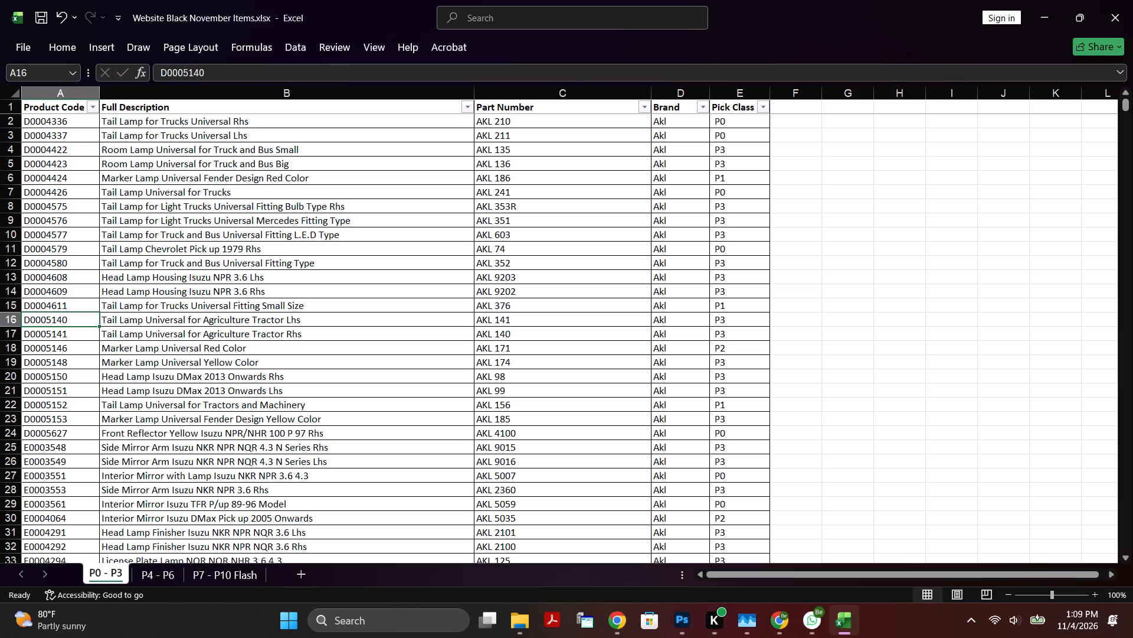
pyautogui.doubleClick(54, 321)
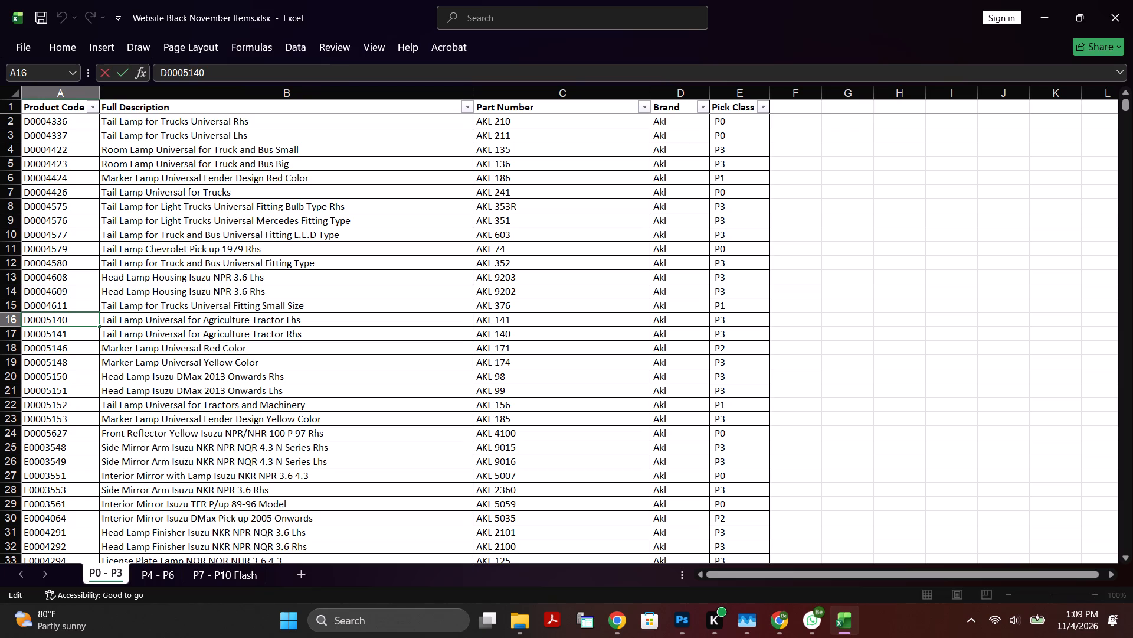
# Go to the end of the P0 - P3 item list and look back up through the Ytm mirror products.
pyautogui.doubleClick(215, 324)
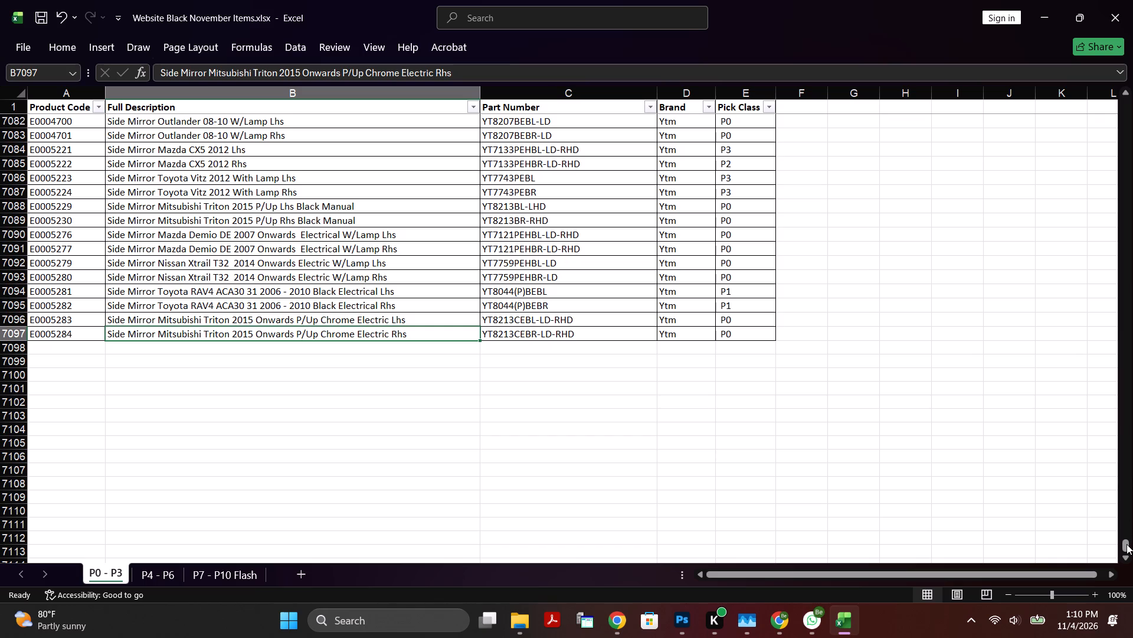
pyautogui.scroll(2, 292, 288)
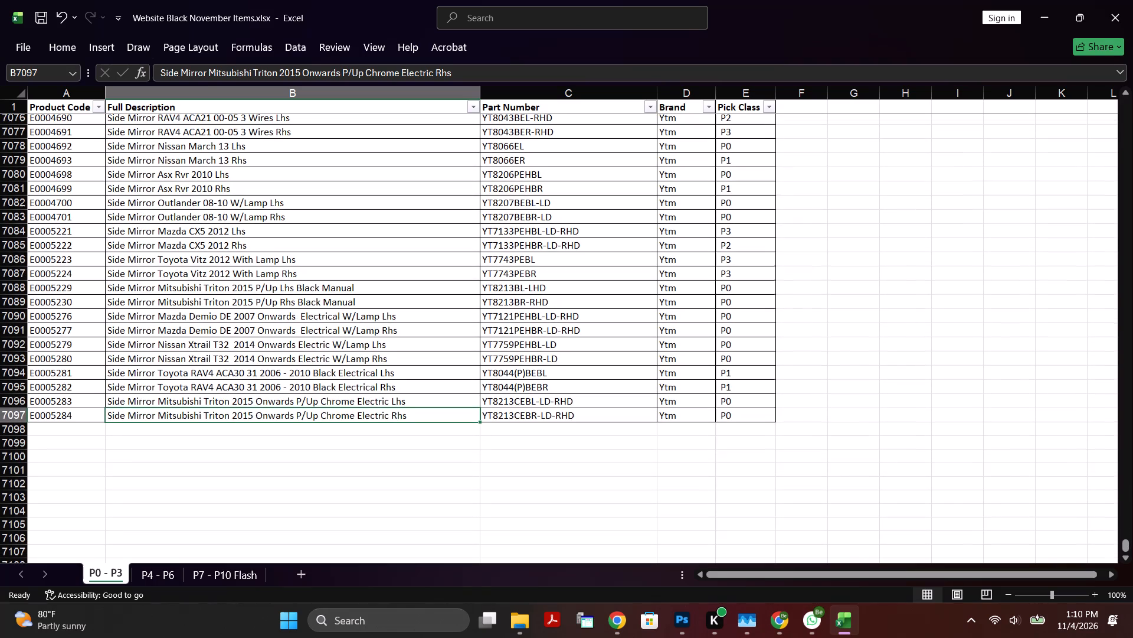
pyautogui.scroll(2, 292, 288)
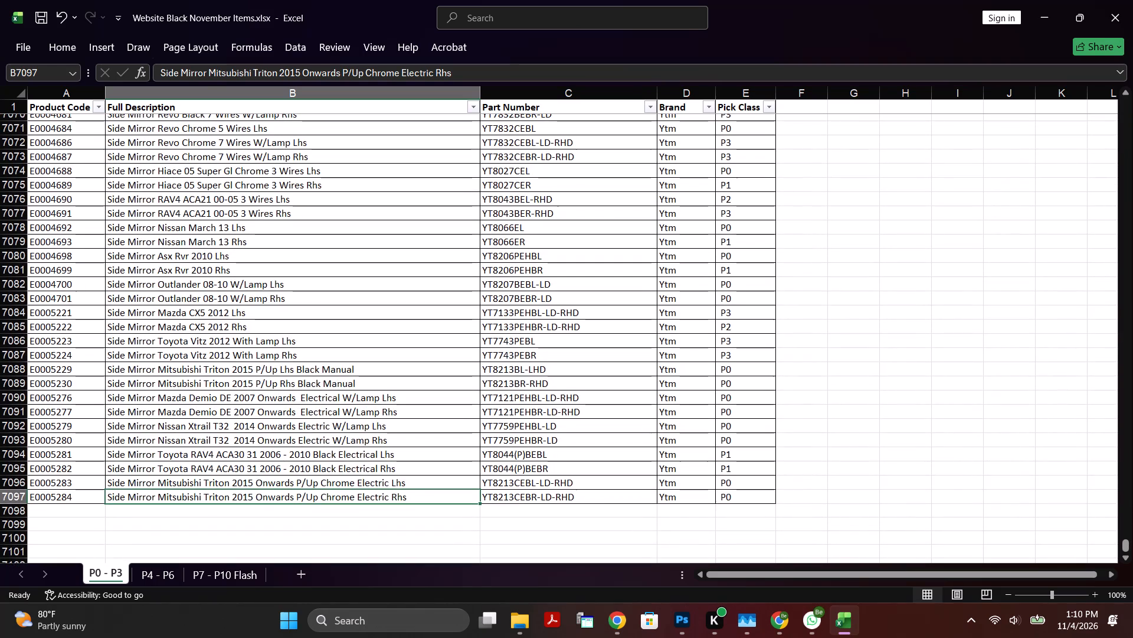
pyautogui.scroll(2, 292, 288)
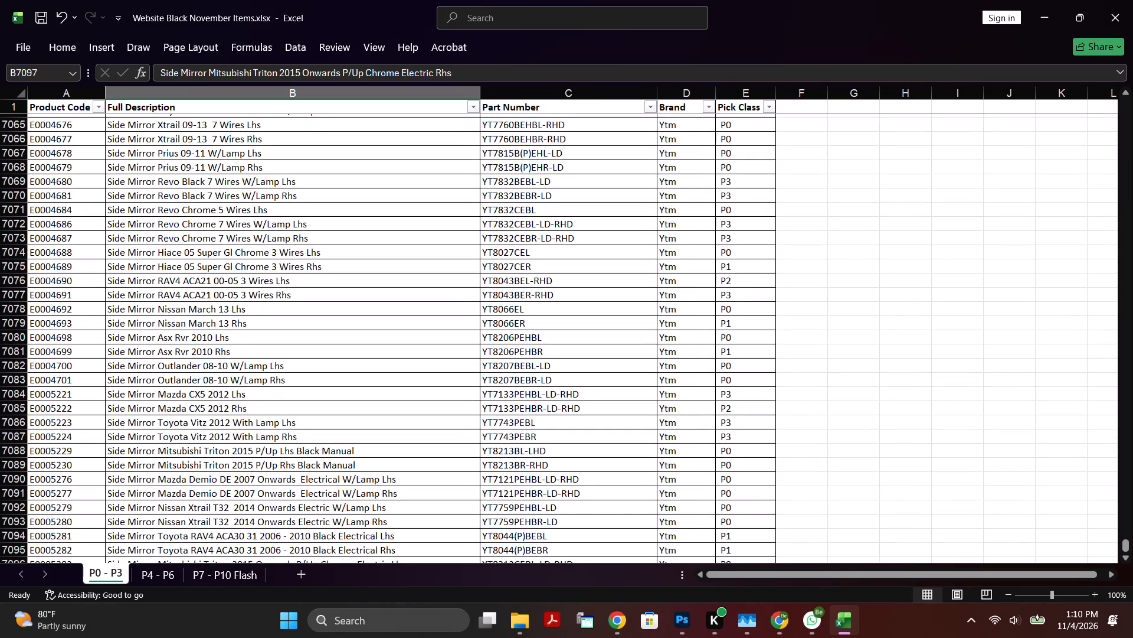
pyautogui.scroll(20, 292, 288)
pyautogui.scroll(1, 292, 288)
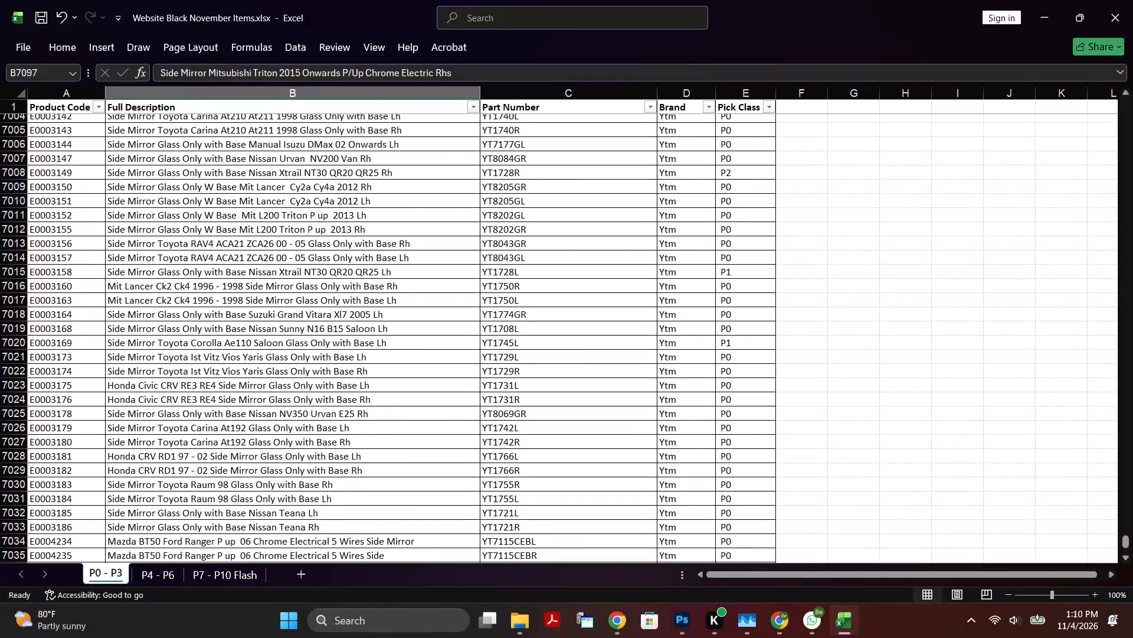
pyautogui.scroll(2, 292, 287)
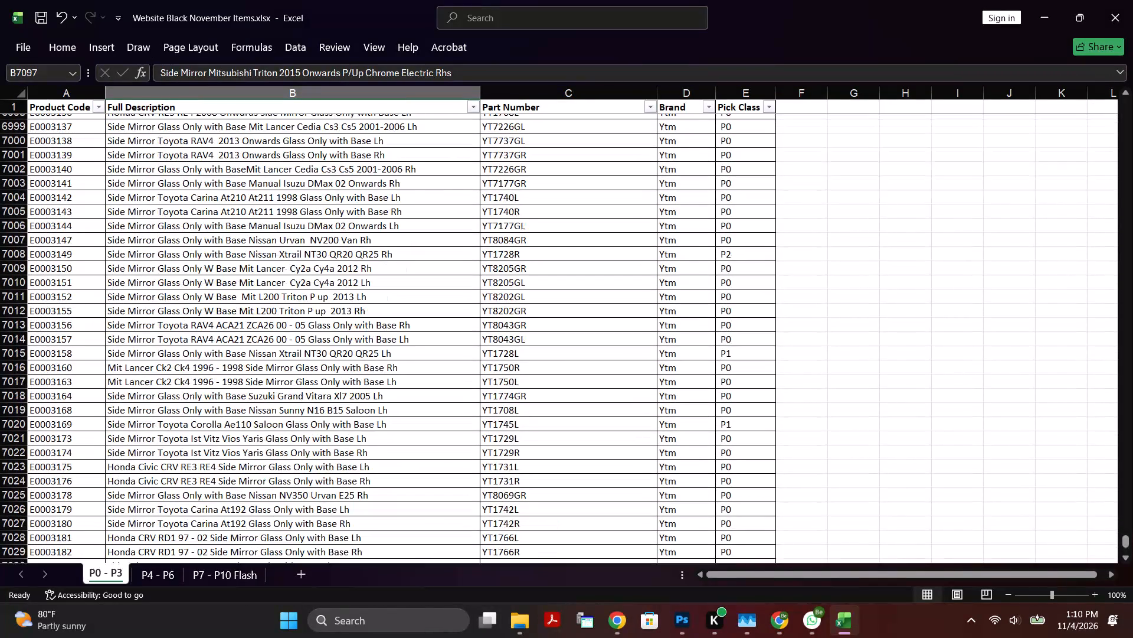
pyautogui.scroll(3, 292, 287)
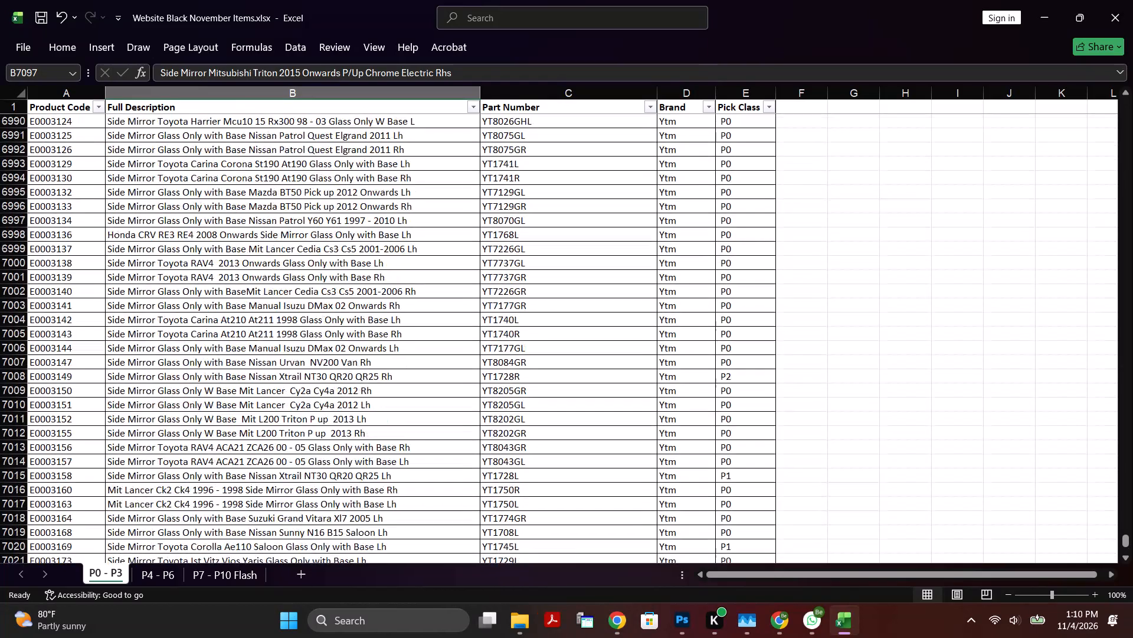
pyautogui.scroll(-2, 250, 390)
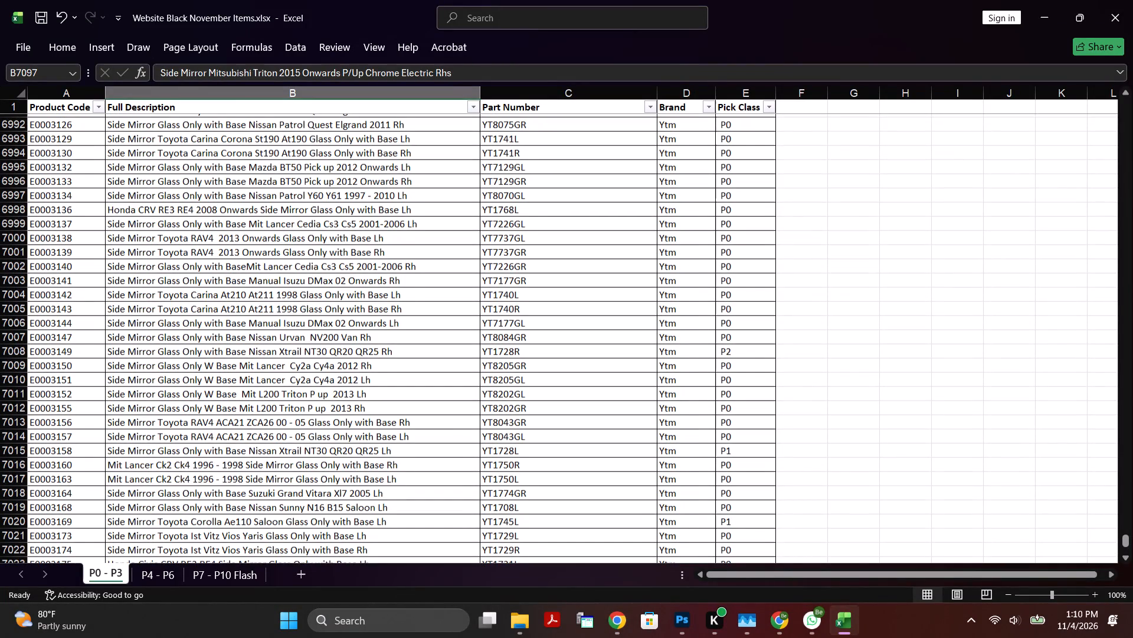
pyautogui.scroll(10, 281, 447)
pyautogui.scroll(6, 352, 397)
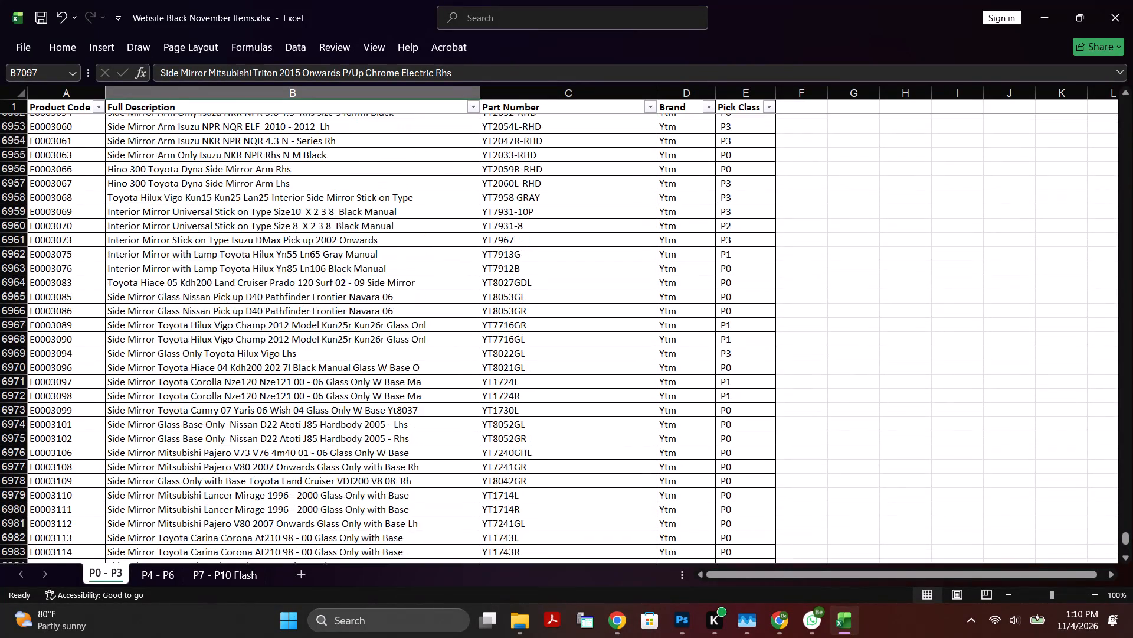
pyautogui.scroll(6, 352, 397)
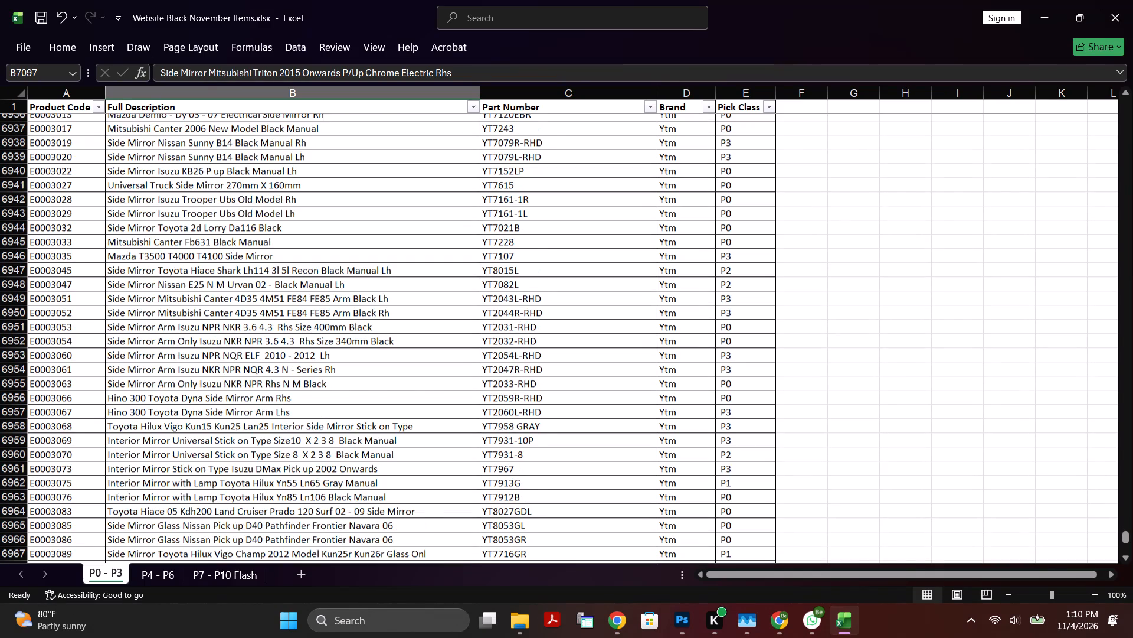
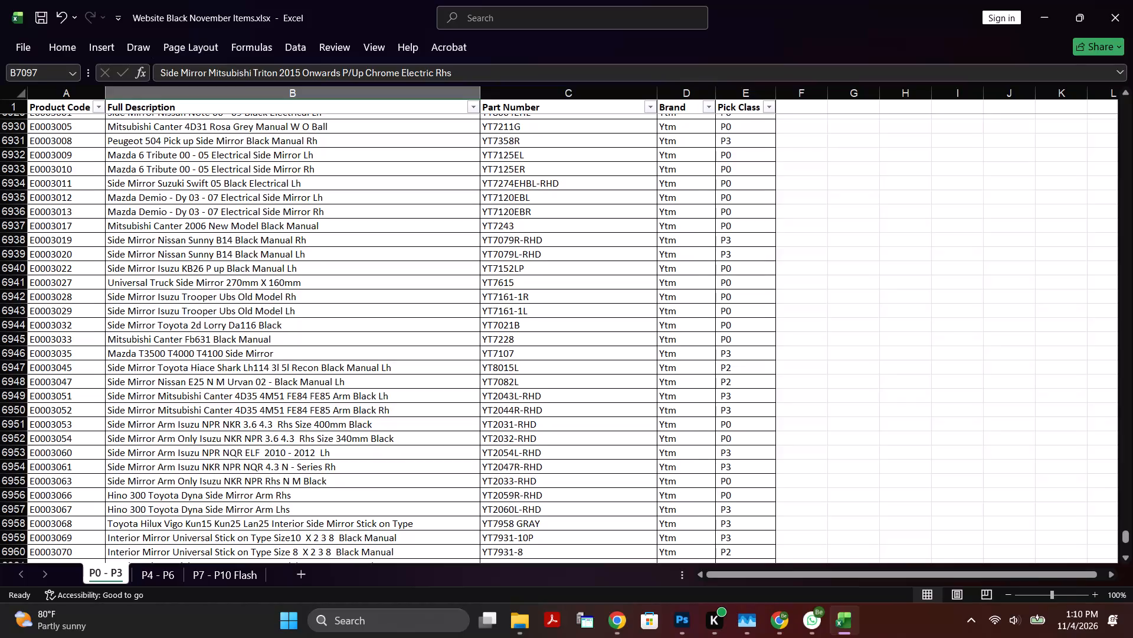
# Look back up the P0 - P3 list through the Ytm side mirrors and Tongshi radiators to the Smk Tuning products.
pyautogui.scroll(2, 345, 402)
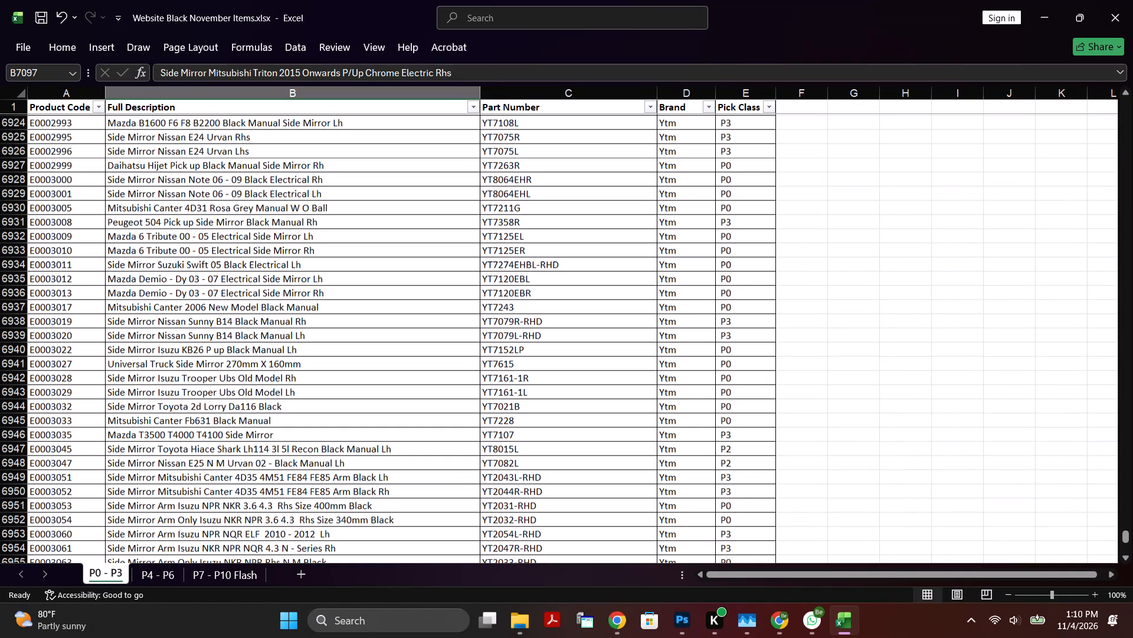
pyautogui.scroll(4, 345, 402)
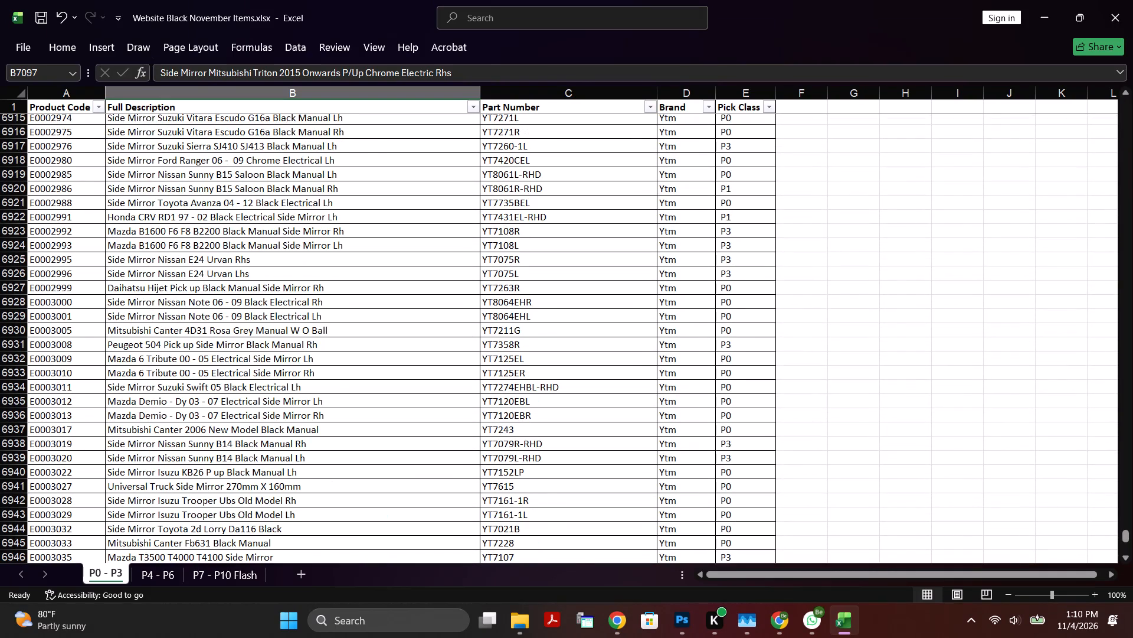
pyautogui.scroll(6, 345, 402)
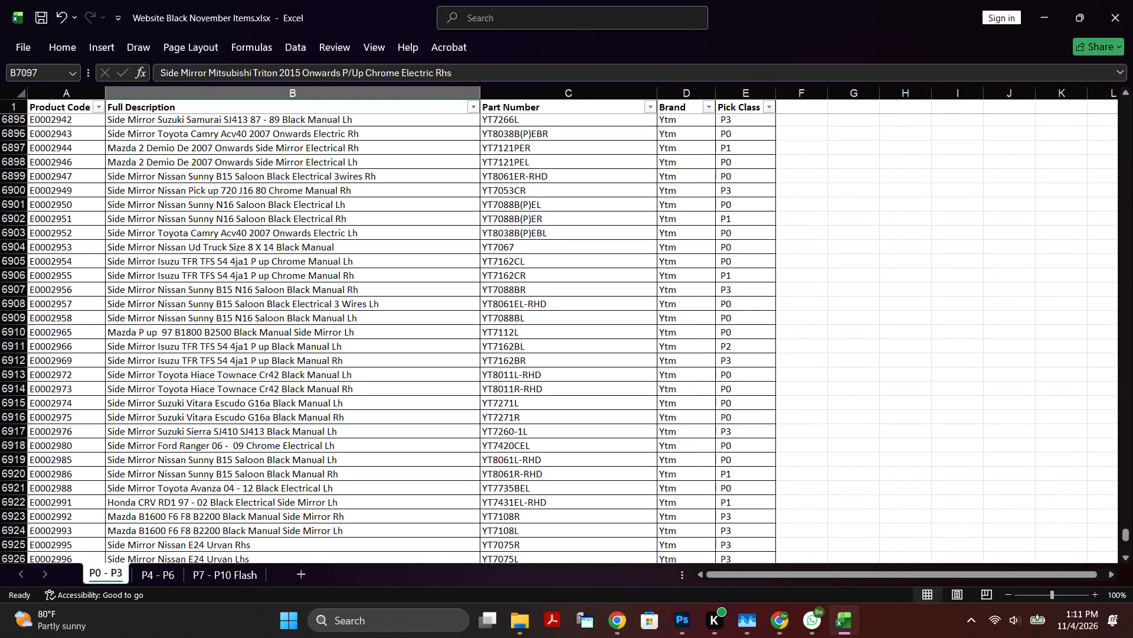
pyautogui.scroll(4, 202, 172)
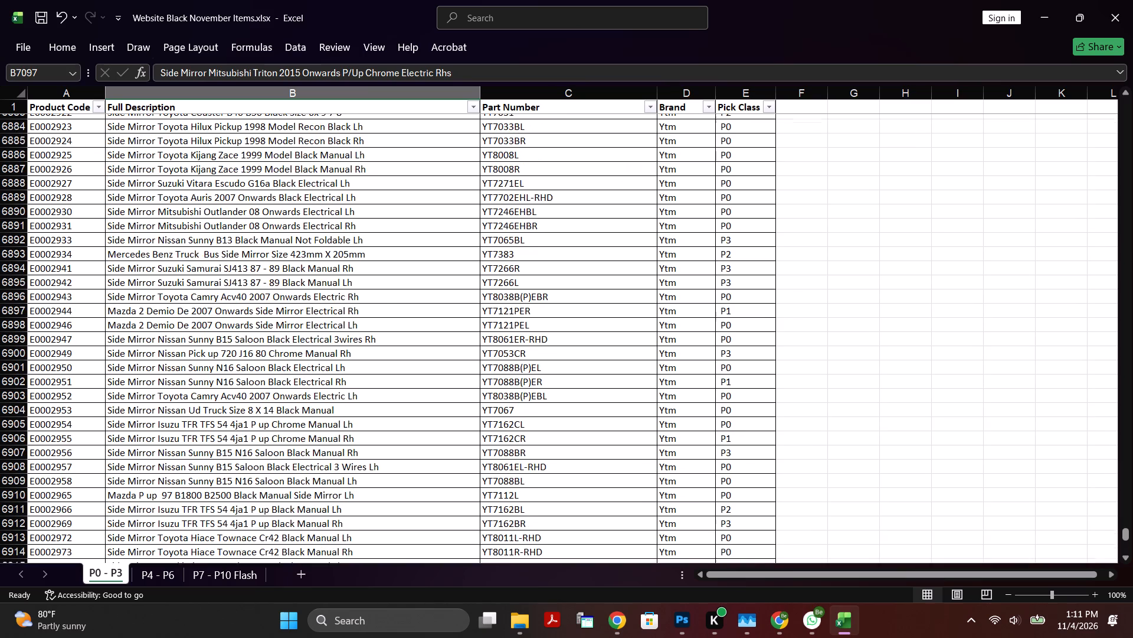
pyautogui.scroll(19, 202, 172)
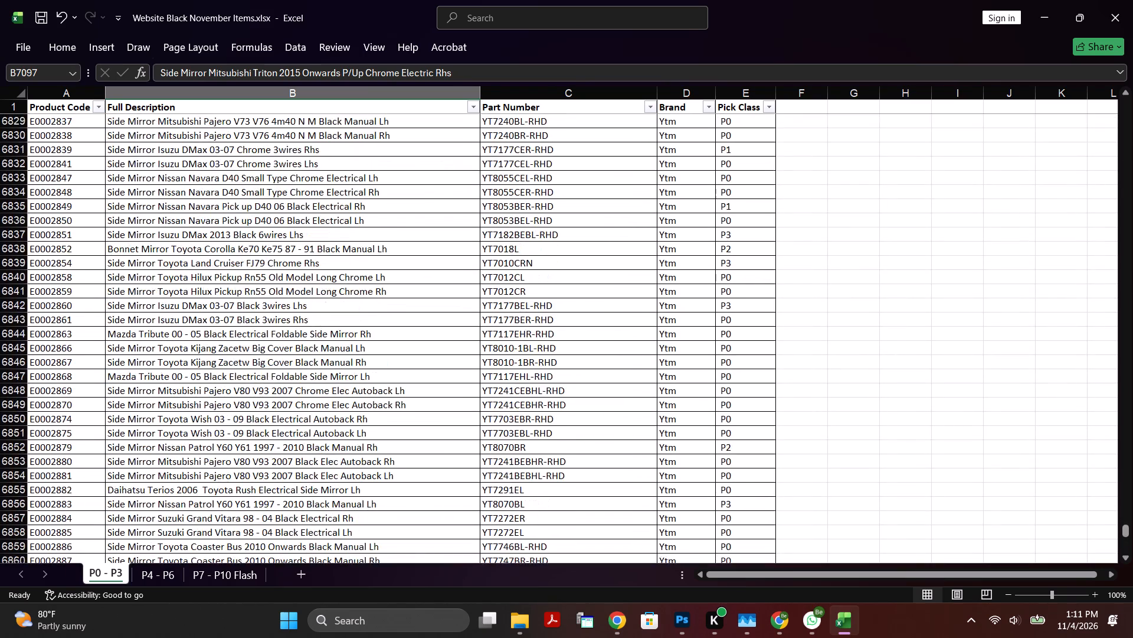
pyautogui.scroll(14, 202, 172)
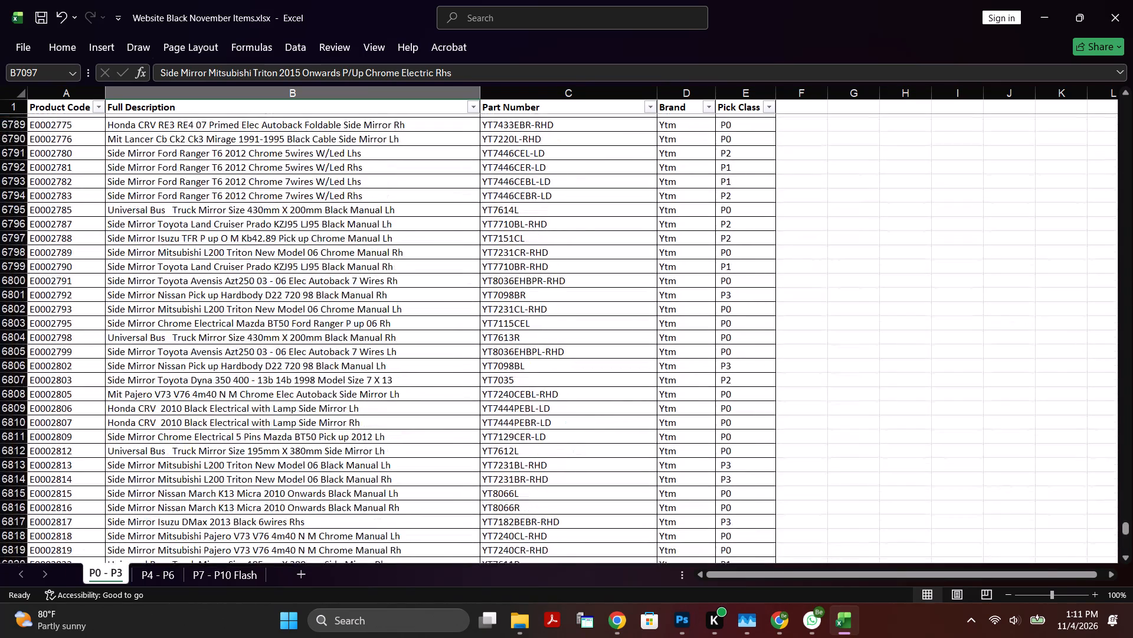
pyautogui.scroll(5, 204, 172)
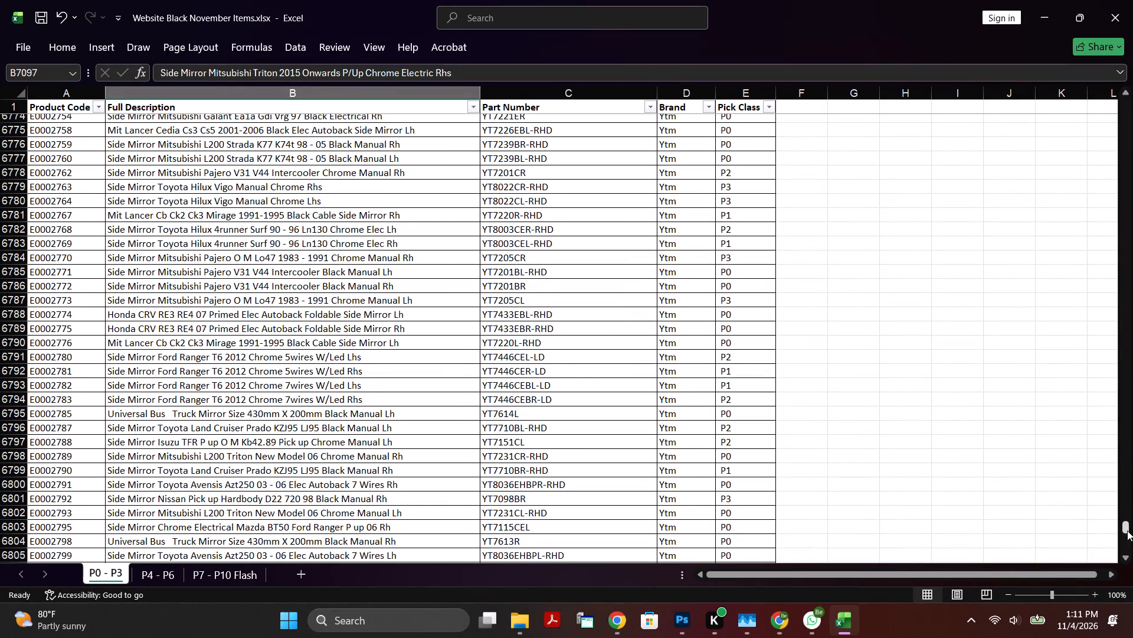
pyautogui.moveTo(1125, 528); pyautogui.dragTo(1121, 506)
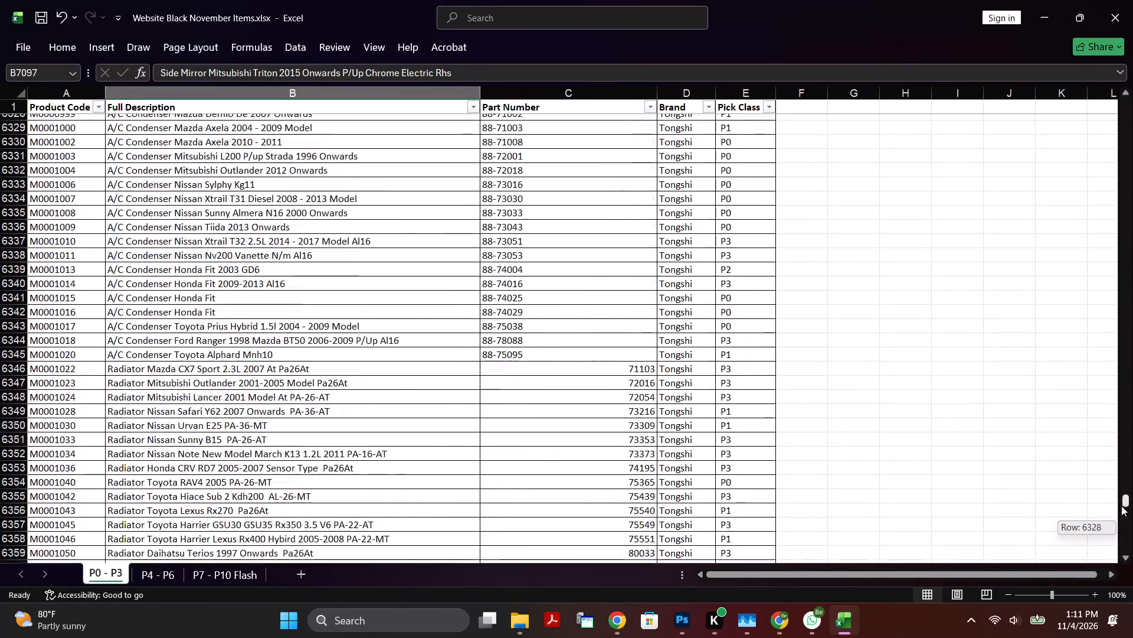
pyautogui.moveTo(1121, 506); pyautogui.dragTo(1125, 512)
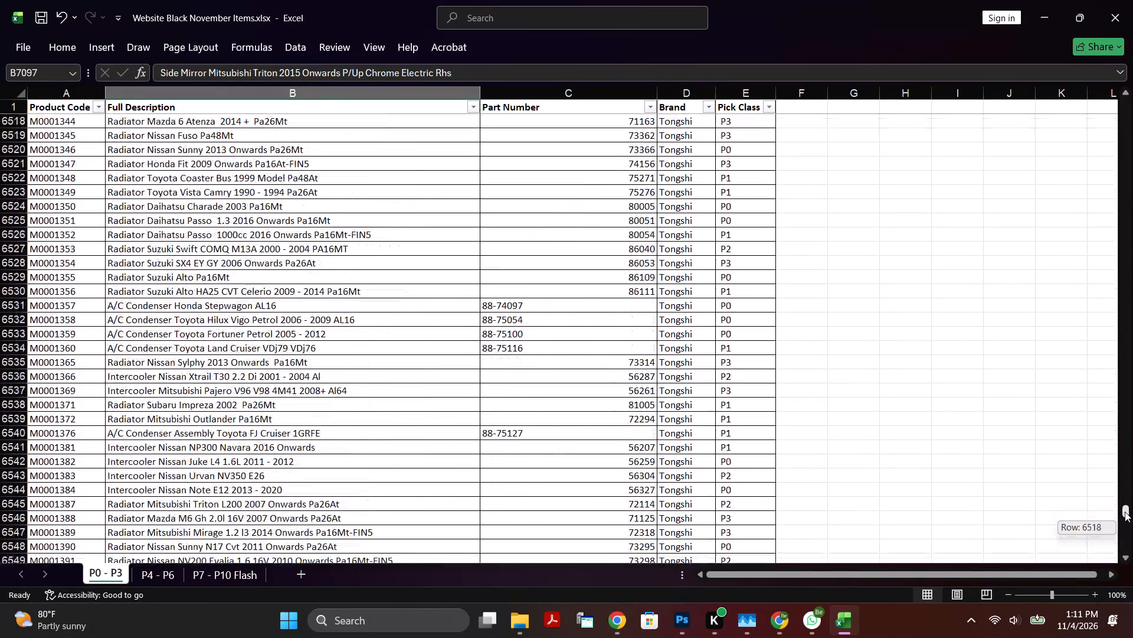
pyautogui.moveTo(1125, 512); pyautogui.dragTo(1125, 491)
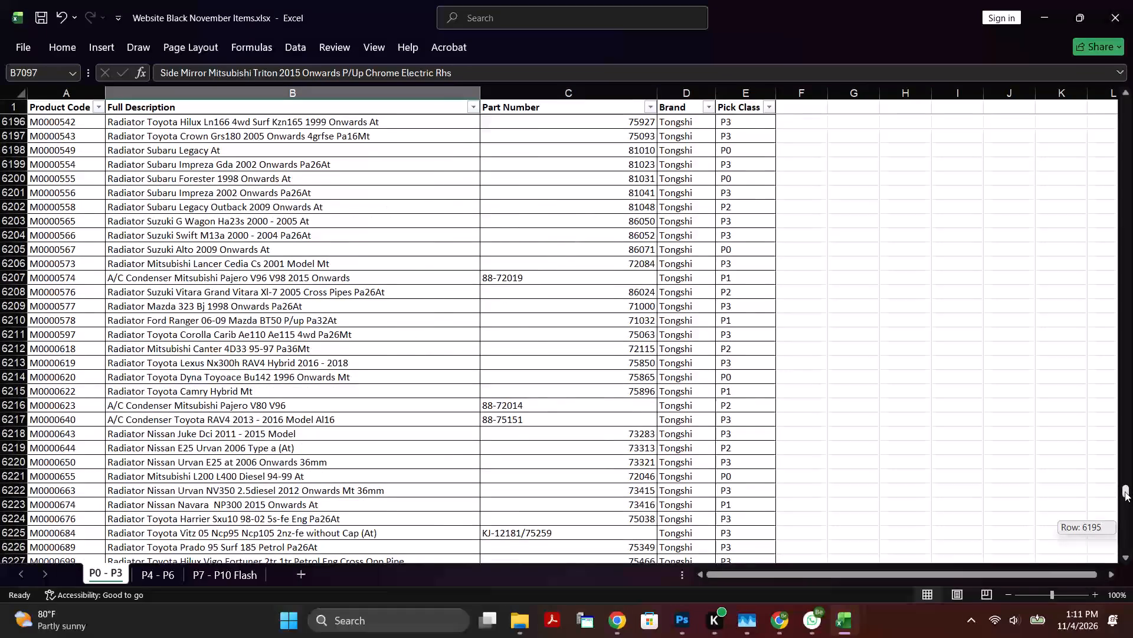
pyautogui.moveTo(1125, 491); pyautogui.dragTo(1126, 485)
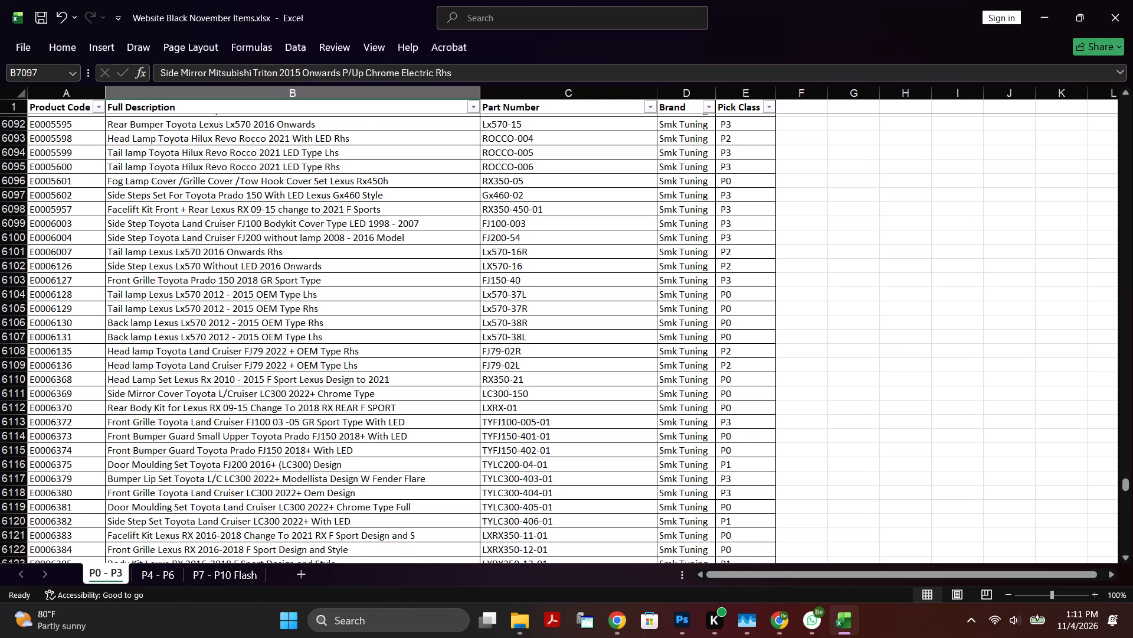
# Copy the product code E0006128 of the Tail lamp Lexus Lx570 2012 - 2015 OEM Type Lhs.
pyautogui.tripleClick(50, 298)
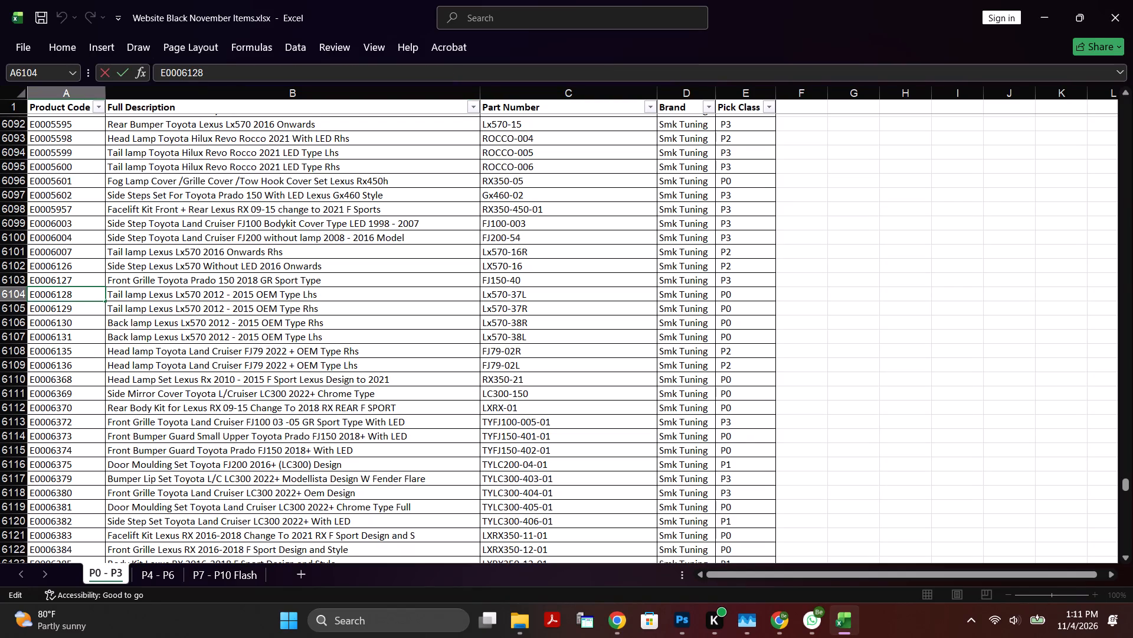
pyautogui.moveTo(80, 297); pyautogui.dragTo(0, 284)
pyautogui.hotkey('ctrl', 'c')
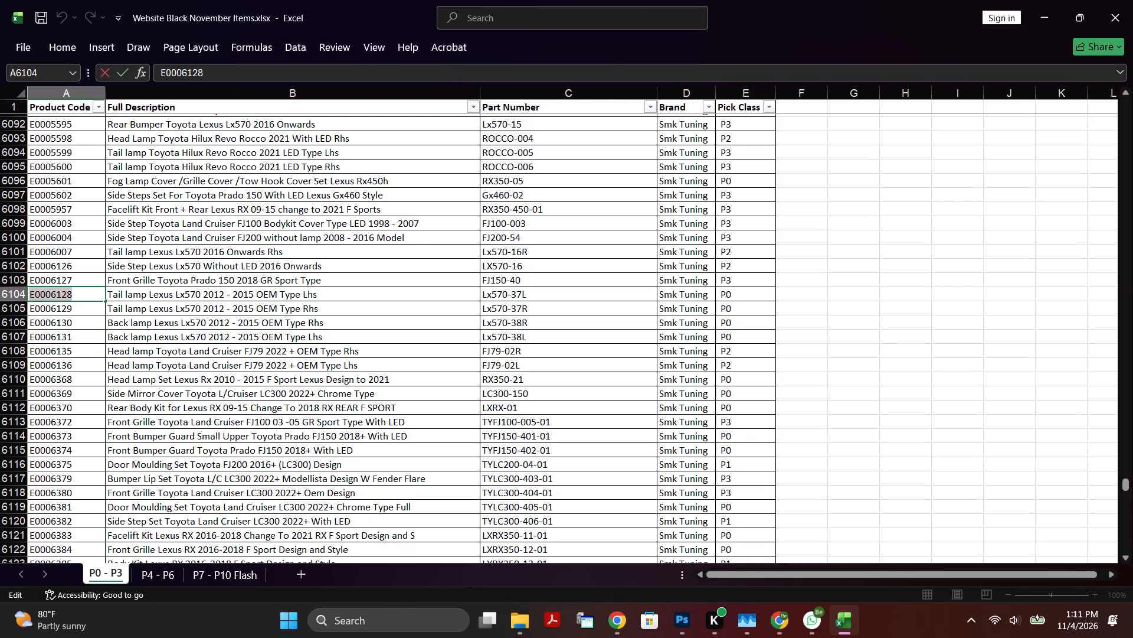
# Switch to the Amex Auto Parts site in Chrome and search for the copied product code E0006128.
pyautogui.click(614, 621)
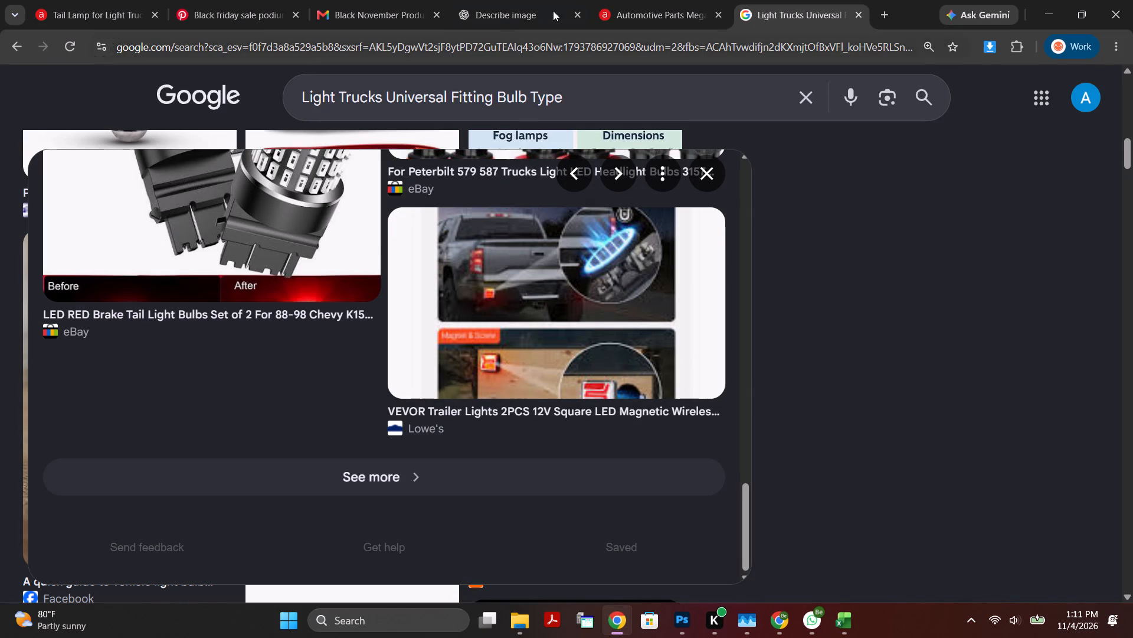
pyautogui.click(631, 11)
pyautogui.click(490, 262)
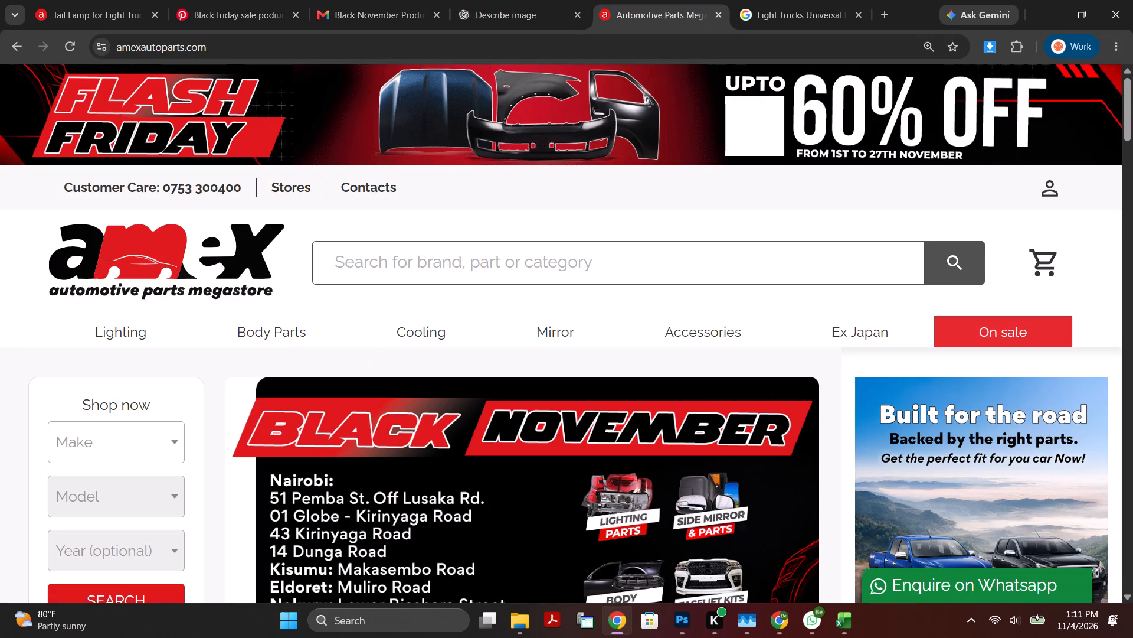
pyautogui.hotkey('ctrl', 'v')
pyautogui.press('Return')
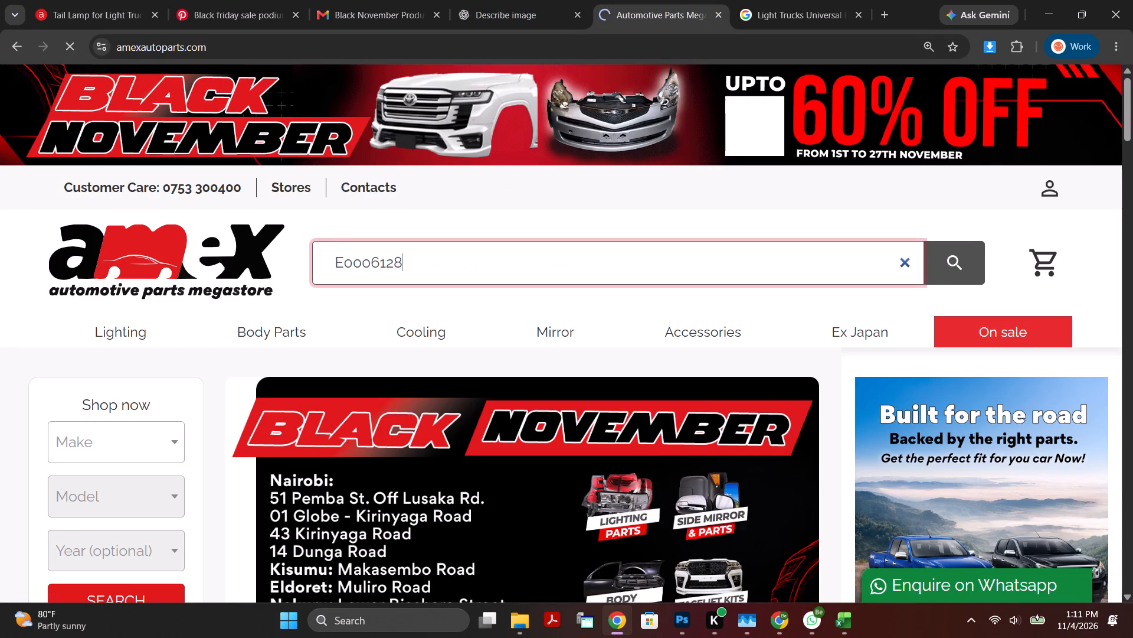
pyautogui.scroll(-5, 582, 463)
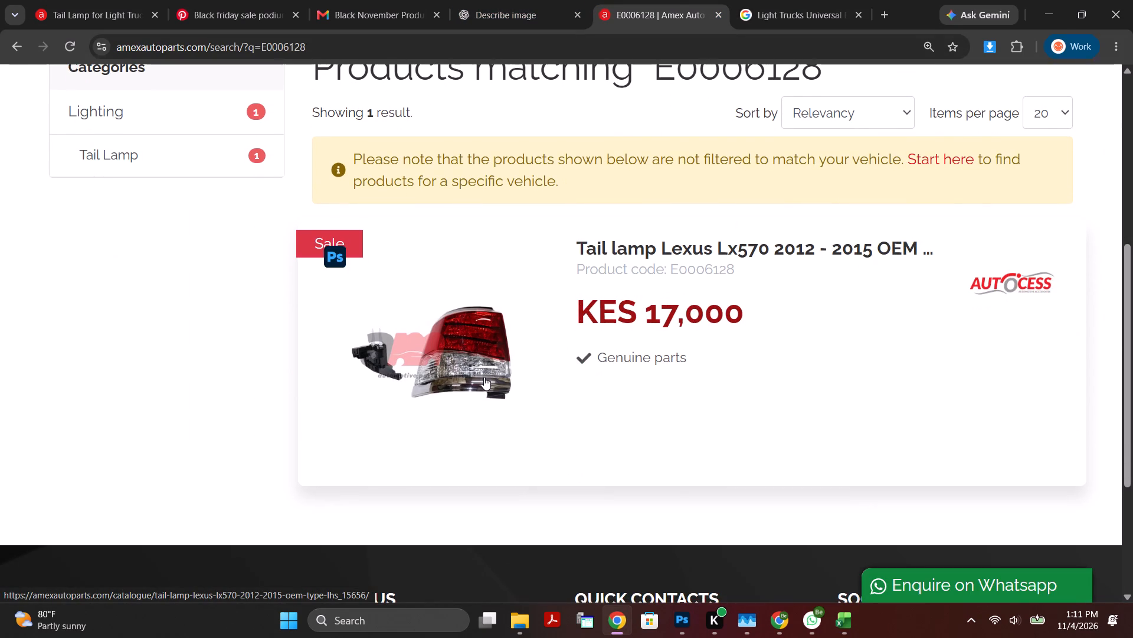
# Open the Lexus Lx570 tail lamp's product page and examine its photos, enlarging the first one.
pyautogui.click(472, 364)
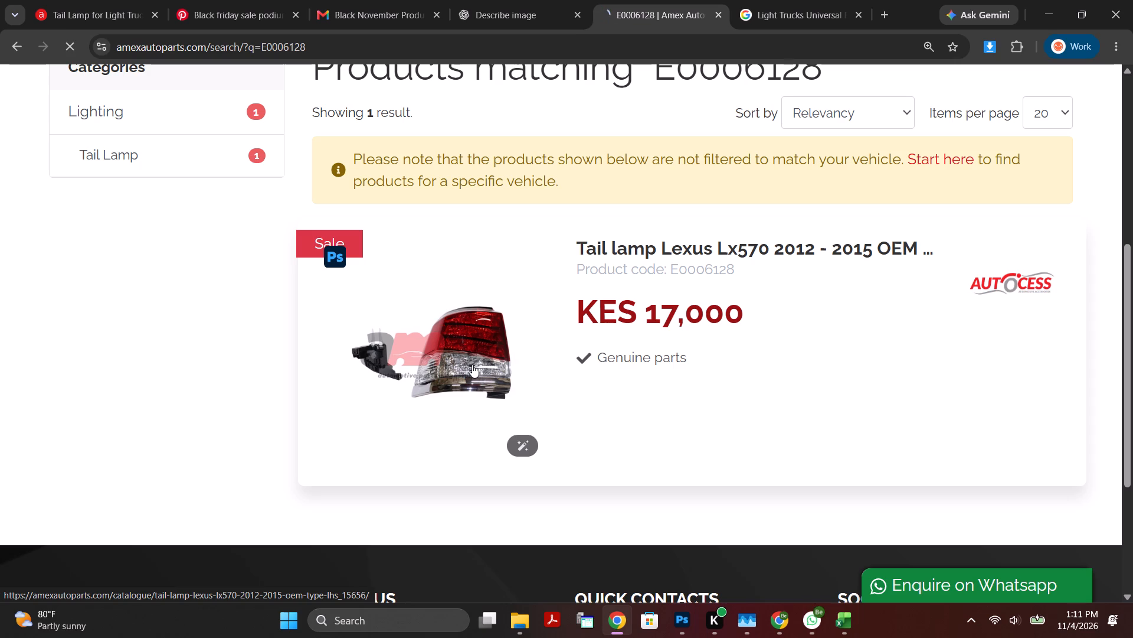
pyautogui.scroll(-5, 469, 412)
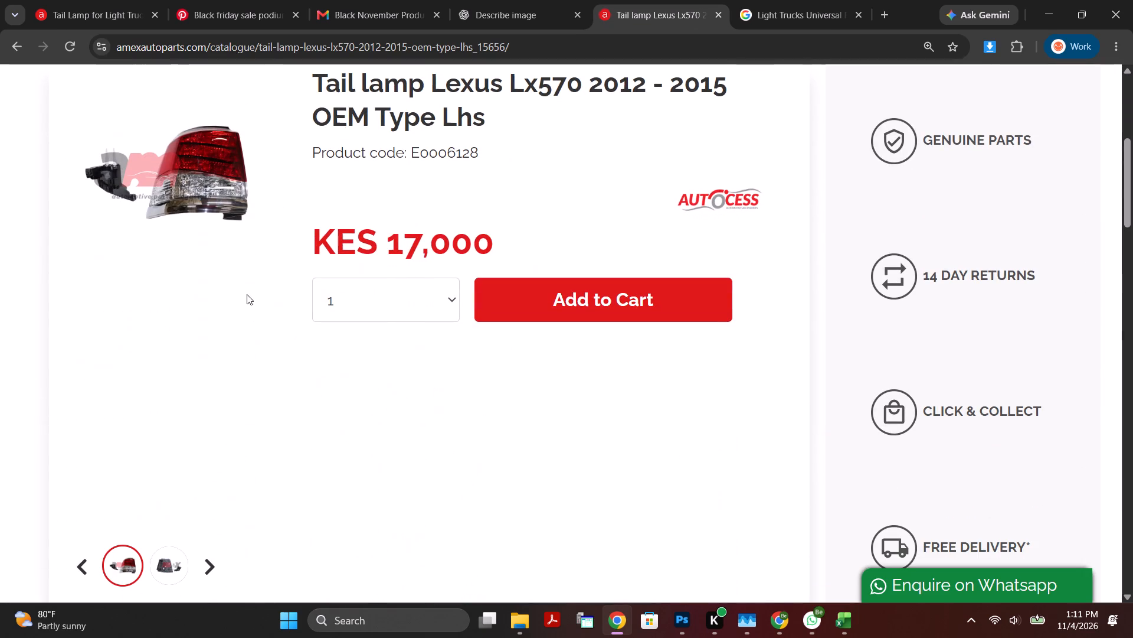
pyautogui.click(170, 569)
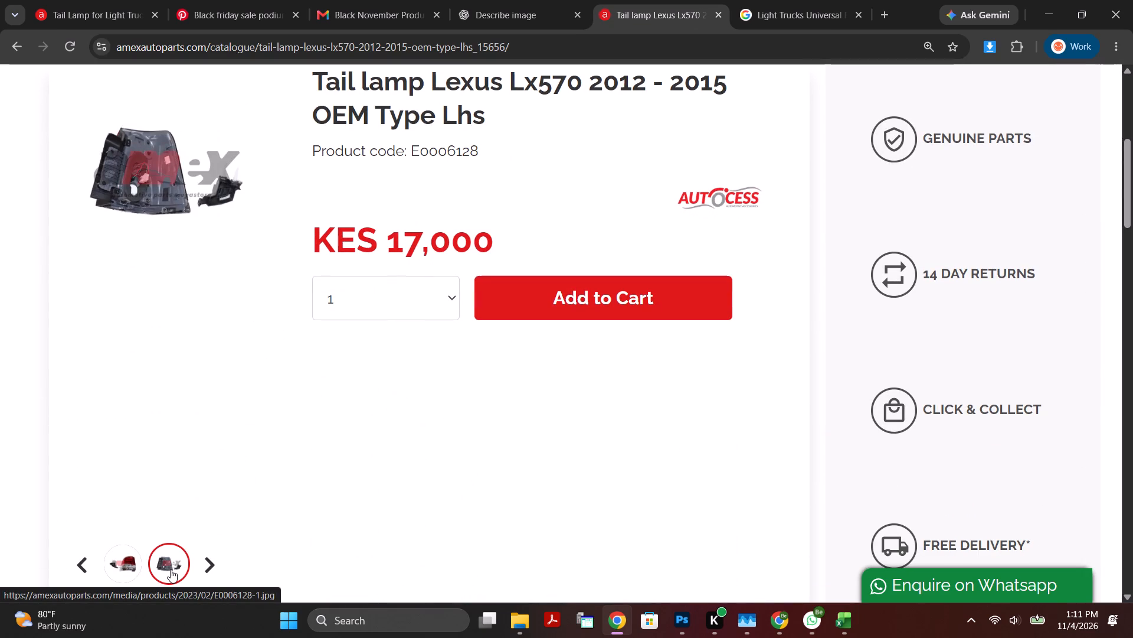
pyautogui.click(119, 565)
pyautogui.click(234, 184)
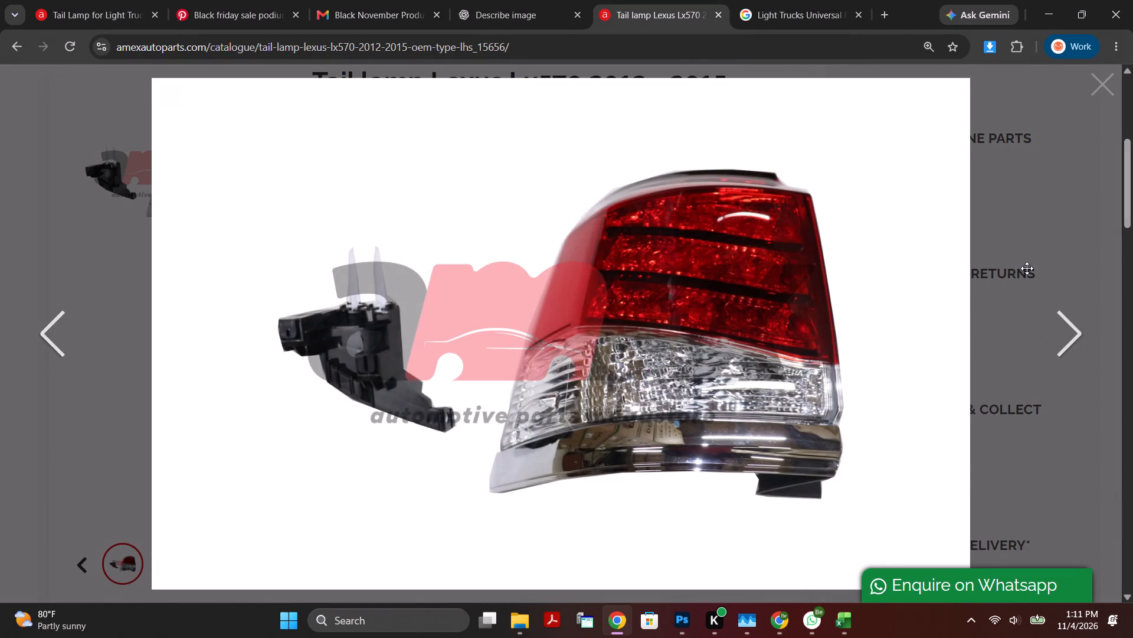
pyautogui.click(1053, 238)
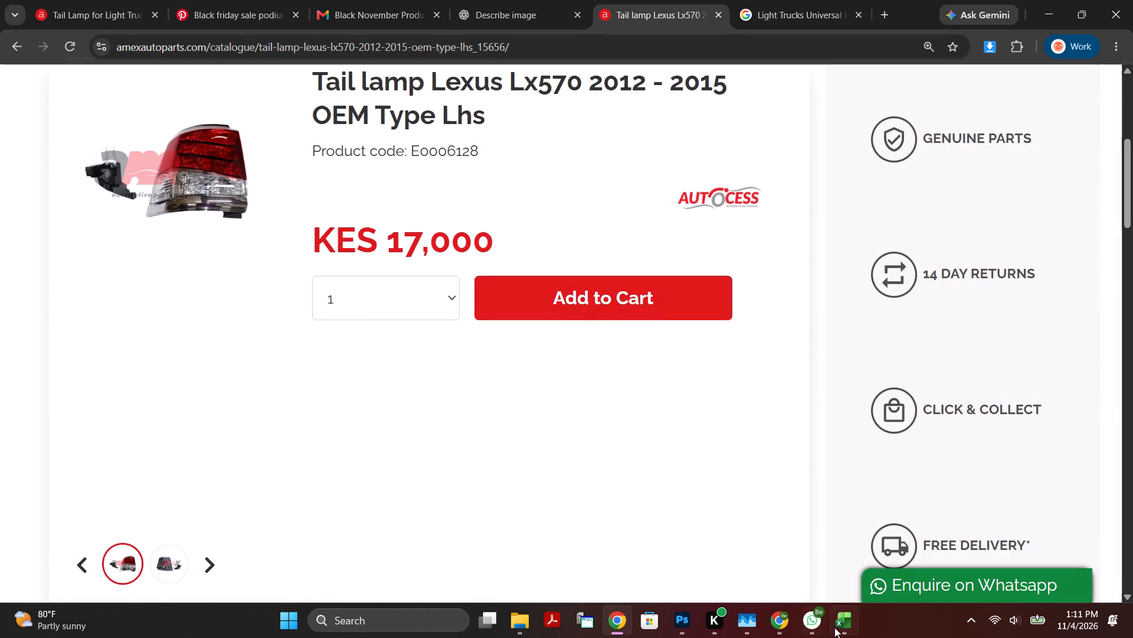
# Switch back to the Excel list and copy product code E0005602 of the Side Steps Set For Toyota Prado 150 With LED.
pyautogui.click(835, 627)
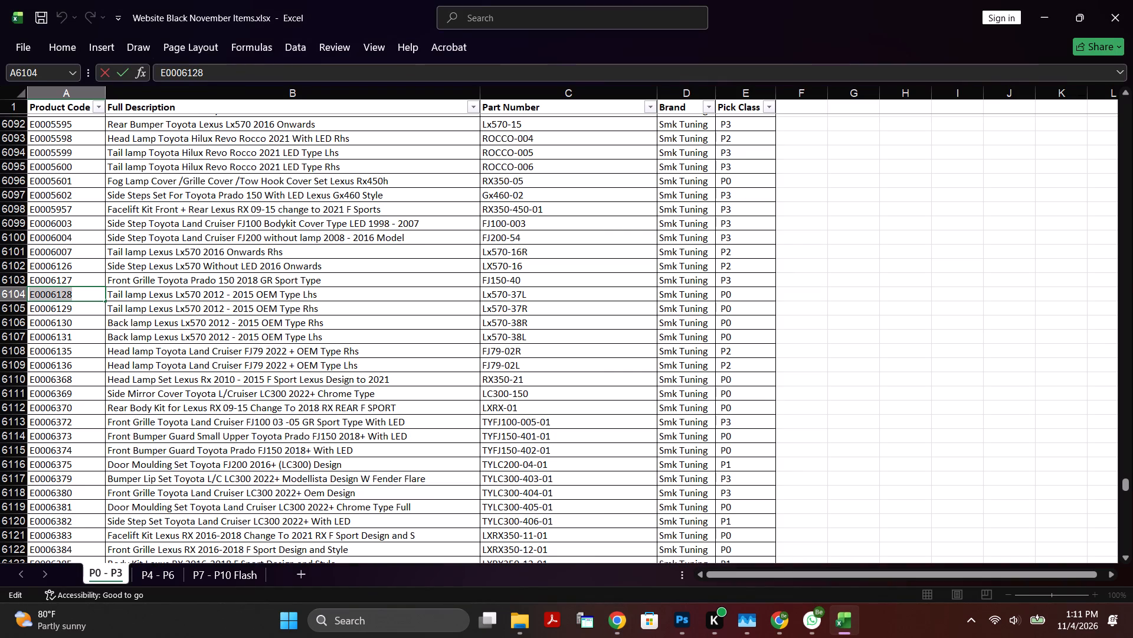
pyautogui.click(91, 214)
pyautogui.doubleClick(79, 209)
pyautogui.moveTo(79, 209); pyautogui.dragTo(12, 210)
pyautogui.click(127, 197)
pyautogui.click(65, 196)
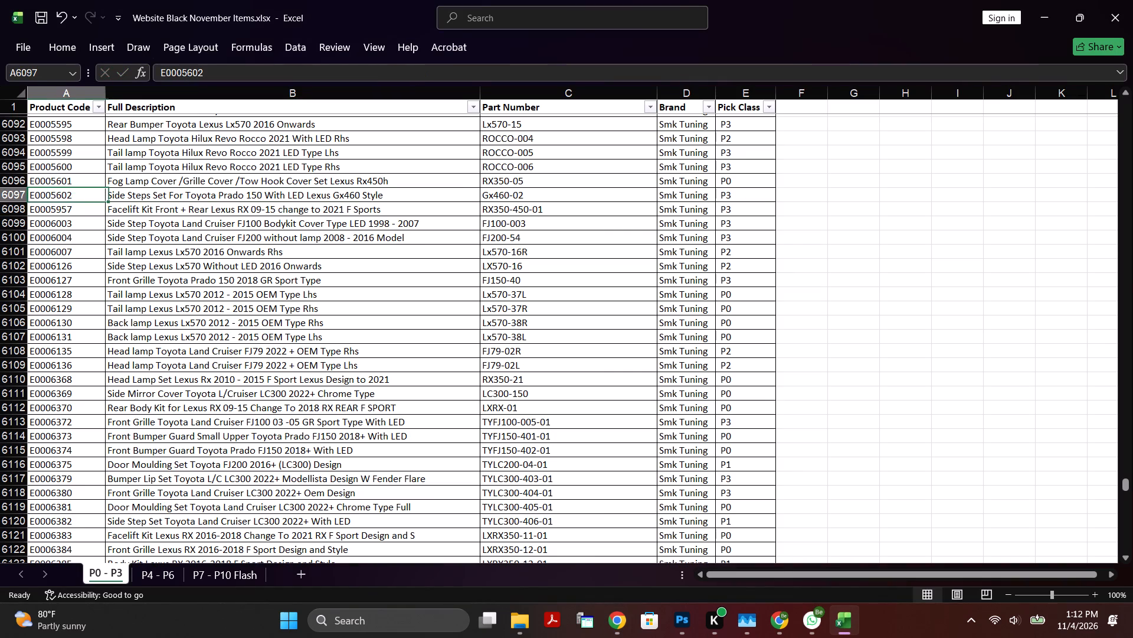
pyautogui.doubleClick(71, 193)
pyautogui.moveTo(84, 193); pyautogui.dragTo(0, 197)
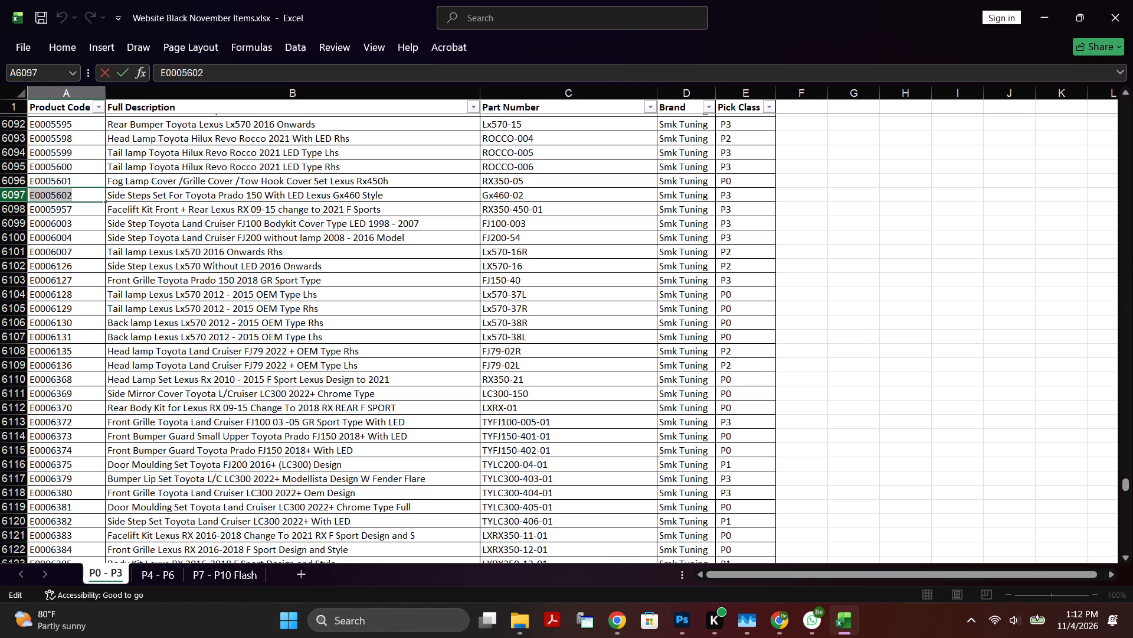
pyautogui.hotkey('ctrl', 'c')
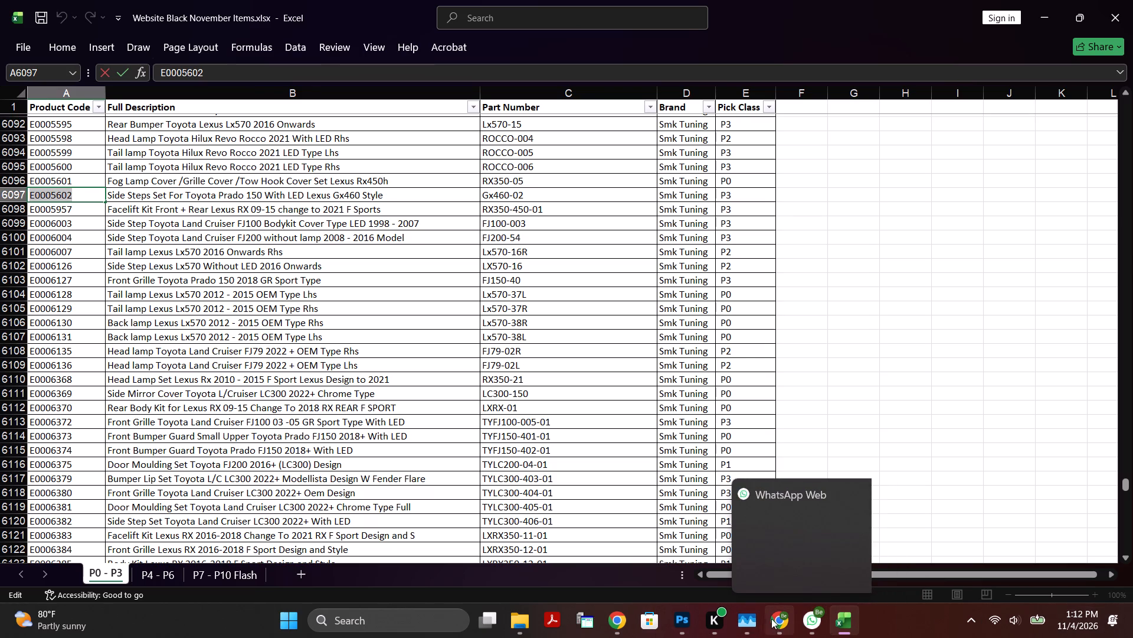
# Return to the Amex Auto Parts site in Chrome and search for the copied product code E0005602.
pyautogui.click(620, 620)
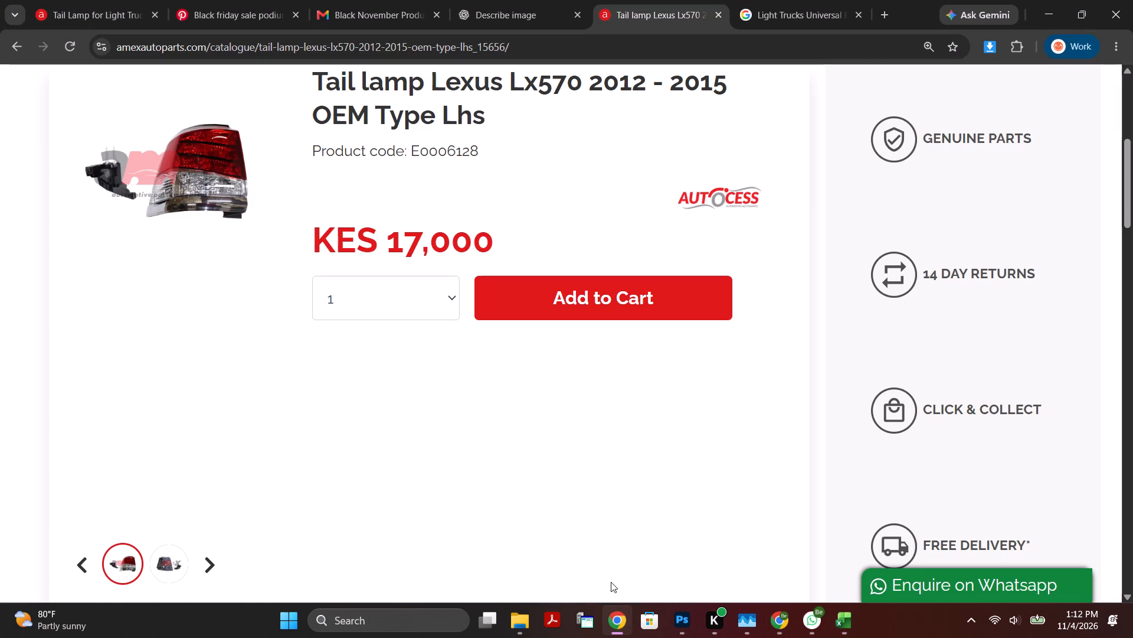
pyautogui.scroll(5, 530, 308)
pyautogui.click(543, 261)
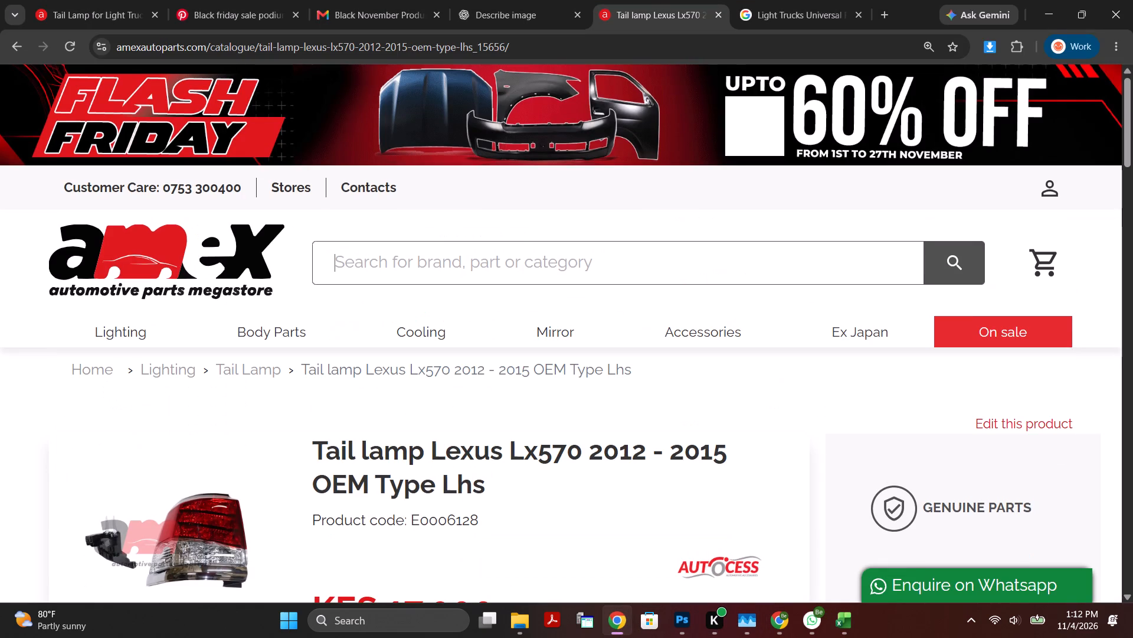
pyautogui.hotkey('ctrl', 'v')
pyautogui.press('Return')
pyautogui.scroll(-3, 613, 470)
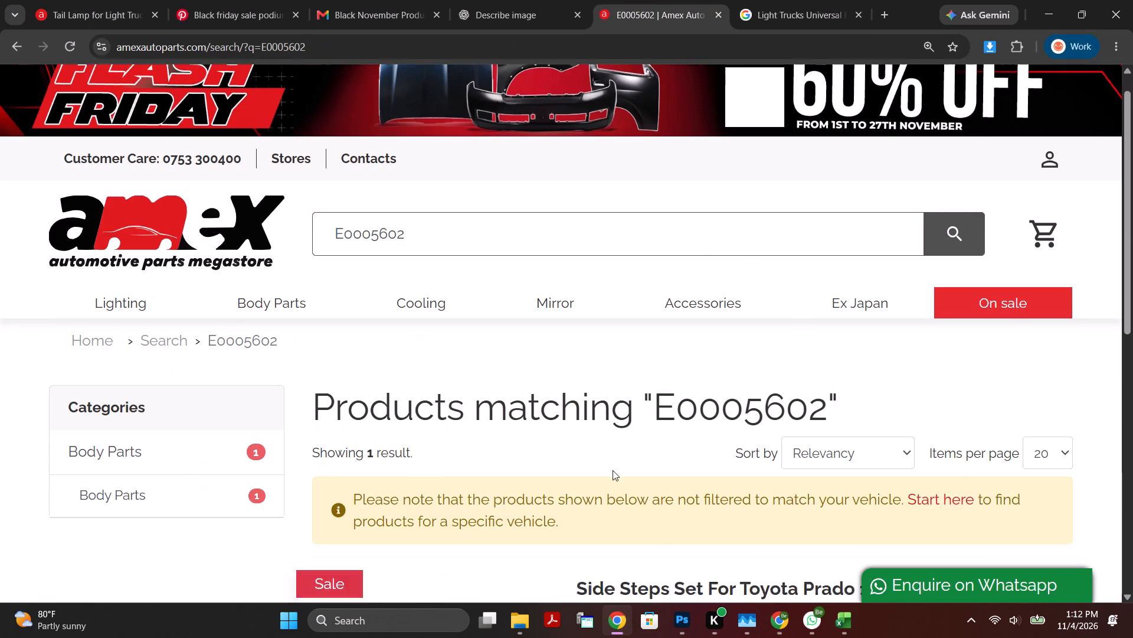
pyautogui.scroll(-1, 613, 470)
# Open the Toyota Prado 150 side steps set's product page and examine its enlarged photo.
pyautogui.click(449, 433)
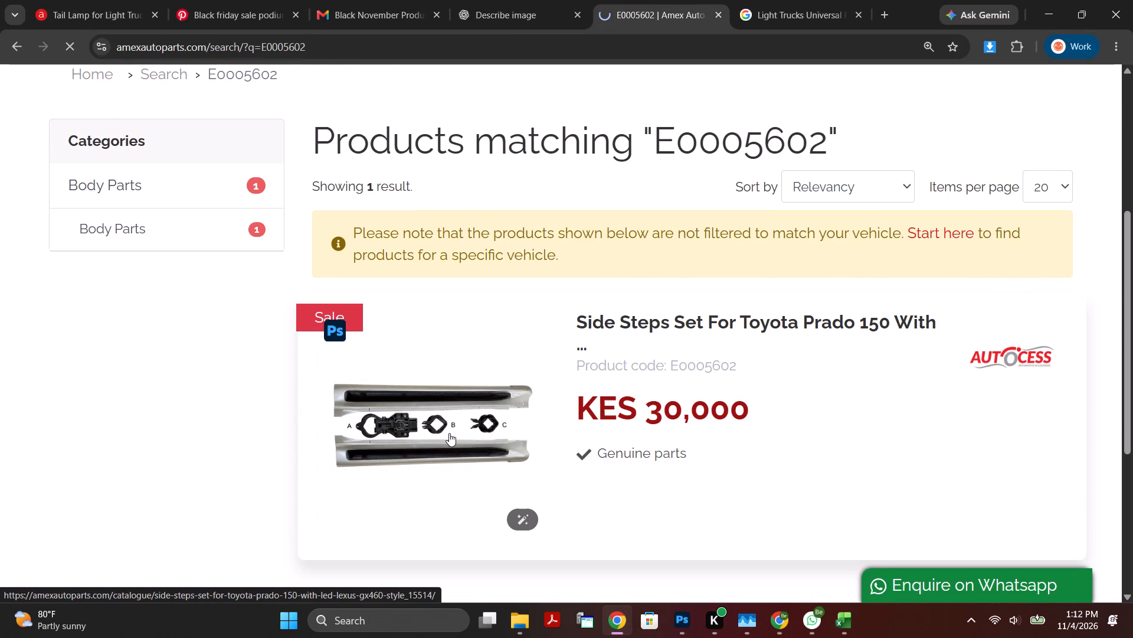
pyautogui.scroll(-5, 496, 423)
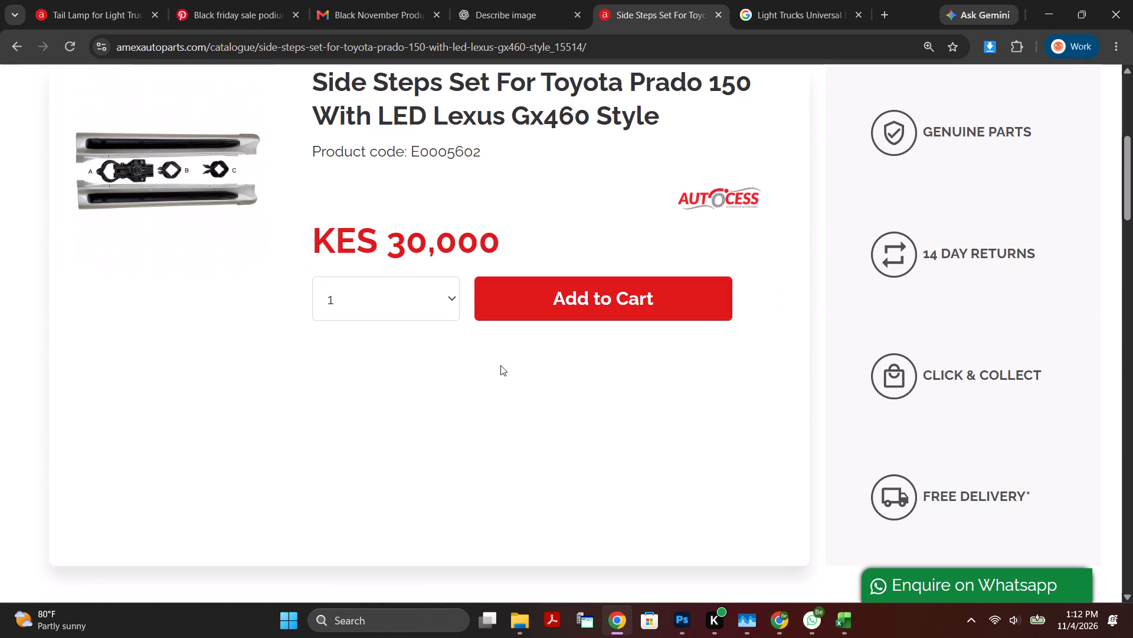
pyautogui.click(186, 183)
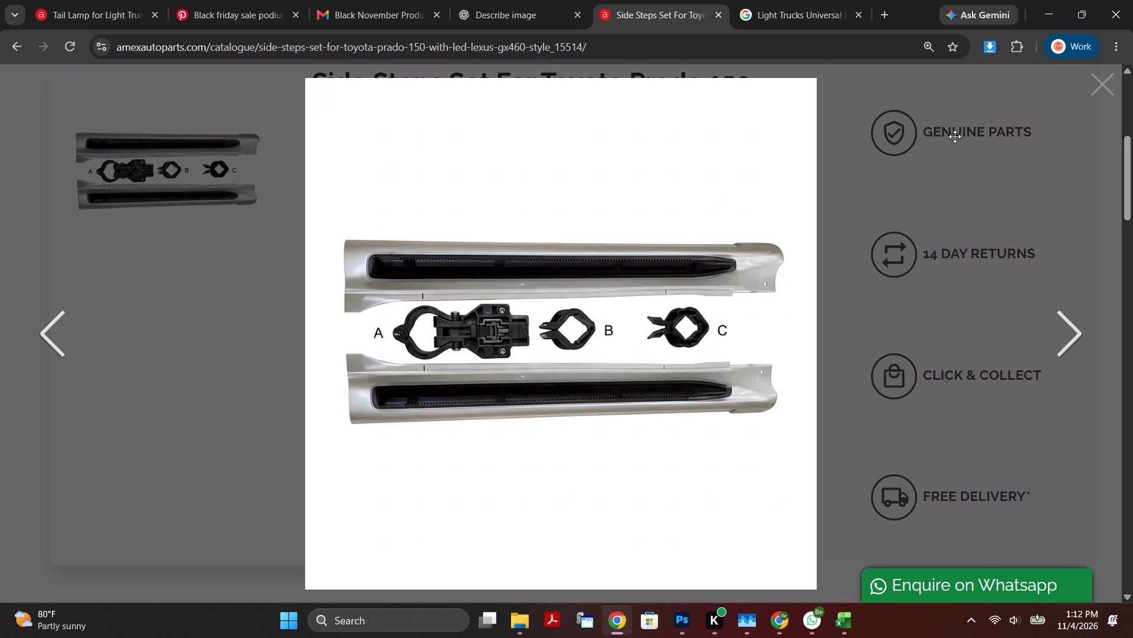
pyautogui.click(1108, 84)
# Run a Google image search for "side step", replacing the earlier bulb search.
pyautogui.click(807, 21)
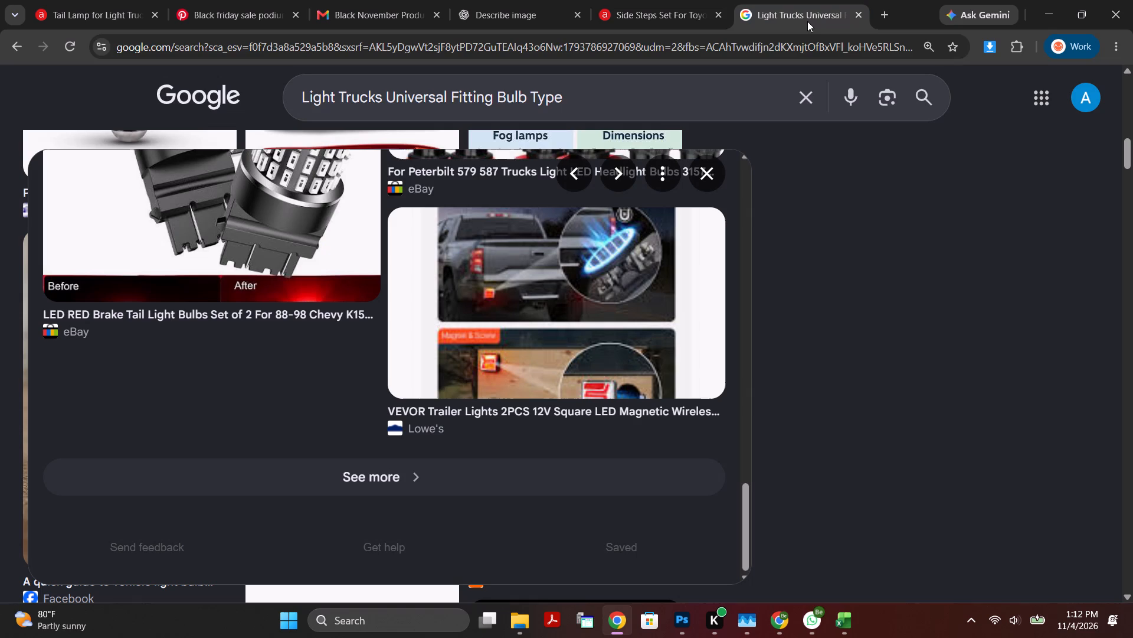
pyautogui.click(702, 41)
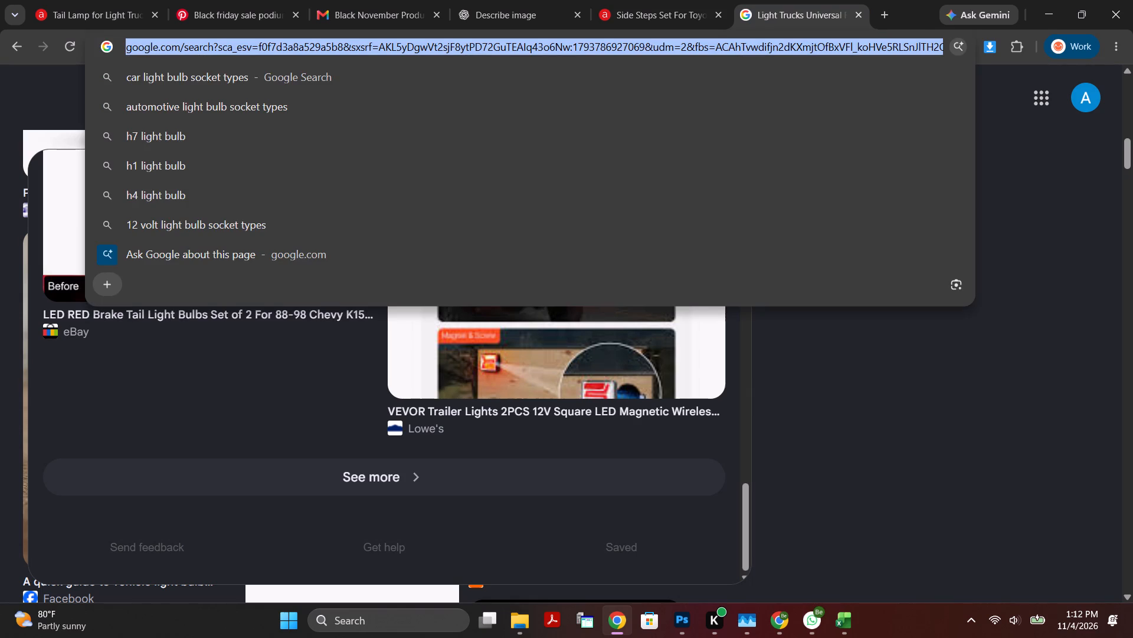
pyautogui.write('side s')
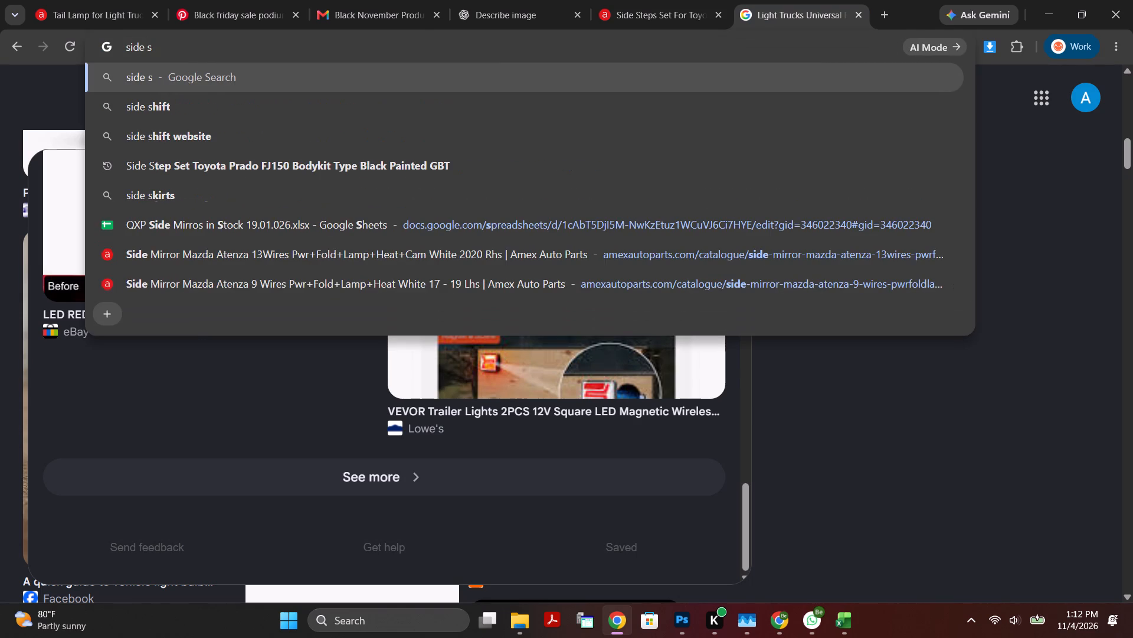
pyautogui.write('tep')
pyautogui.press('space')
pyautogui.press('Return')
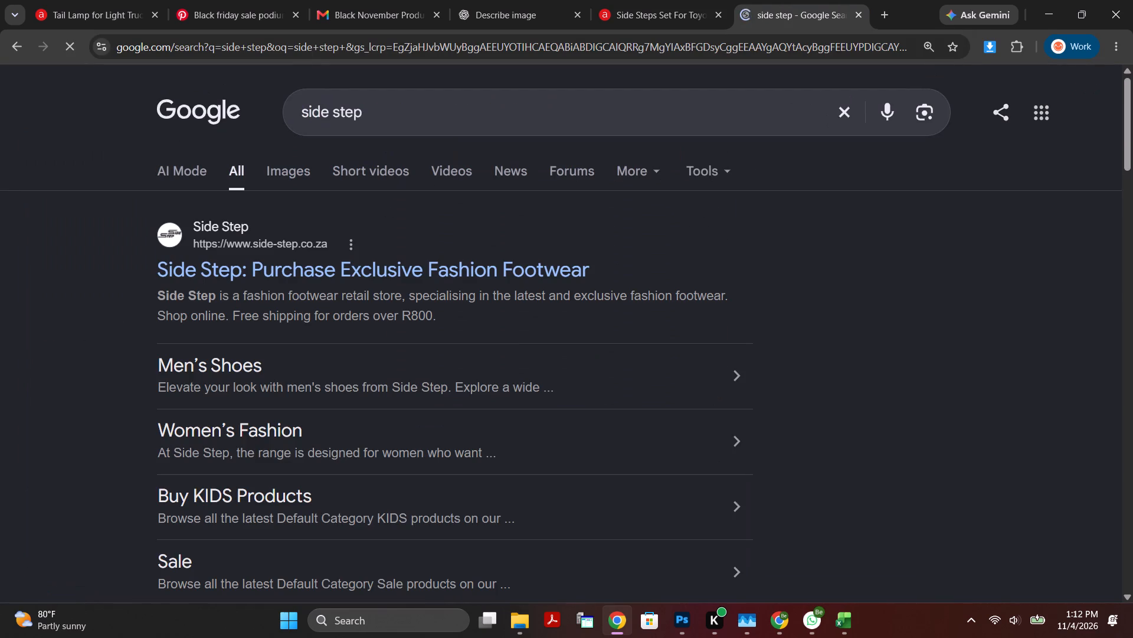
pyautogui.click(289, 168)
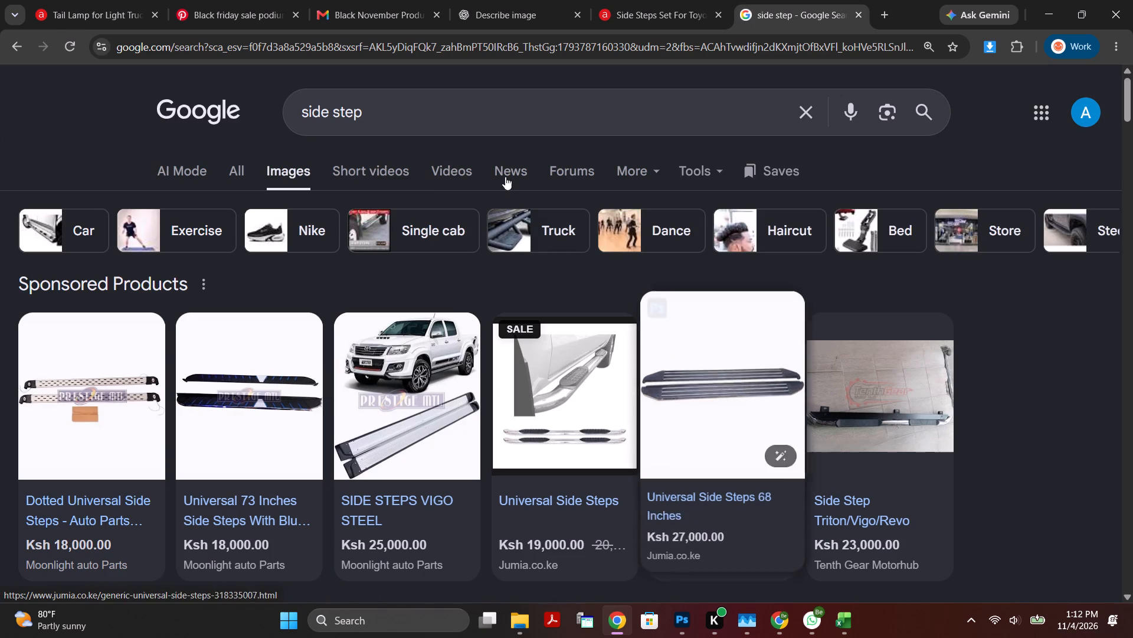
# Copy the full product title from the Amex side steps page and run a Google image search with it.
pyautogui.click(647, 18)
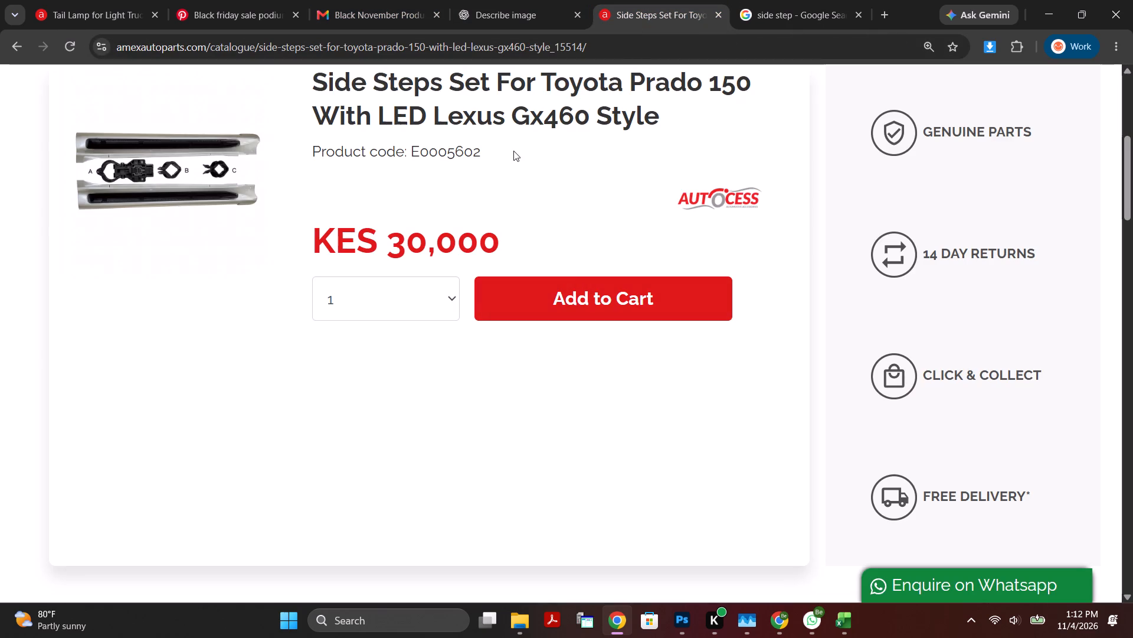
pyautogui.scroll(1, 514, 149)
pyautogui.moveTo(657, 196); pyautogui.dragTo(310, 148)
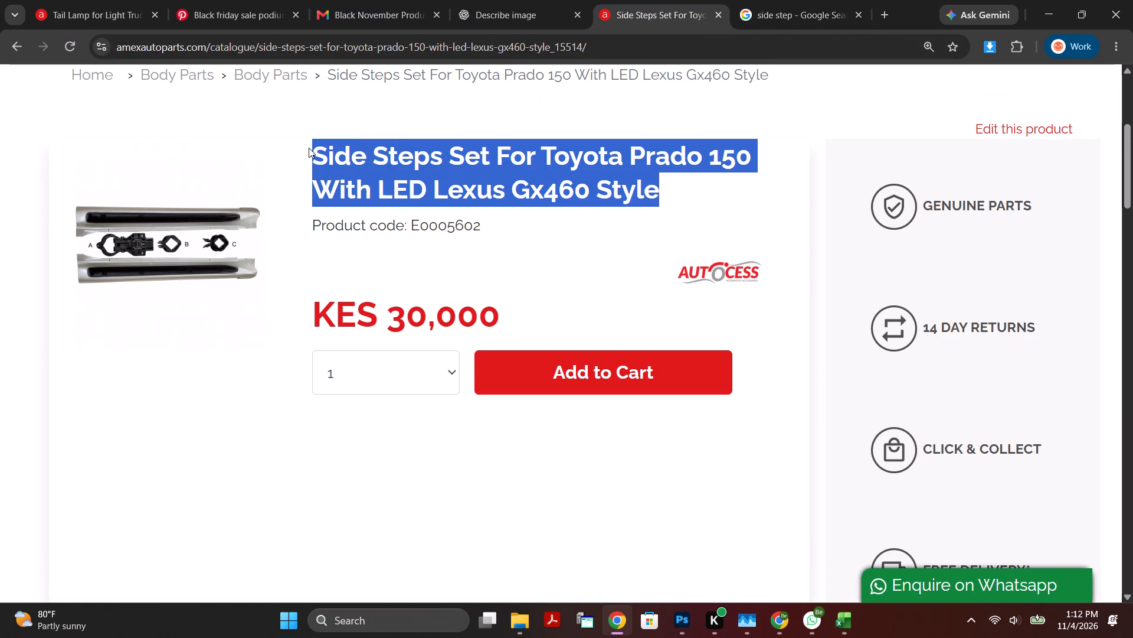
pyautogui.hotkey('ctrl', 'c')
pyautogui.click(799, 30)
pyautogui.moveTo(578, 105); pyautogui.dragTo(0, 0)
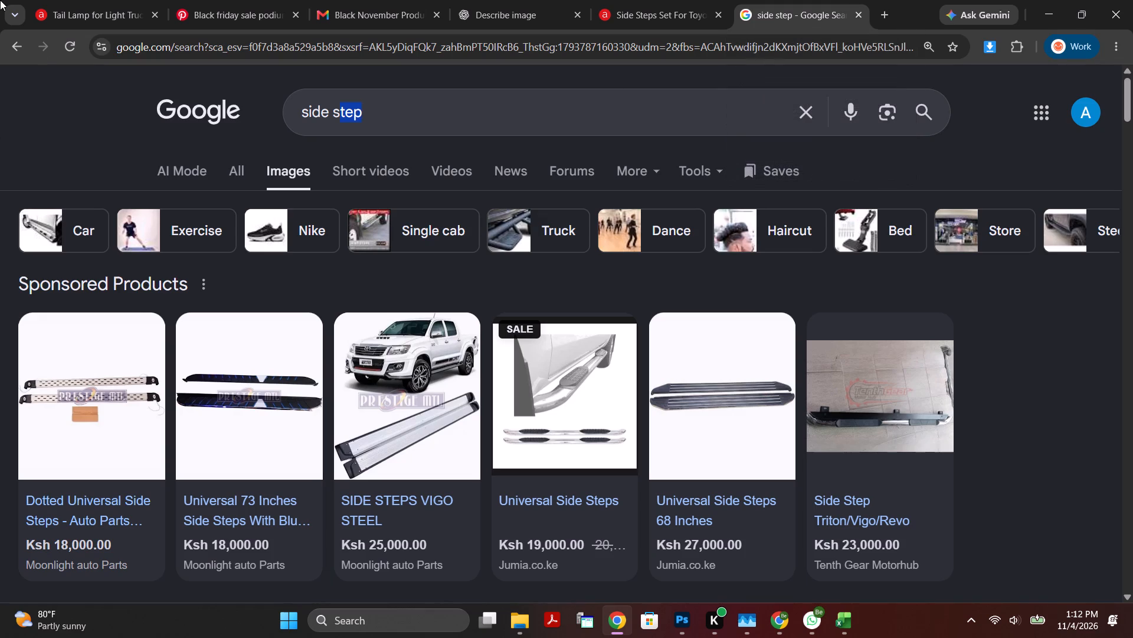
pyautogui.hotkey('ctrl', 'v')
pyautogui.press('Return')
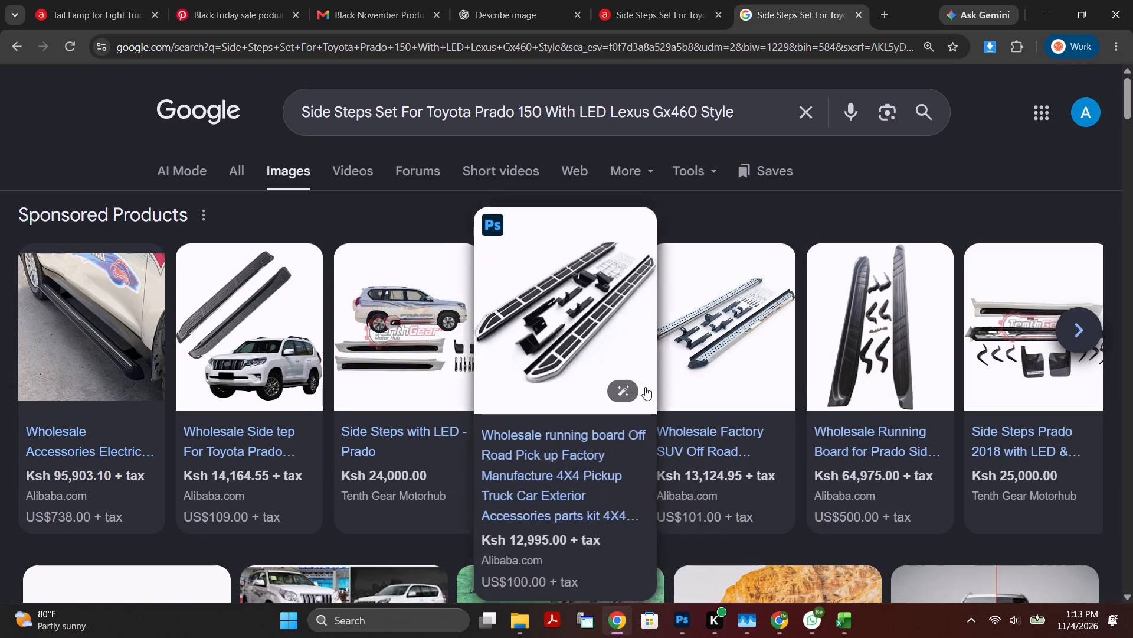
# Recheck the Amex product, then open Tenth Gear Motorhub's Side Steps Prado 2018 with LED & Mudflaps page and copy its product image.
pyautogui.click(676, 18)
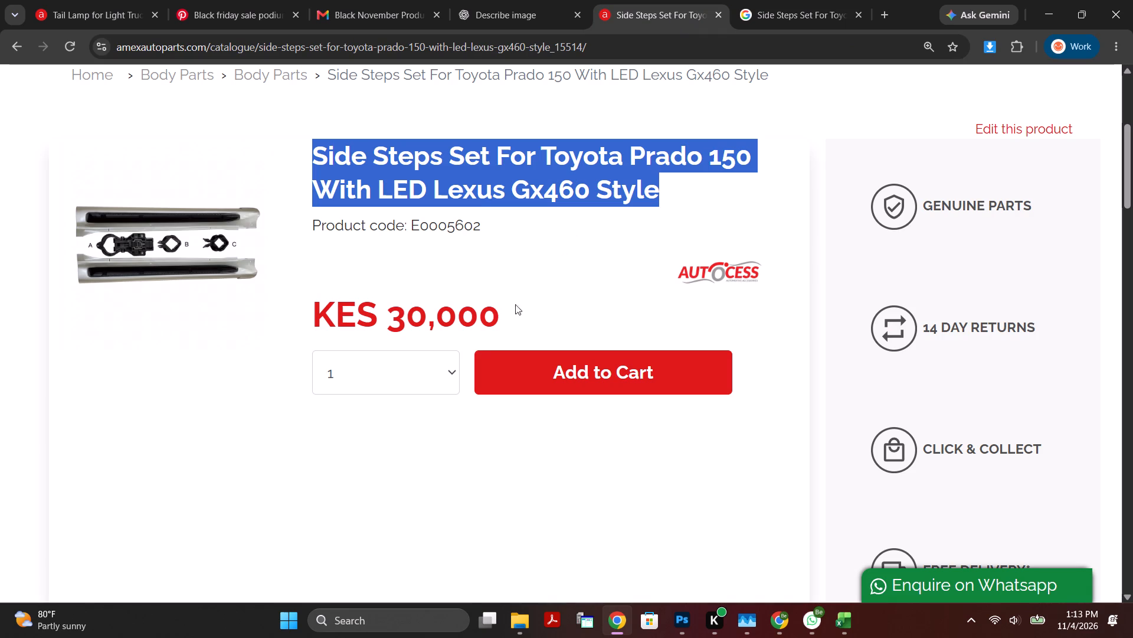
pyautogui.click(807, 18)
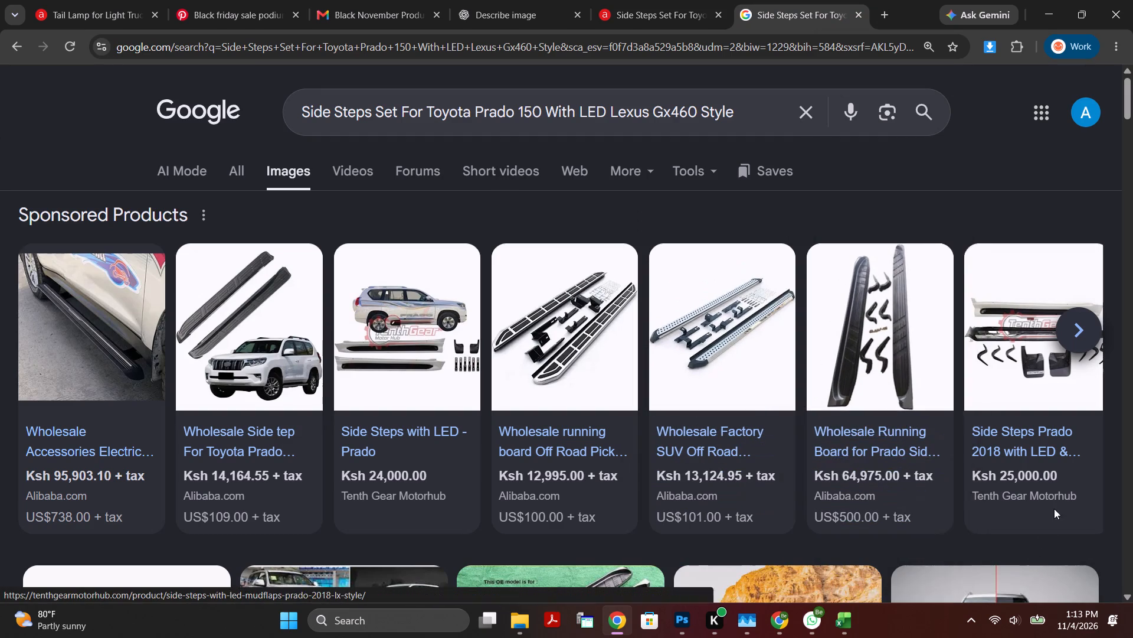
pyautogui.click(1044, 403)
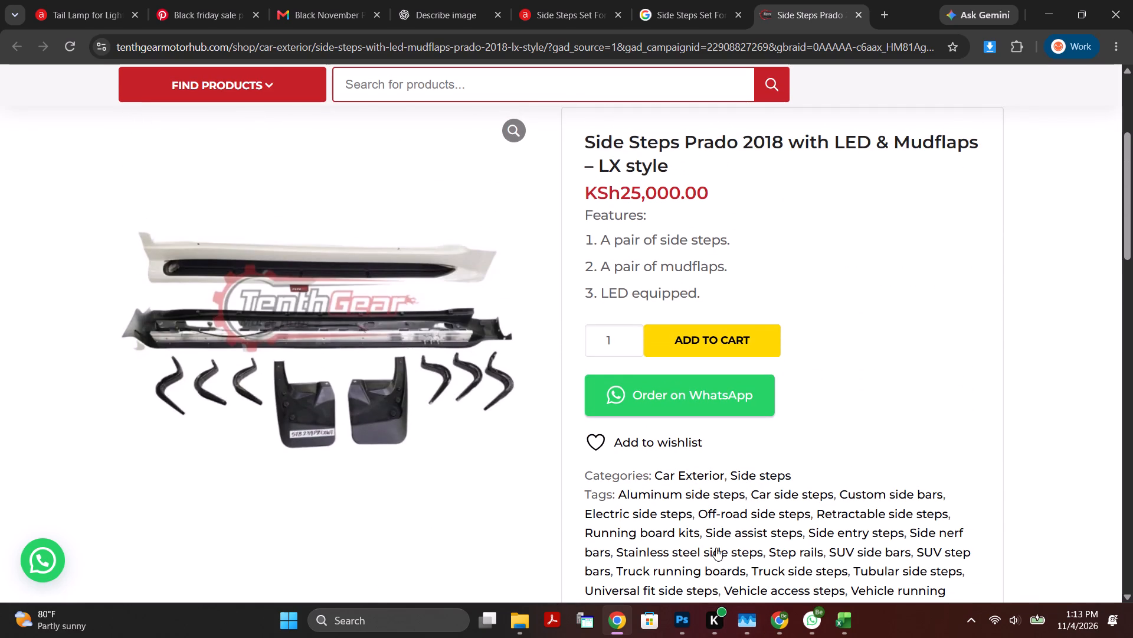
pyautogui.rightClick(271, 286)
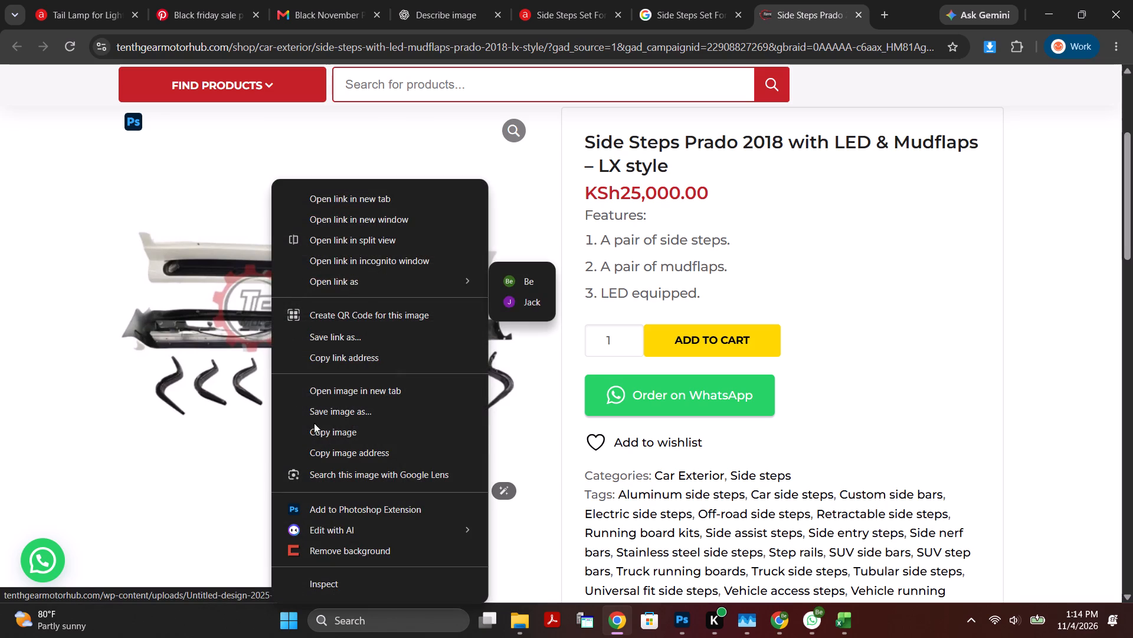
pyautogui.click(365, 431)
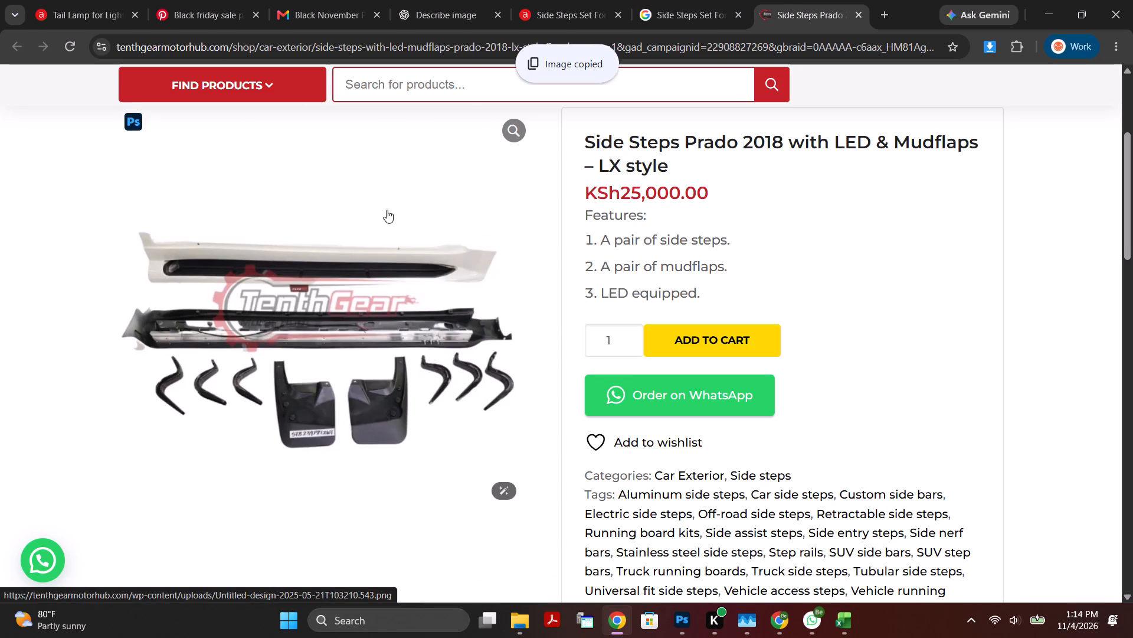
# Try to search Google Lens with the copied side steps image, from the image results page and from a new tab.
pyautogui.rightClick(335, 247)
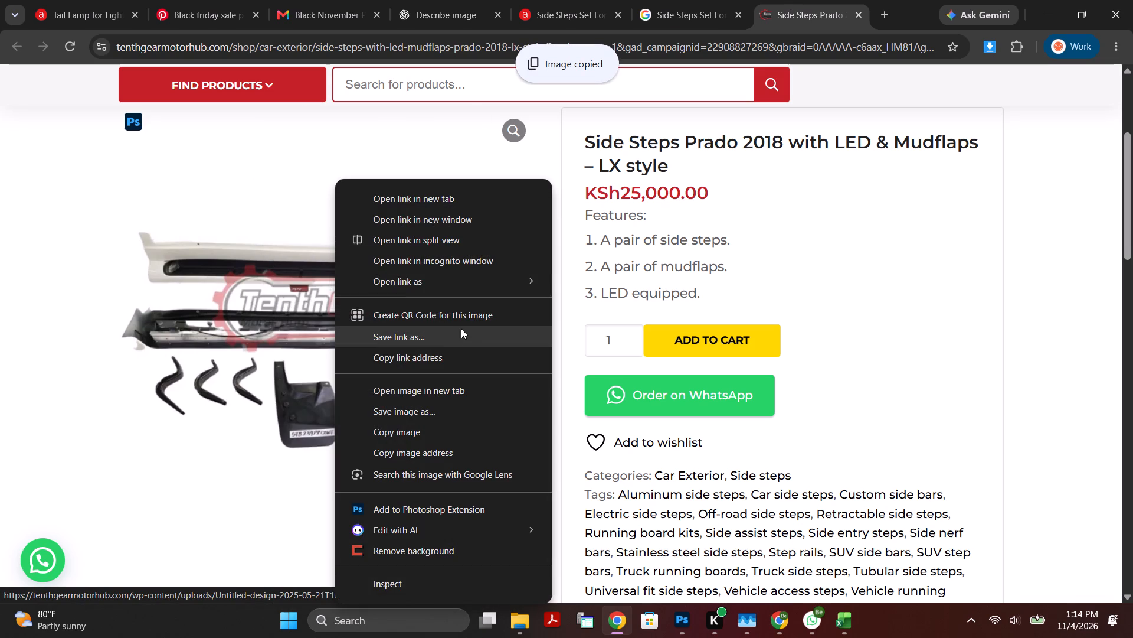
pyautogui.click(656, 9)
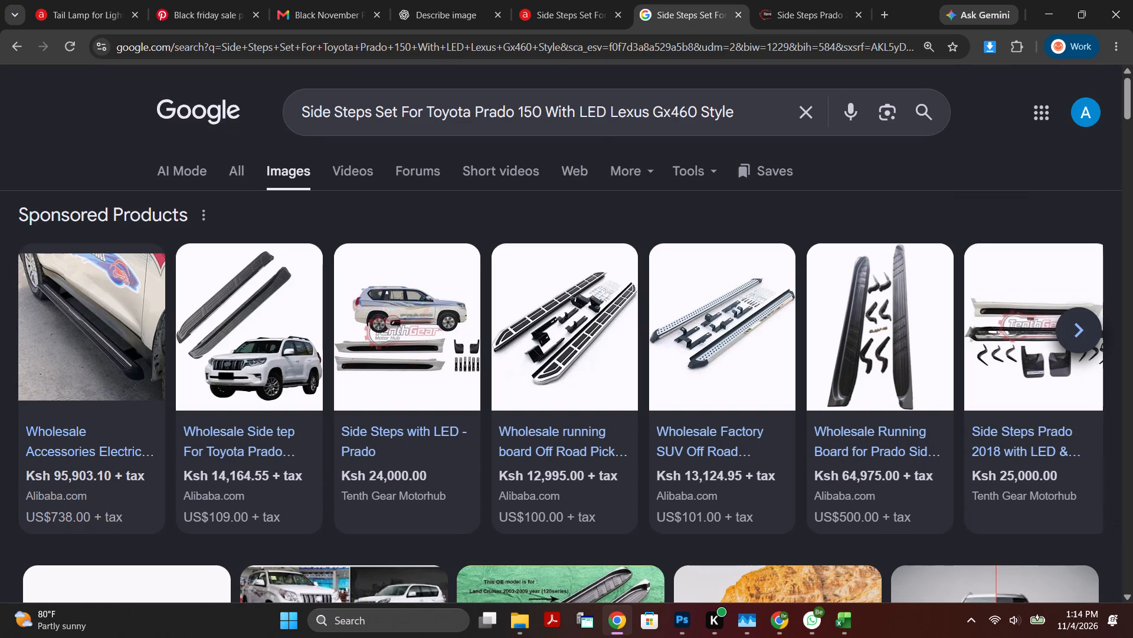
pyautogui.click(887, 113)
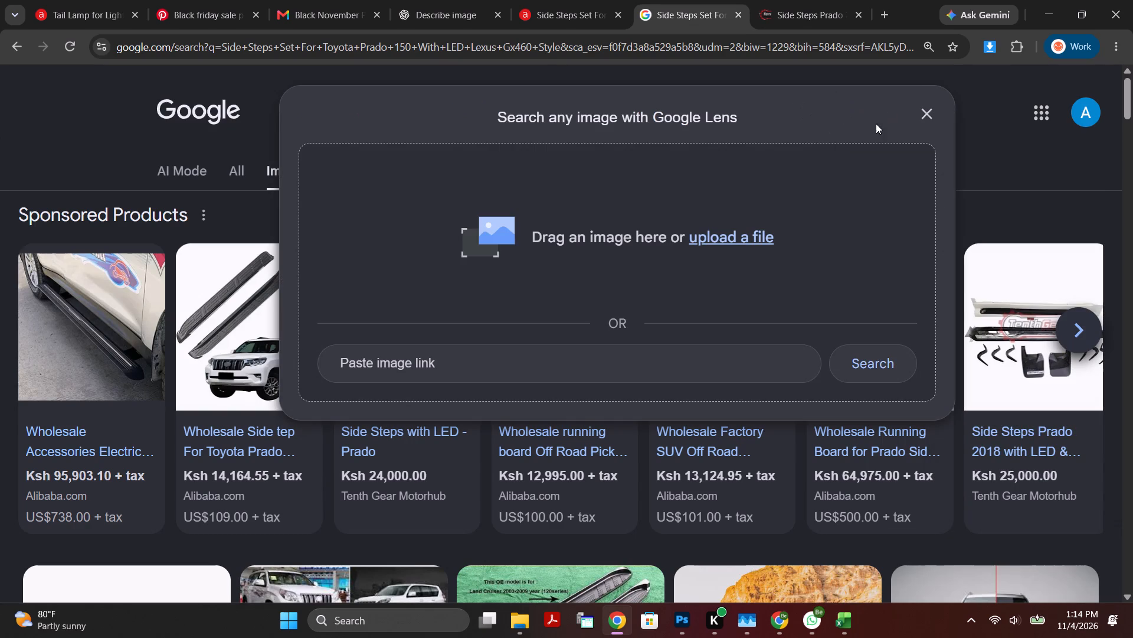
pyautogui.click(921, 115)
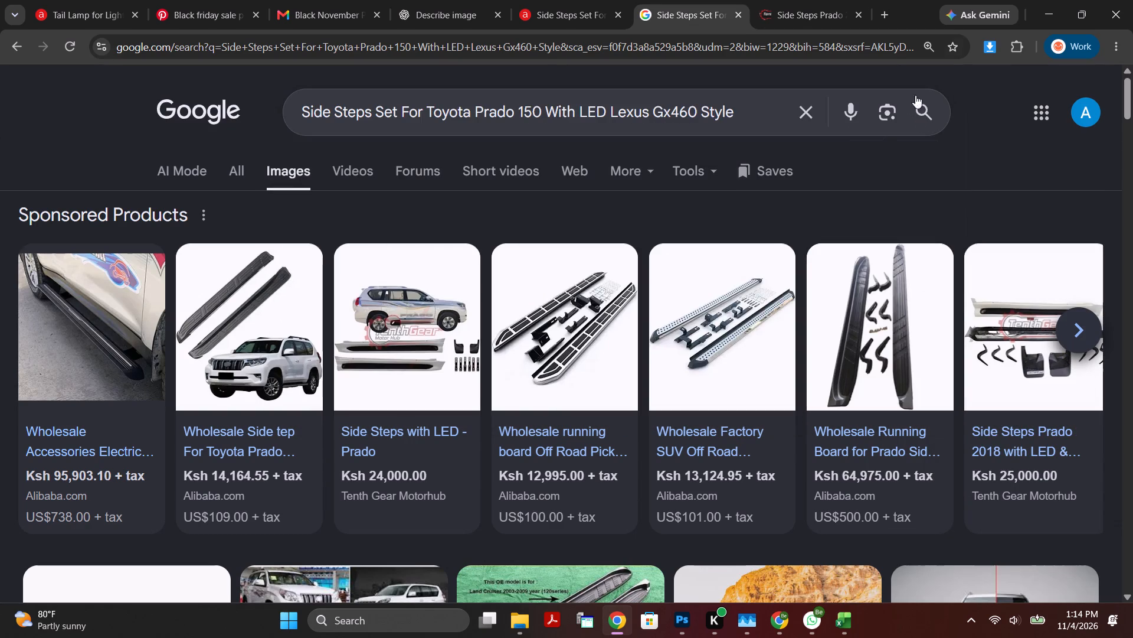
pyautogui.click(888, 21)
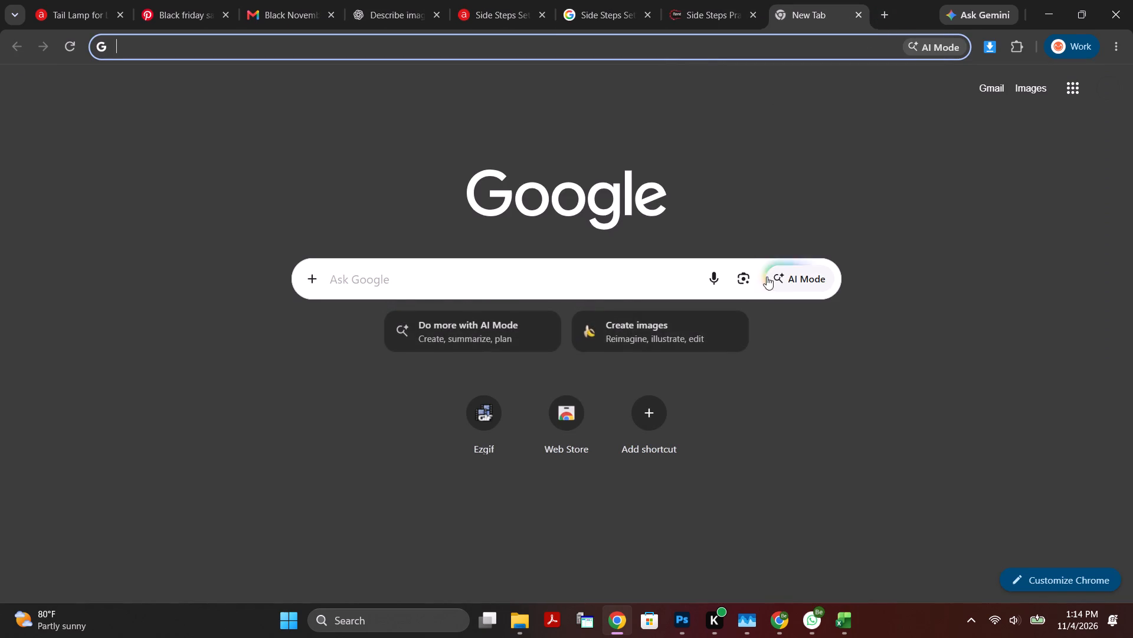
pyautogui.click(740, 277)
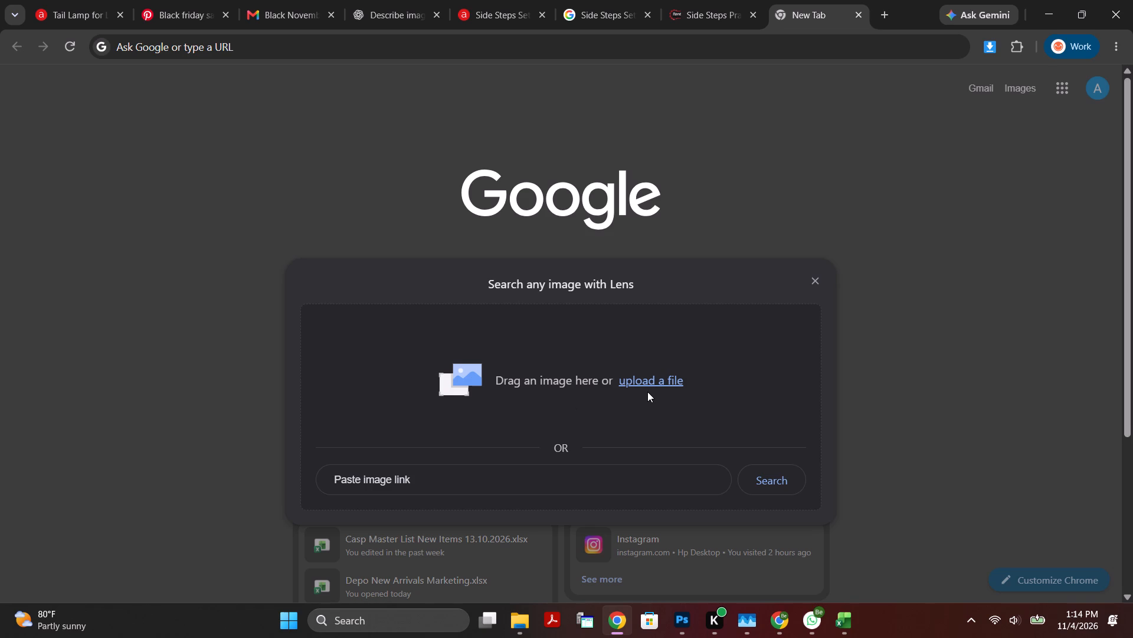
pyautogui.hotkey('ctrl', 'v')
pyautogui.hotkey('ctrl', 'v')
# Open the copied side steps image by its address in another new tab.
pyautogui.click(890, 11)
pyautogui.click(833, 39)
pyautogui.hotkey('ctrl', 'v')
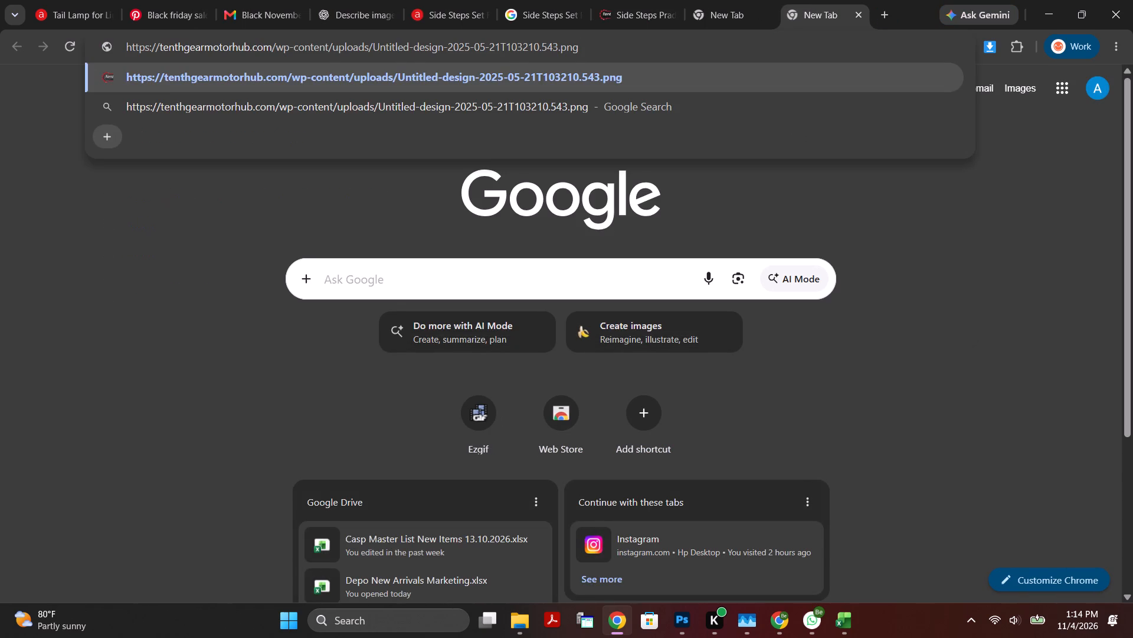
pyautogui.press('Return')
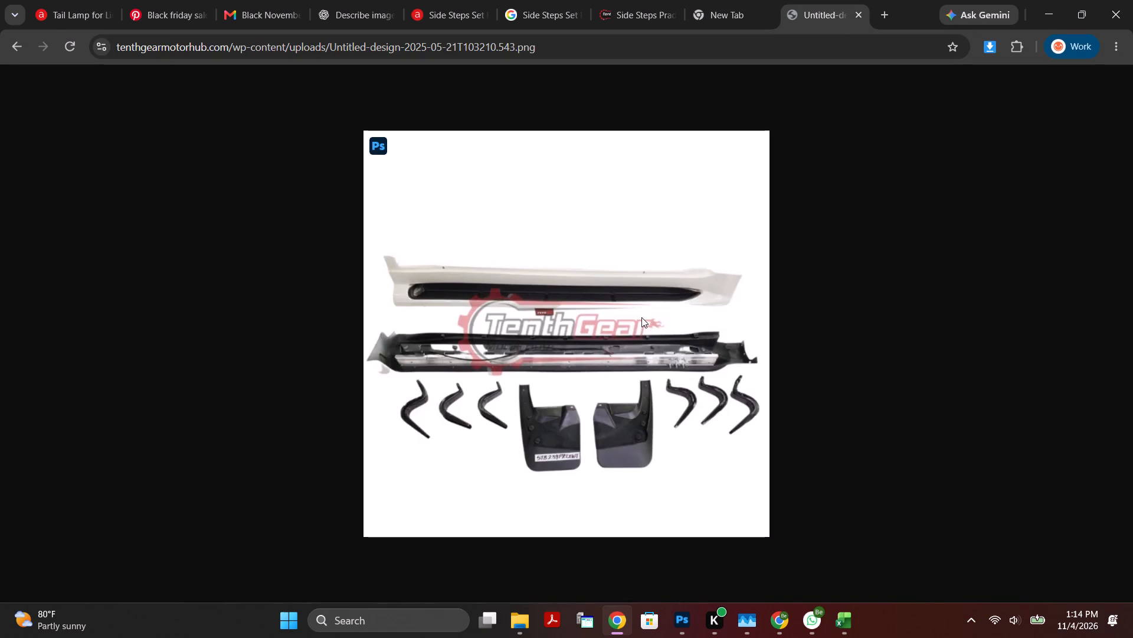
# Search the opened image with Google Lens, tightening the selection around the side steps, brackets and mudflaps.
pyautogui.rightClick(630, 320)
pyautogui.click(723, 450)
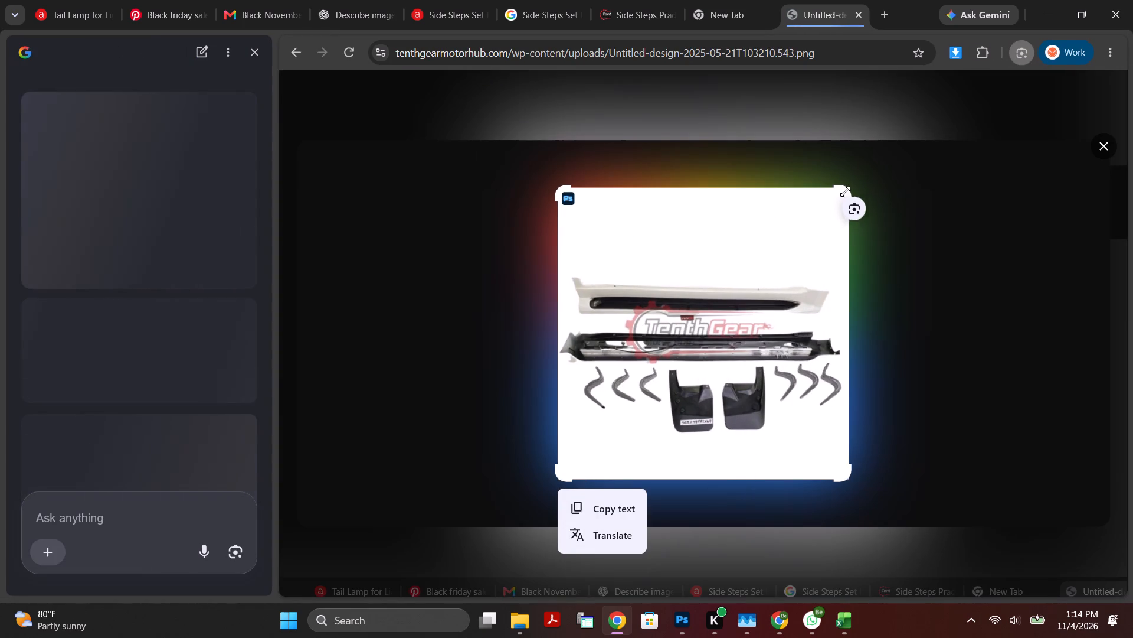
pyautogui.moveTo(853, 188); pyautogui.dragTo(860, 263)
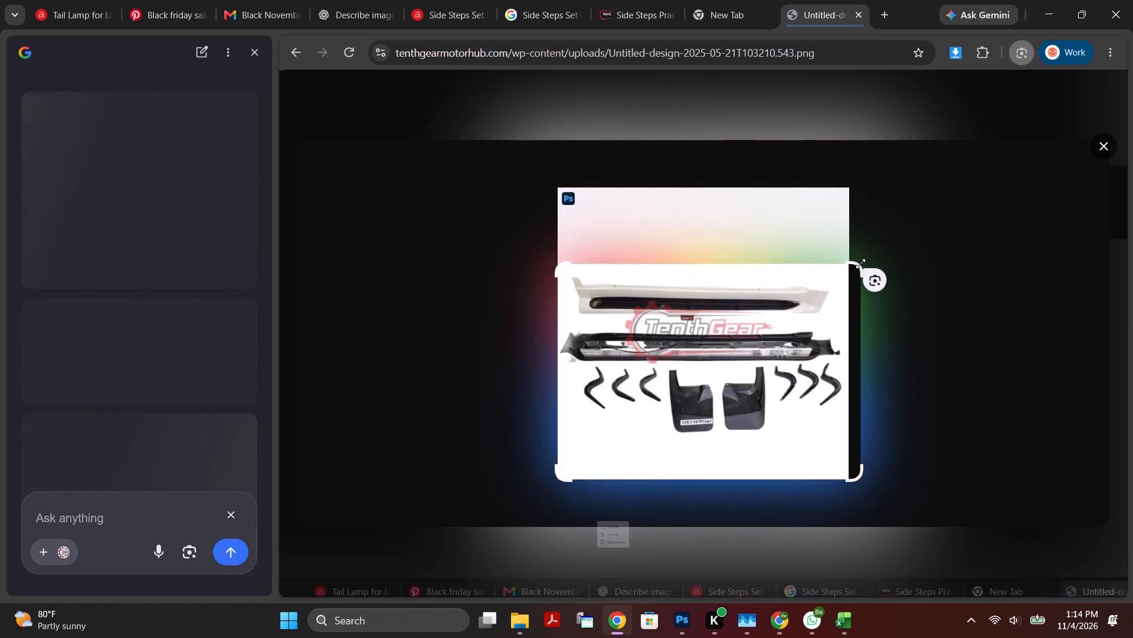
pyautogui.moveTo(850, 464); pyautogui.dragTo(852, 449)
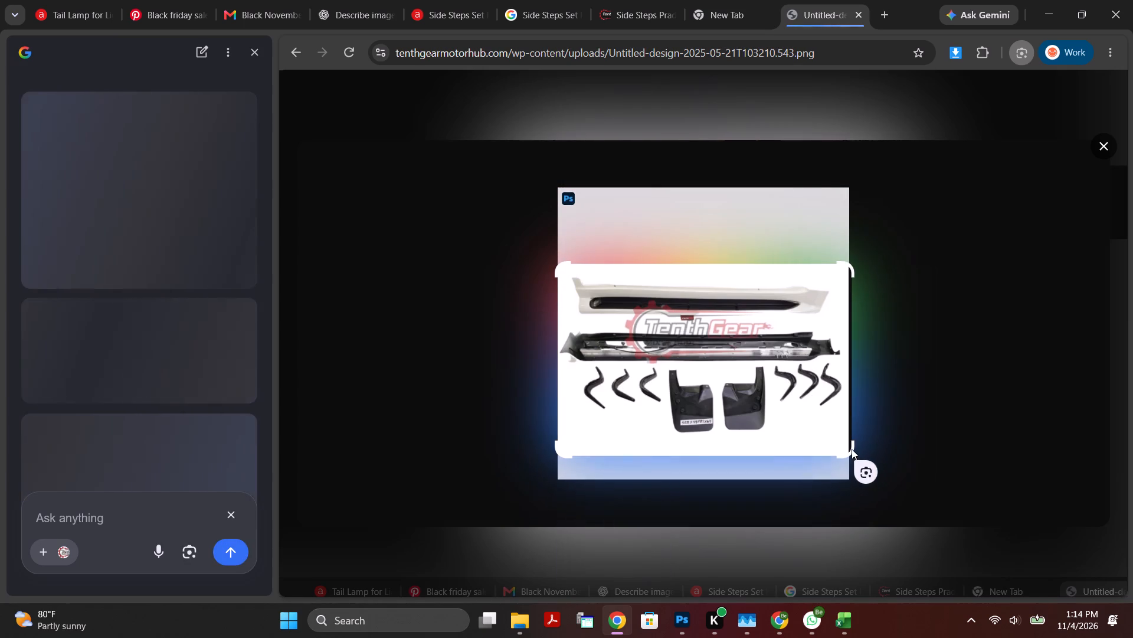
pyautogui.moveTo(852, 449); pyautogui.dragTo(855, 422)
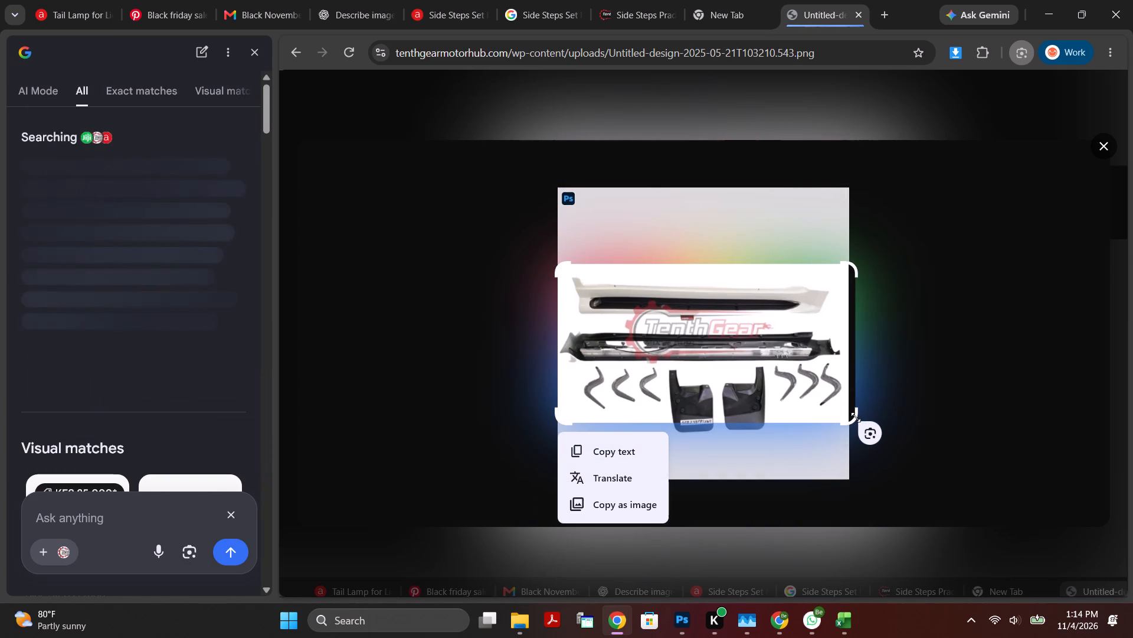
pyautogui.moveTo(853, 417); pyautogui.dragTo(860, 438)
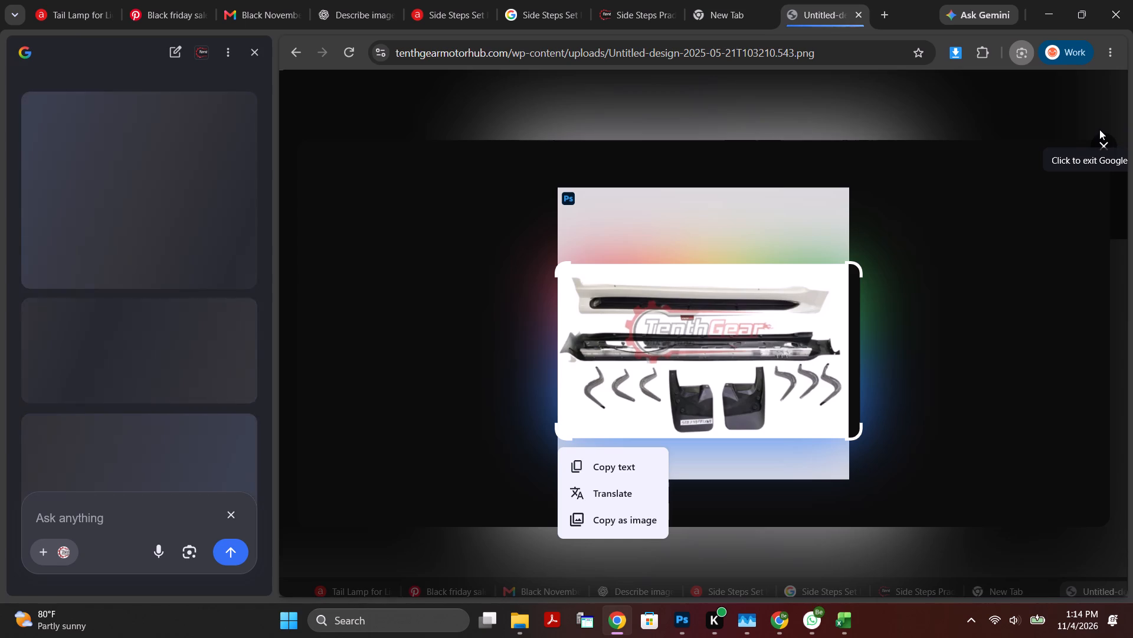
pyautogui.moveTo(860, 432); pyautogui.dragTo(840, 434)
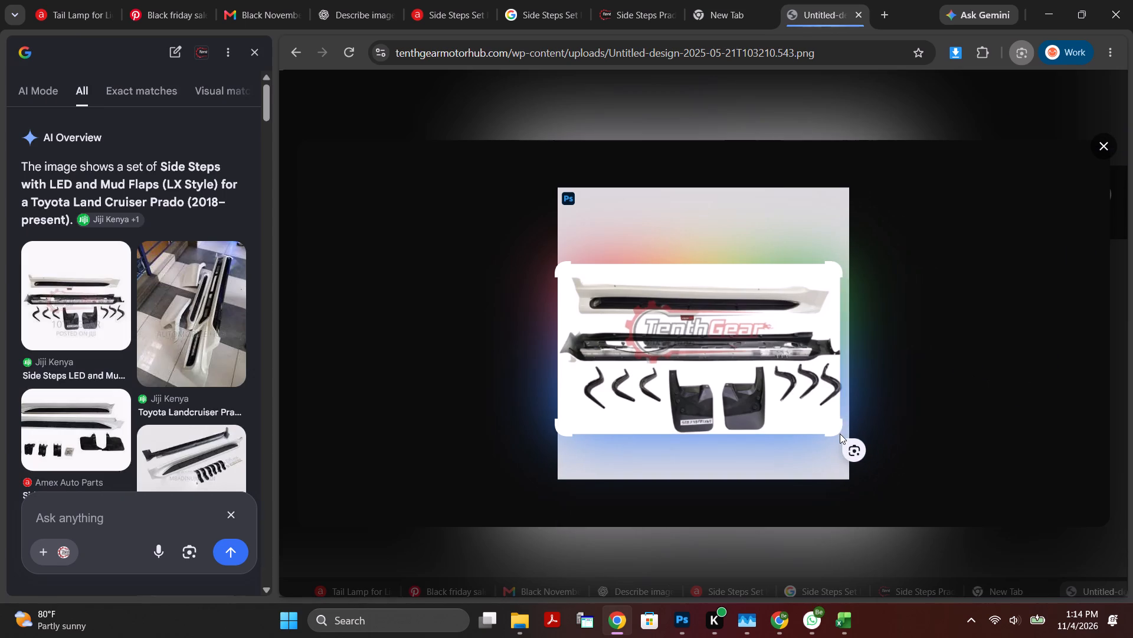
pyautogui.moveTo(840, 434); pyautogui.dragTo(843, 434)
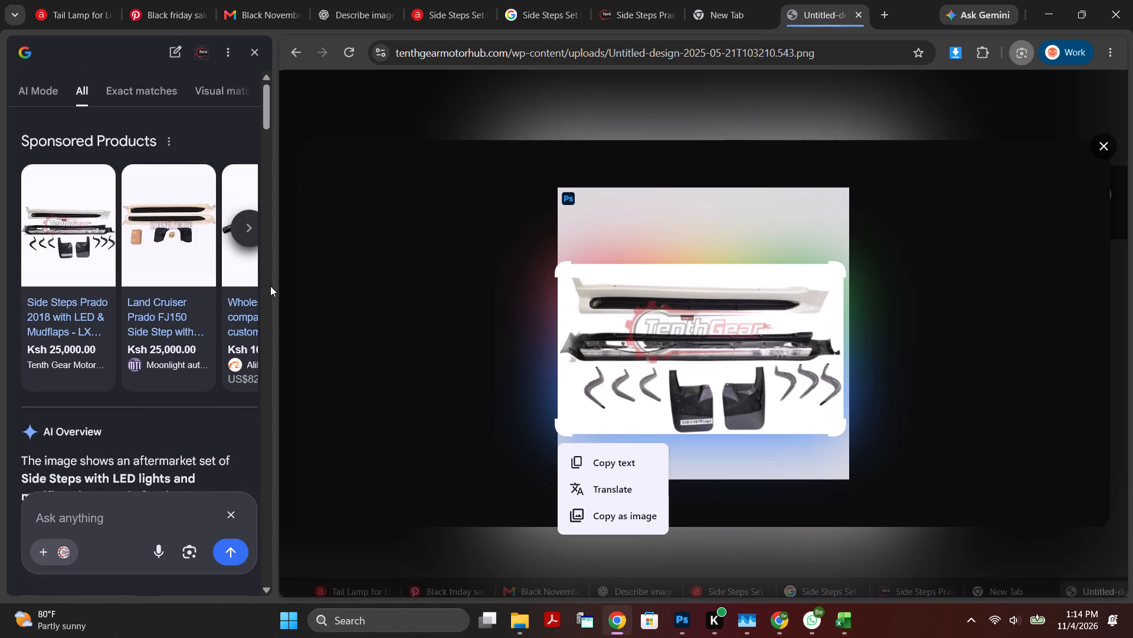
# Widen the Google Lens results and browse the sponsored side step products.
pyautogui.moveTo(276, 288); pyautogui.dragTo(372, 304)
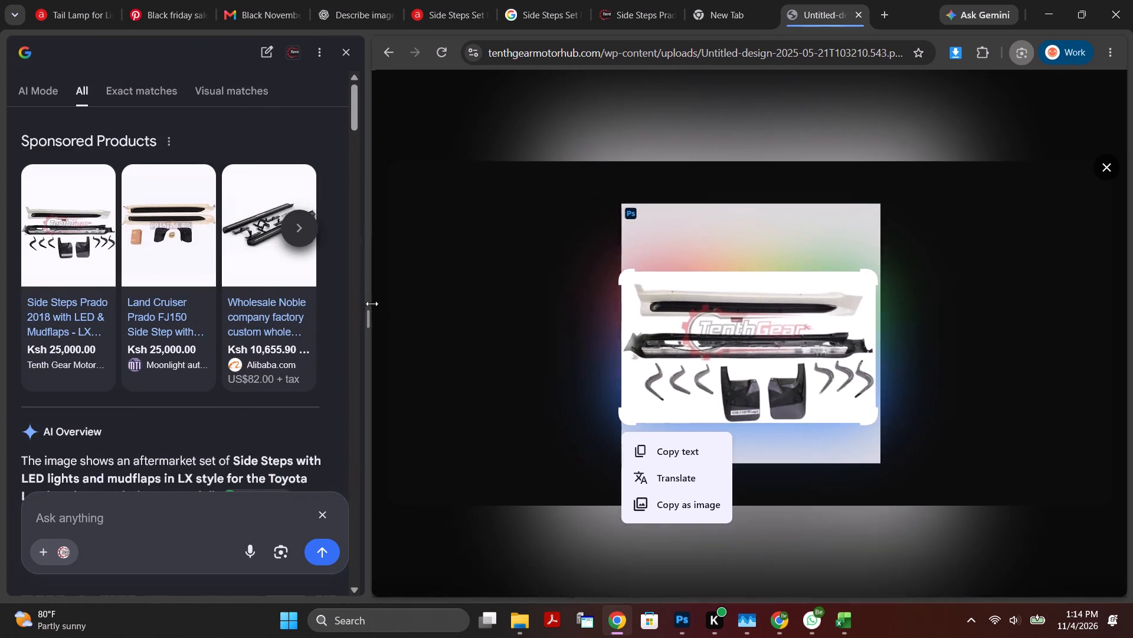
pyautogui.moveTo(372, 304); pyautogui.dragTo(391, 310)
pyautogui.click(330, 223)
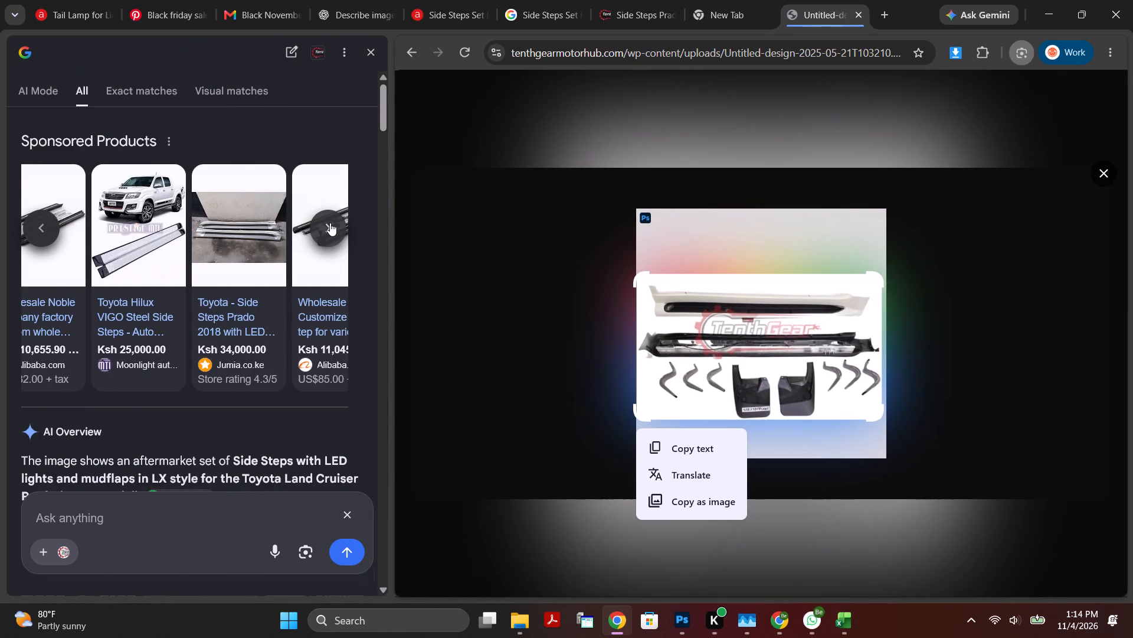
pyautogui.click(330, 223)
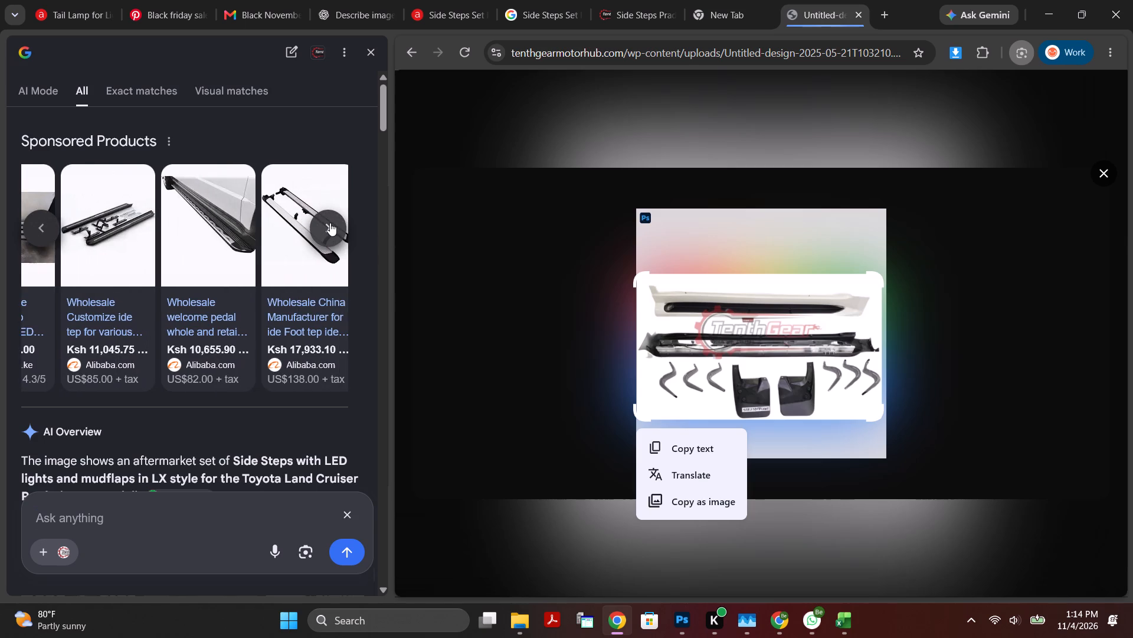
pyautogui.click(330, 223)
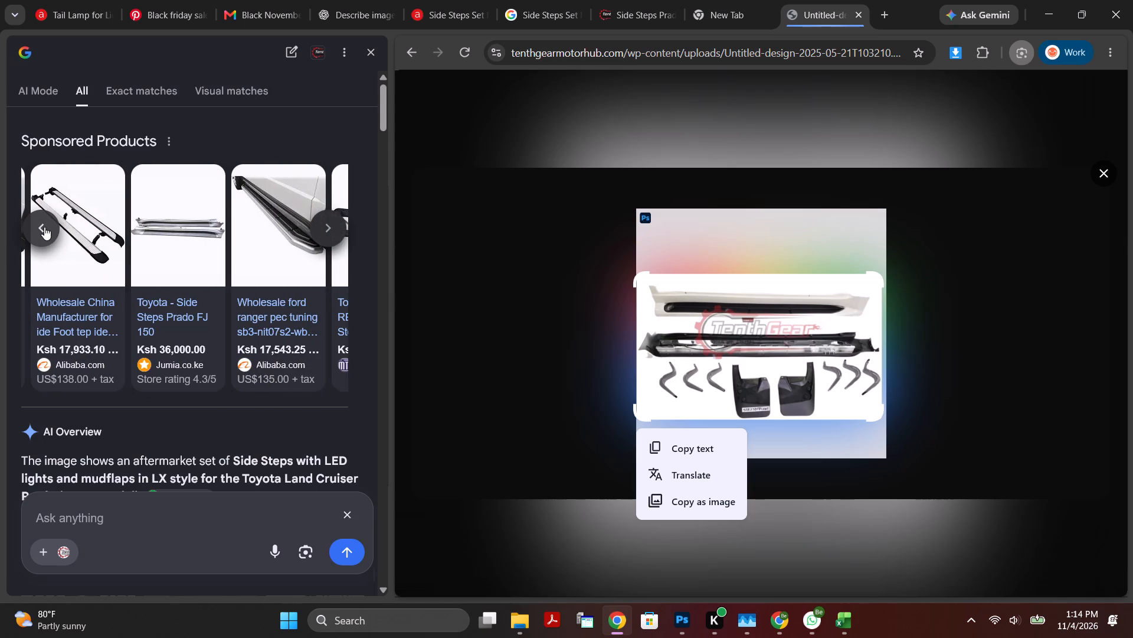
pyautogui.click(44, 227)
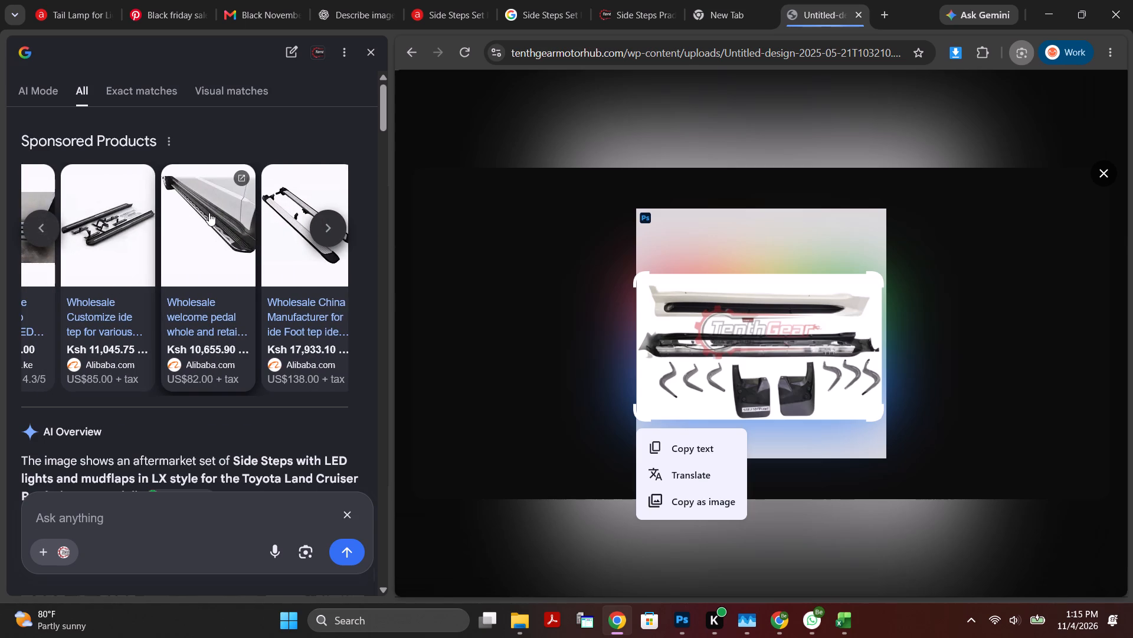
# Open Alibaba's "Wholesale welcome pedal" sponsored listing and examine its side step product photos.
pyautogui.click(209, 213)
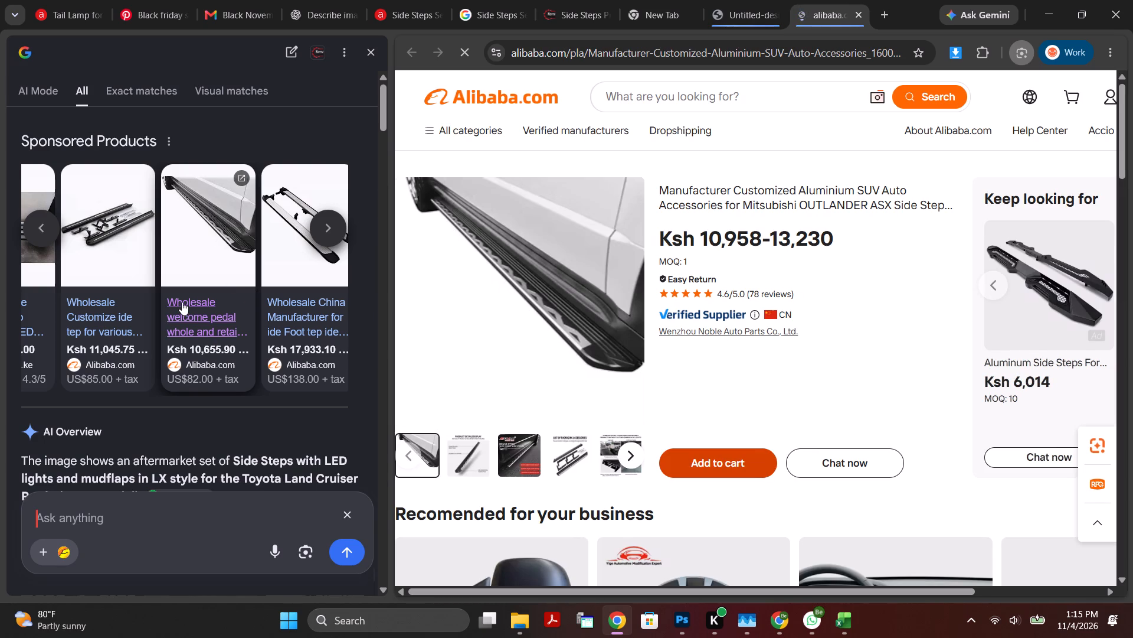
pyautogui.scroll(-2, 262, 412)
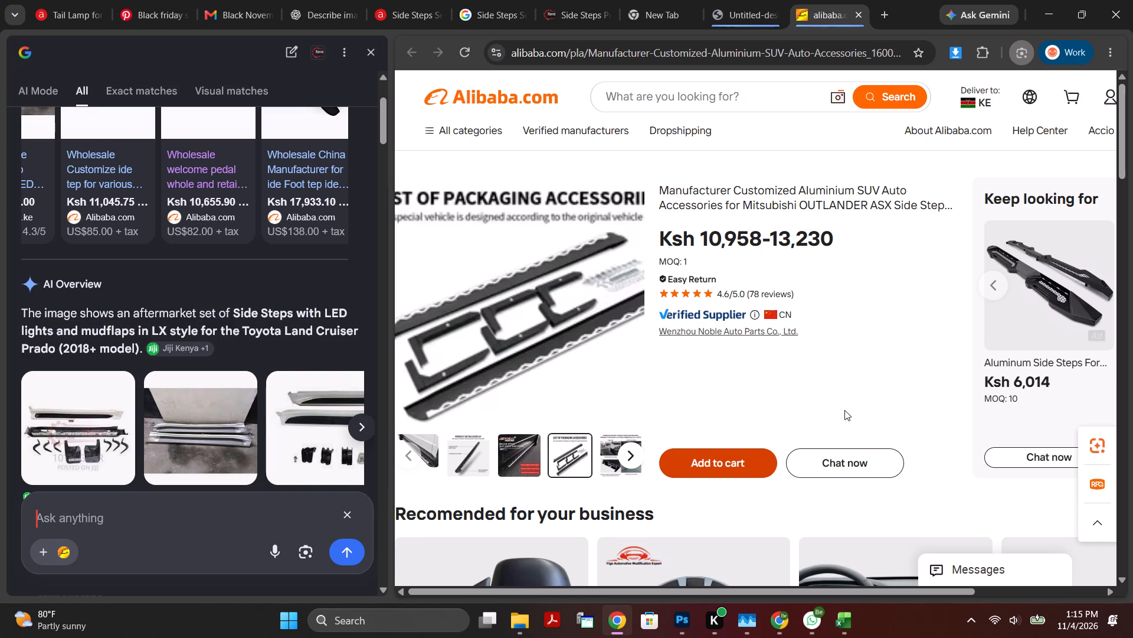
pyautogui.click(630, 460)
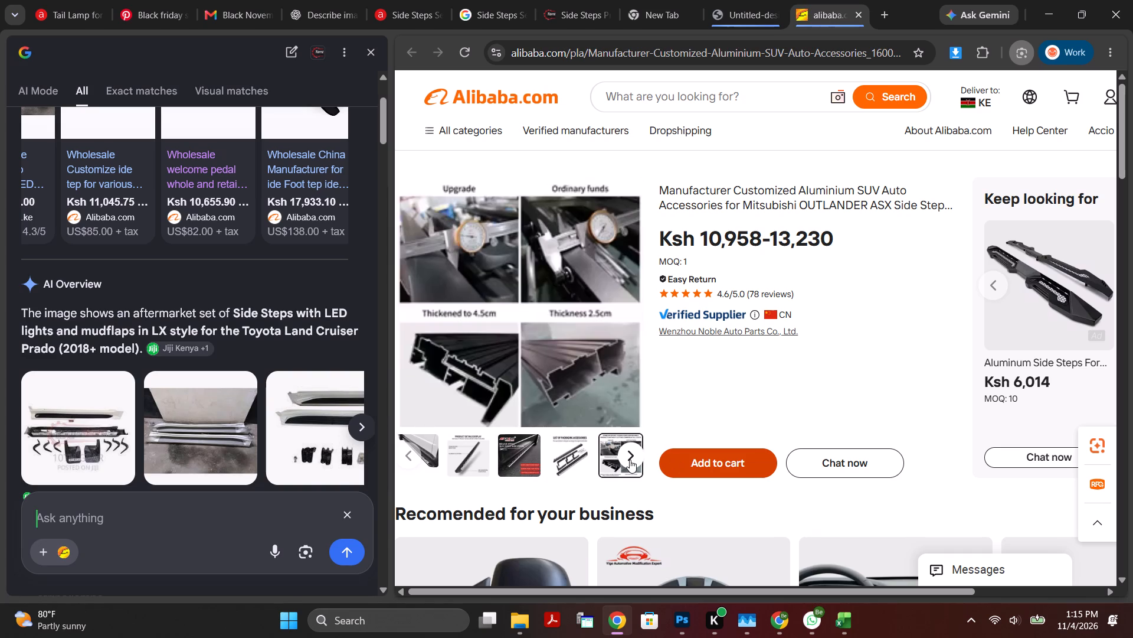
pyautogui.click(614, 461)
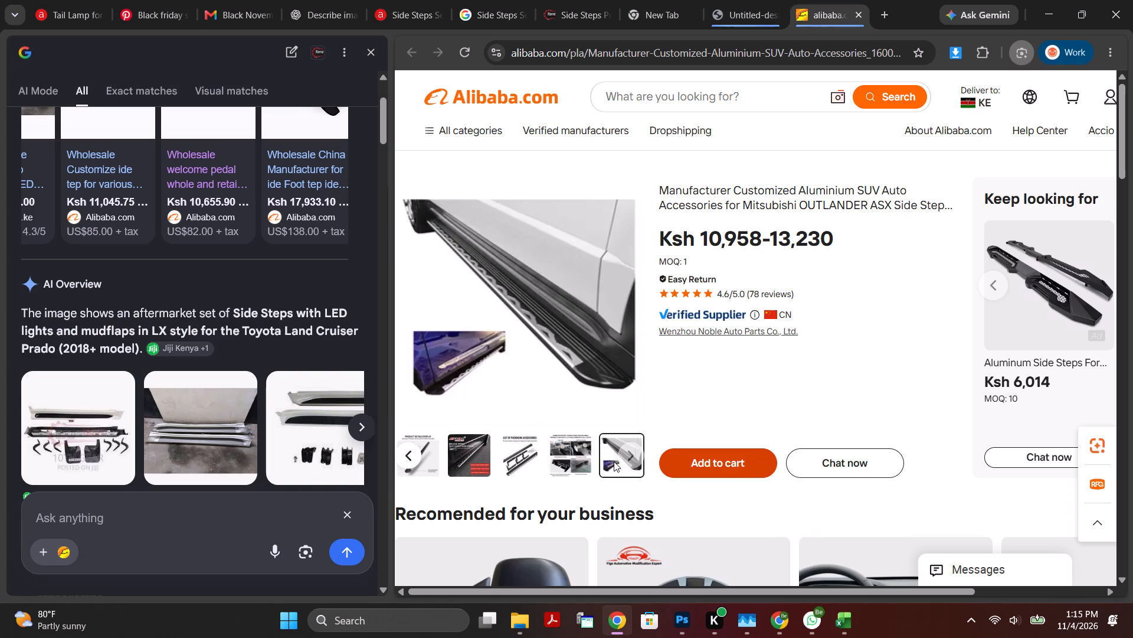
pyautogui.click(579, 448)
pyautogui.click(535, 454)
pyautogui.click(473, 445)
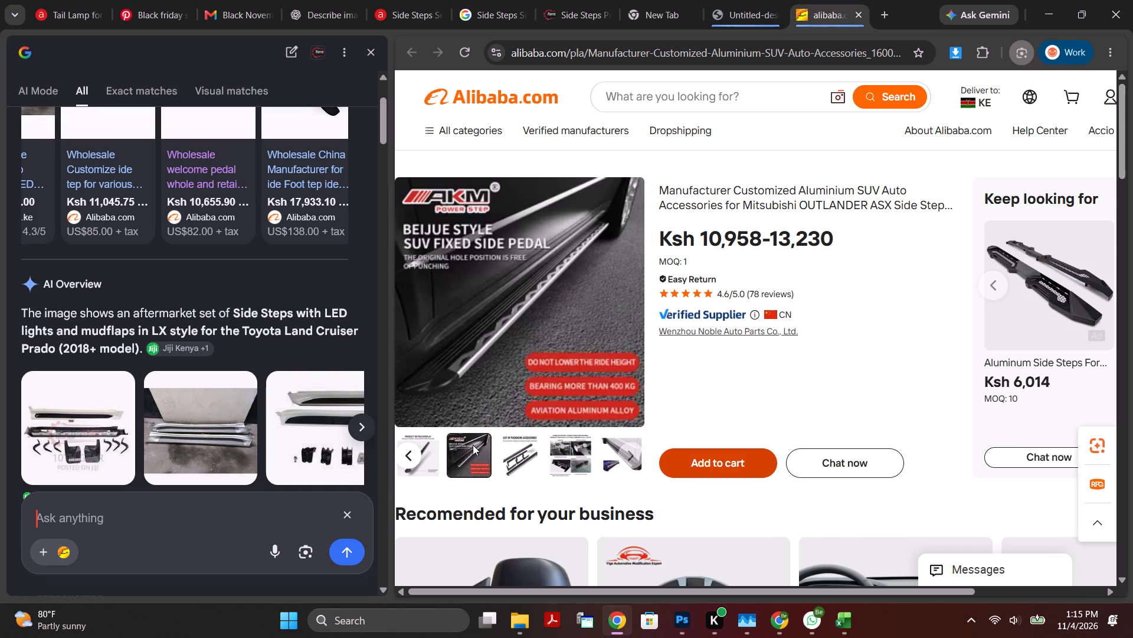
pyautogui.click(414, 445)
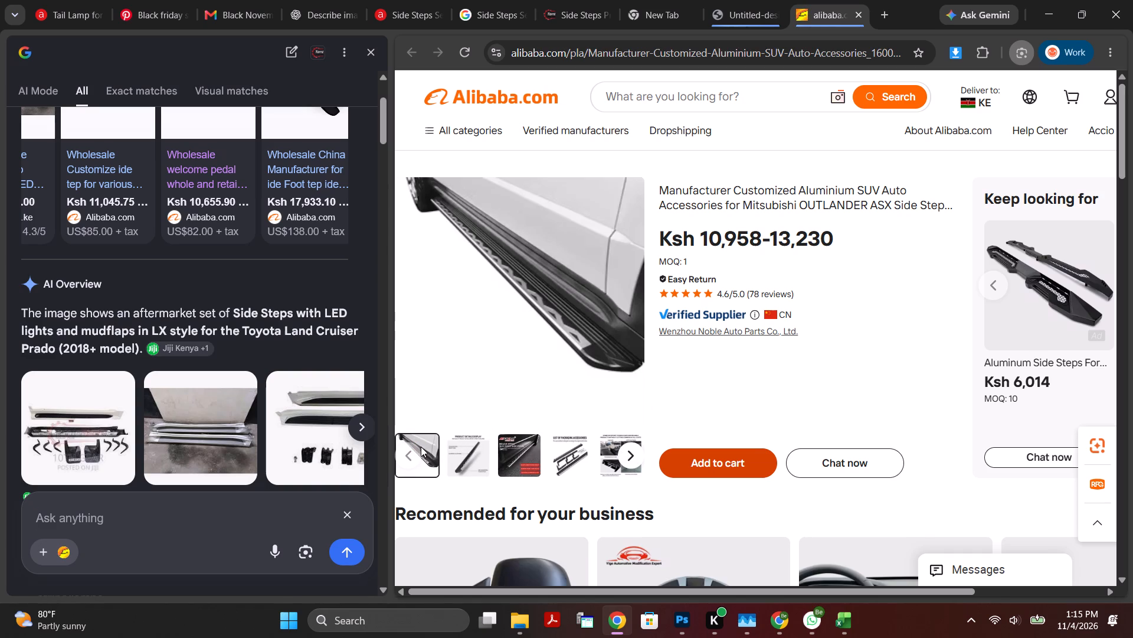
pyautogui.scroll(-4, 598, 460)
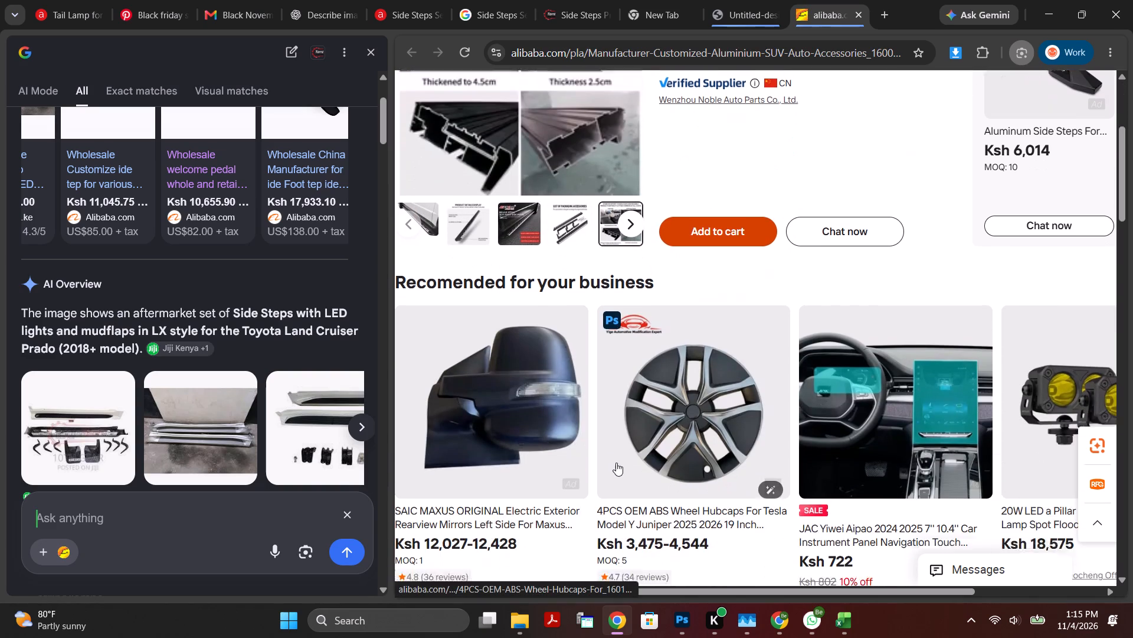
# From the AI Overview images, open Amex's Side Step Toyota Land Cruiser FJ200 without lamp product page and close the image preview.
pyautogui.click(364, 427)
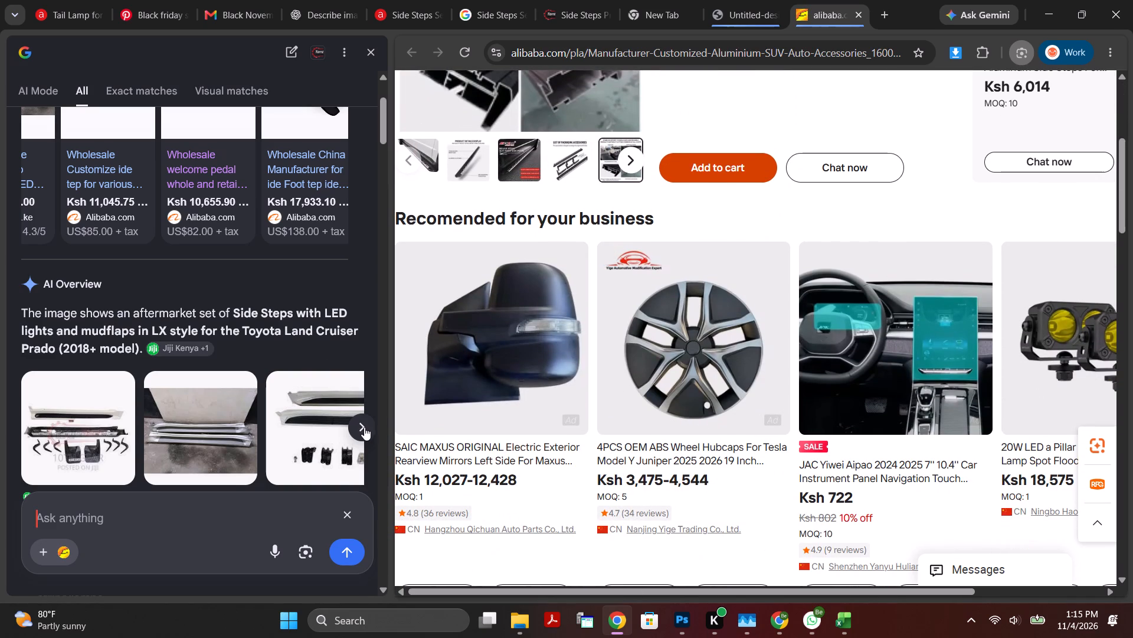
pyautogui.click(217, 421)
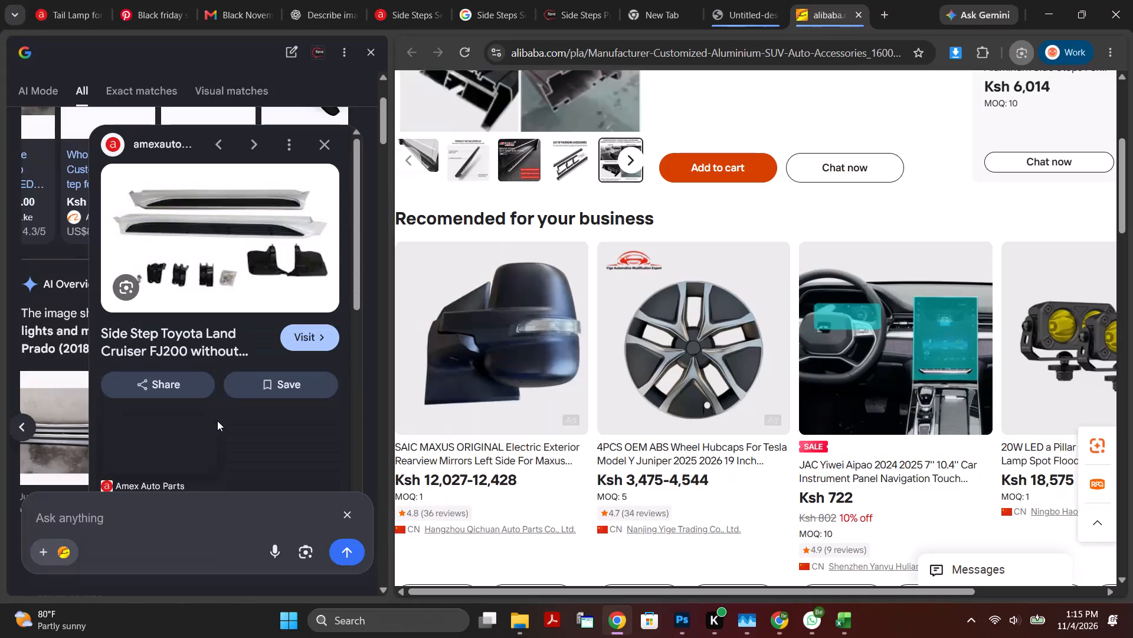
pyautogui.click(317, 340)
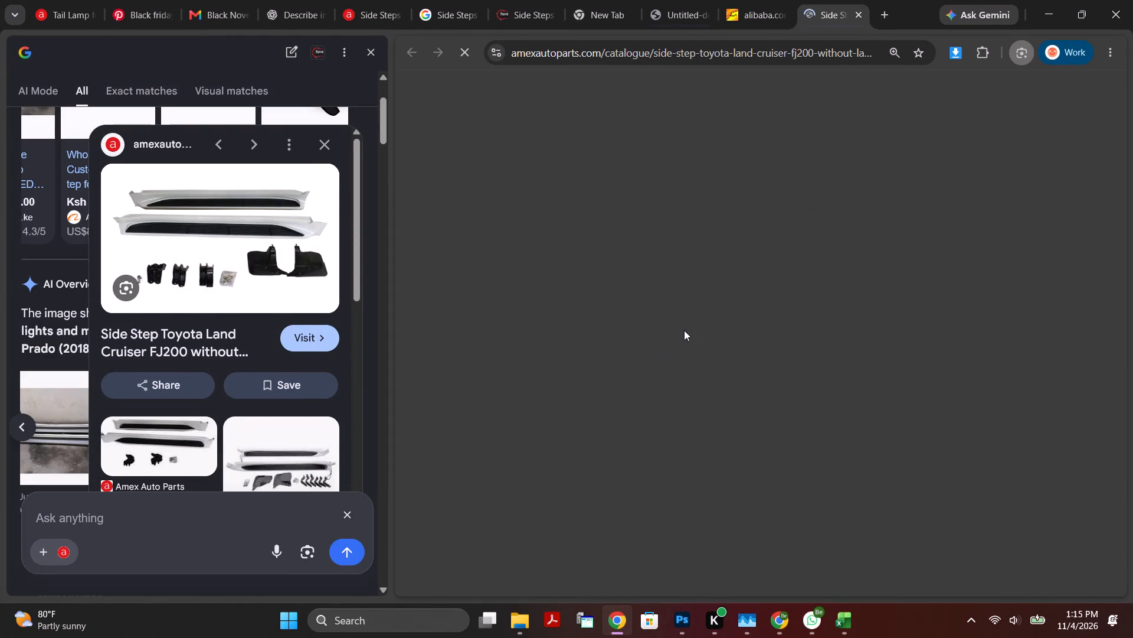
pyautogui.scroll(-4, 684, 348)
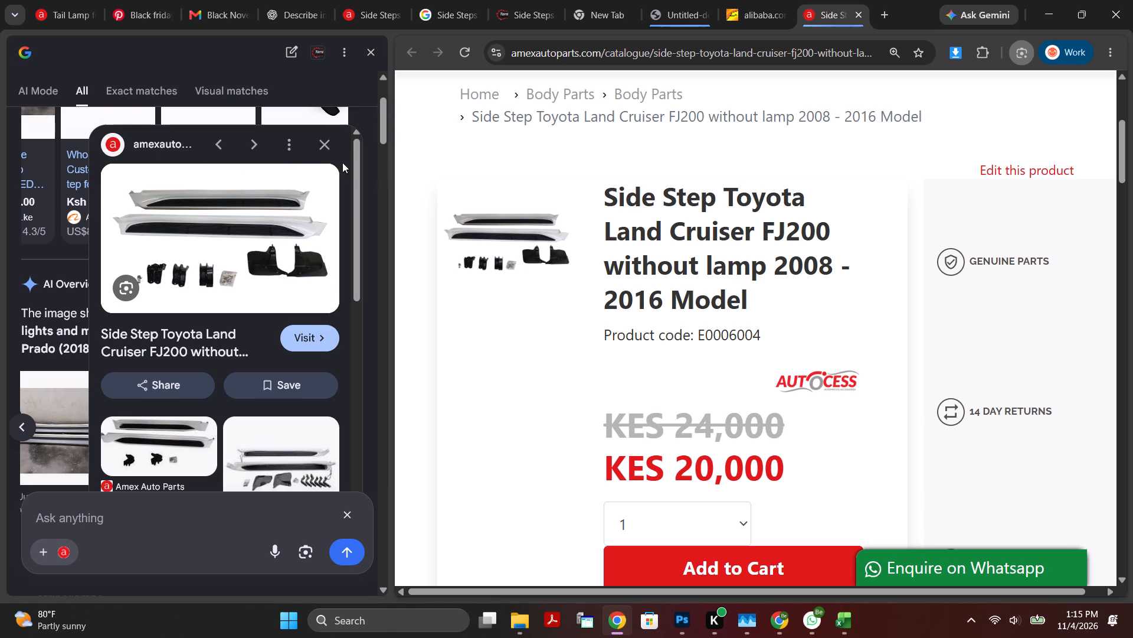
pyautogui.click(326, 144)
# Examine the AI Overview, the Jiji Kenya side steps image preview and the visual matches for a usable product image.
pyautogui.scroll(-4, 270, 321)
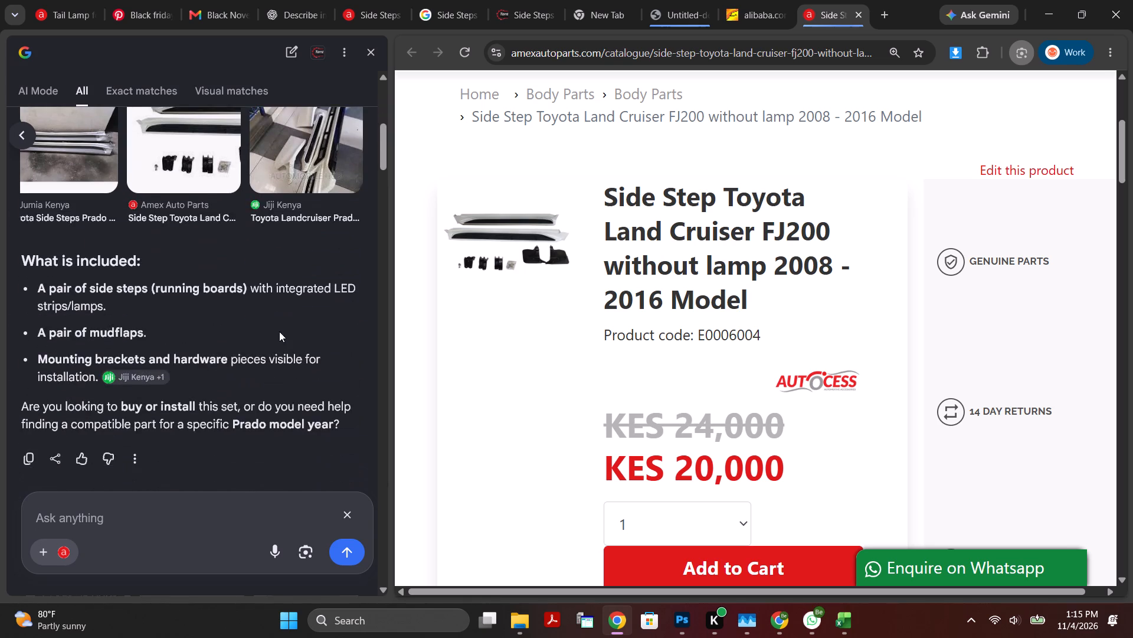
pyautogui.scroll(2, 286, 328)
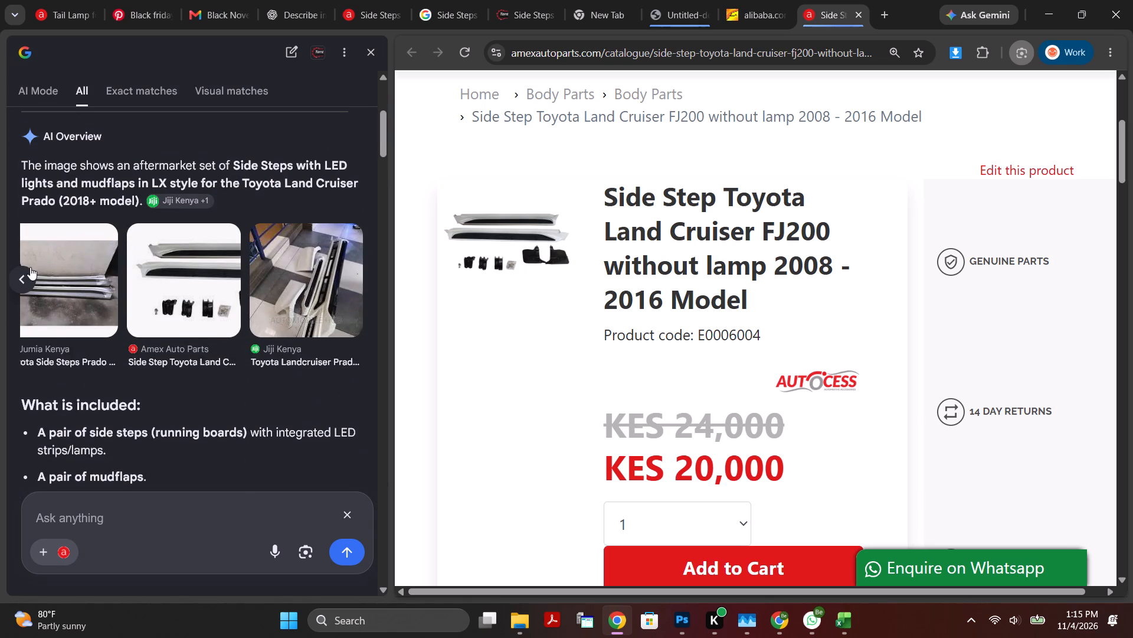
pyautogui.click(29, 279)
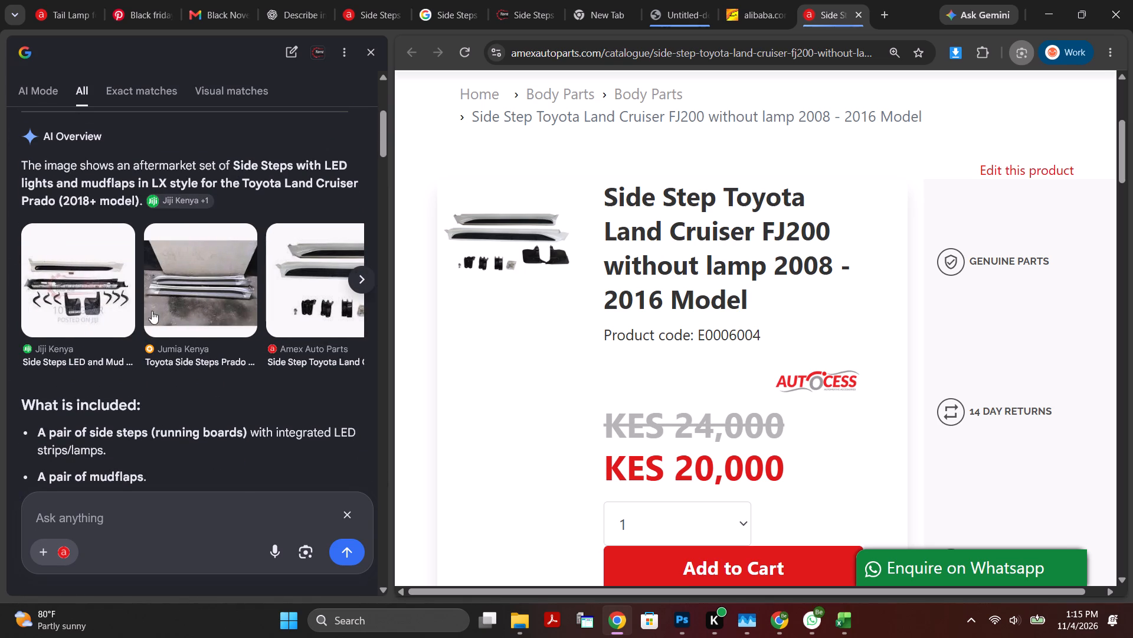
pyautogui.click(107, 265)
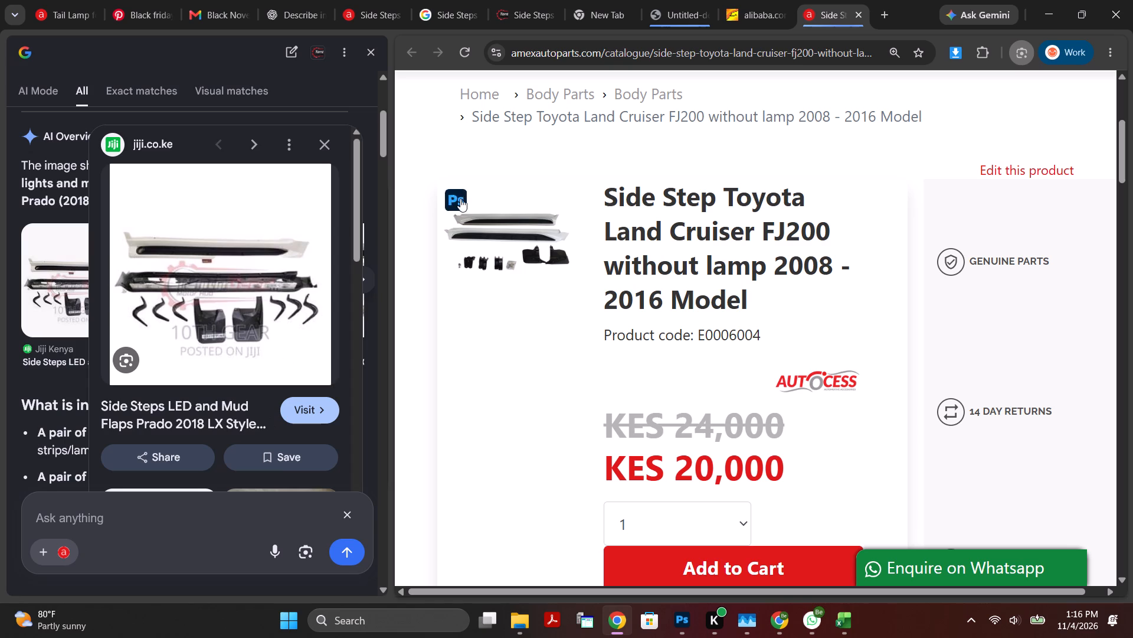
pyautogui.click(328, 141)
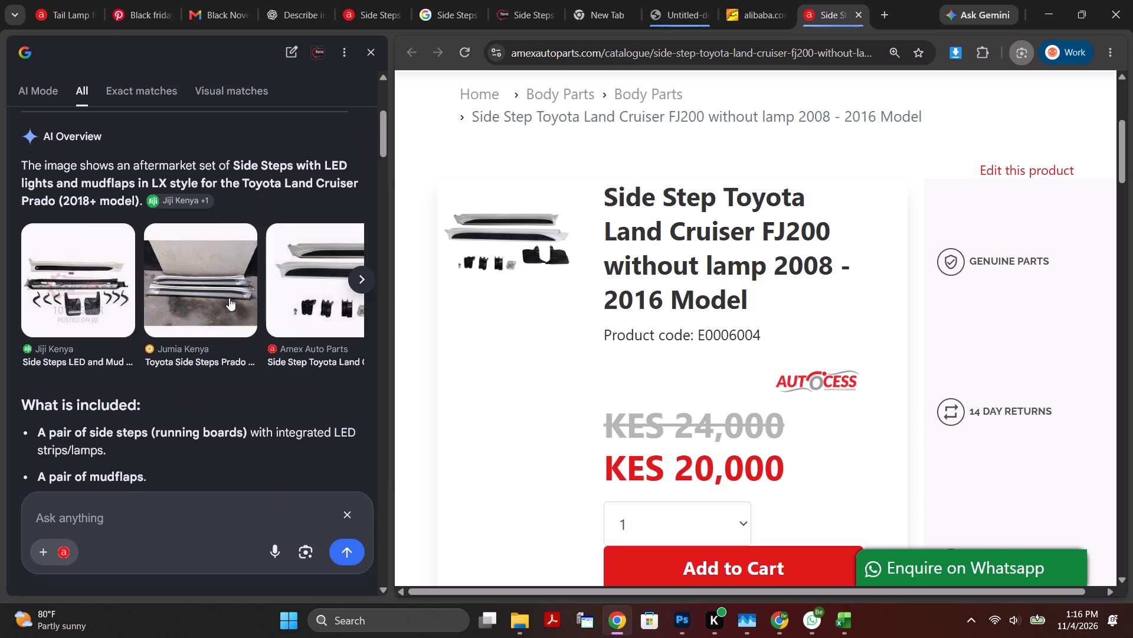
pyautogui.scroll(-5, 204, 395)
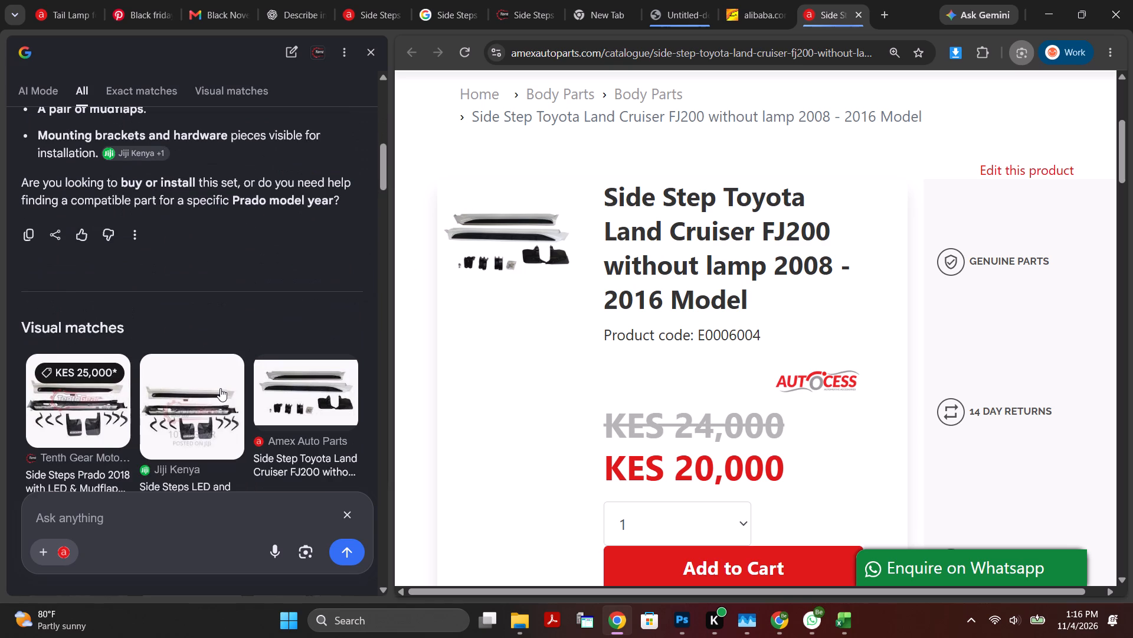
pyautogui.scroll(-2, 224, 376)
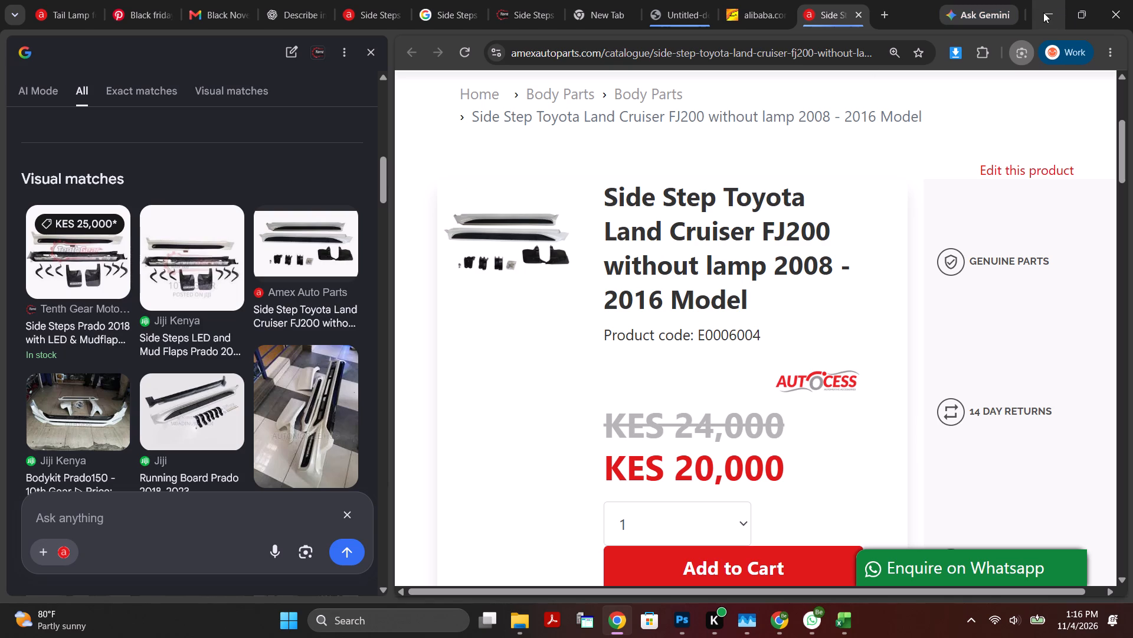
# Switch to the Black November items workbook in Excel and copy product code E0005222, Side Mirror Mazda CX5 2012 Rhs, near the end of the P0 - P3 sheet.
pyautogui.click(851, 629)
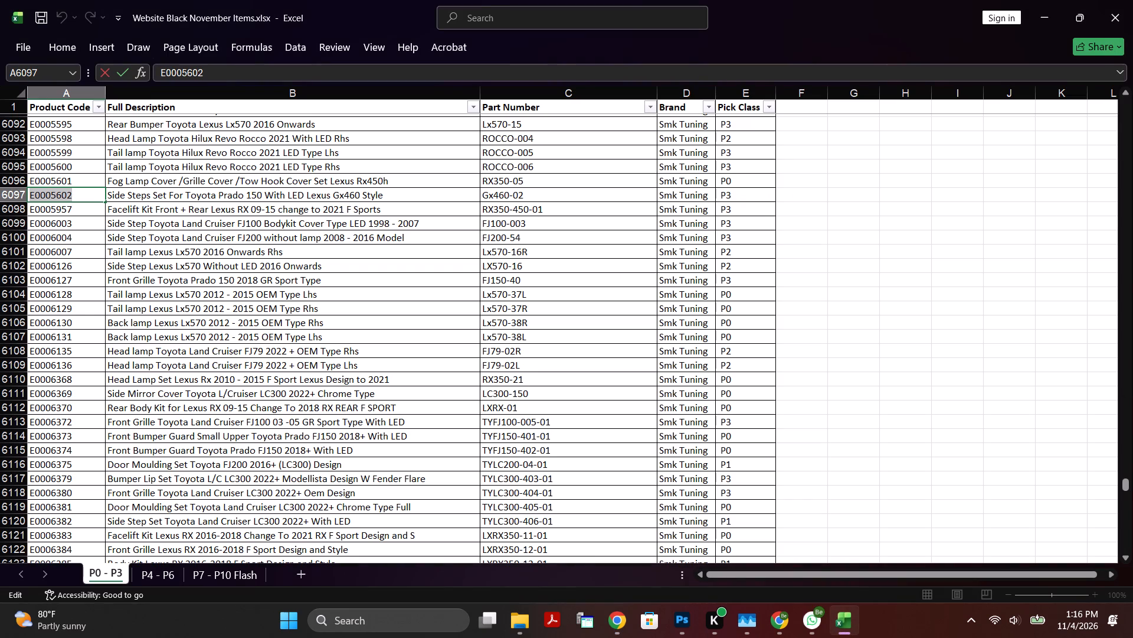
pyautogui.moveTo(1127, 481); pyautogui.dragTo(1132, 593)
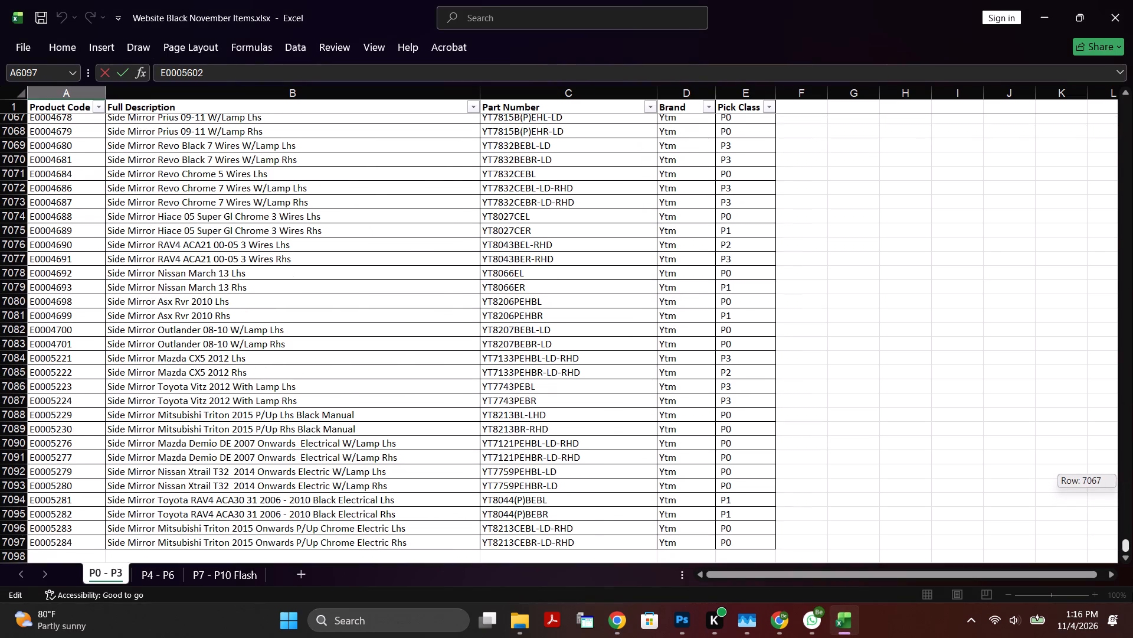
pyautogui.moveTo(1132, 593); pyautogui.dragTo(1132, 631)
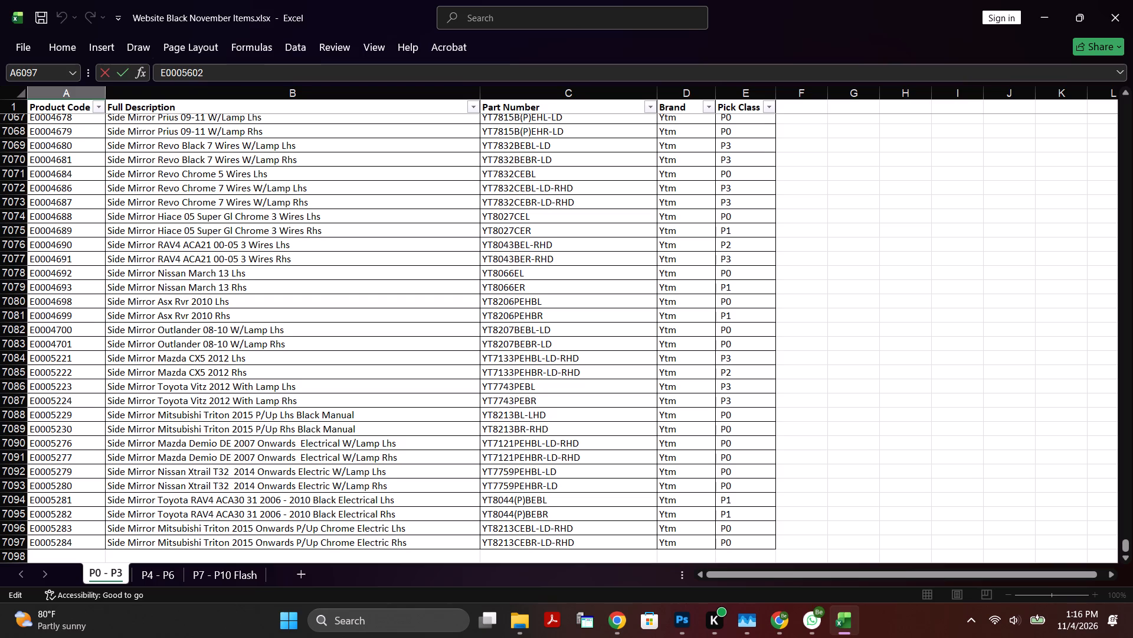
pyautogui.click(39, 409)
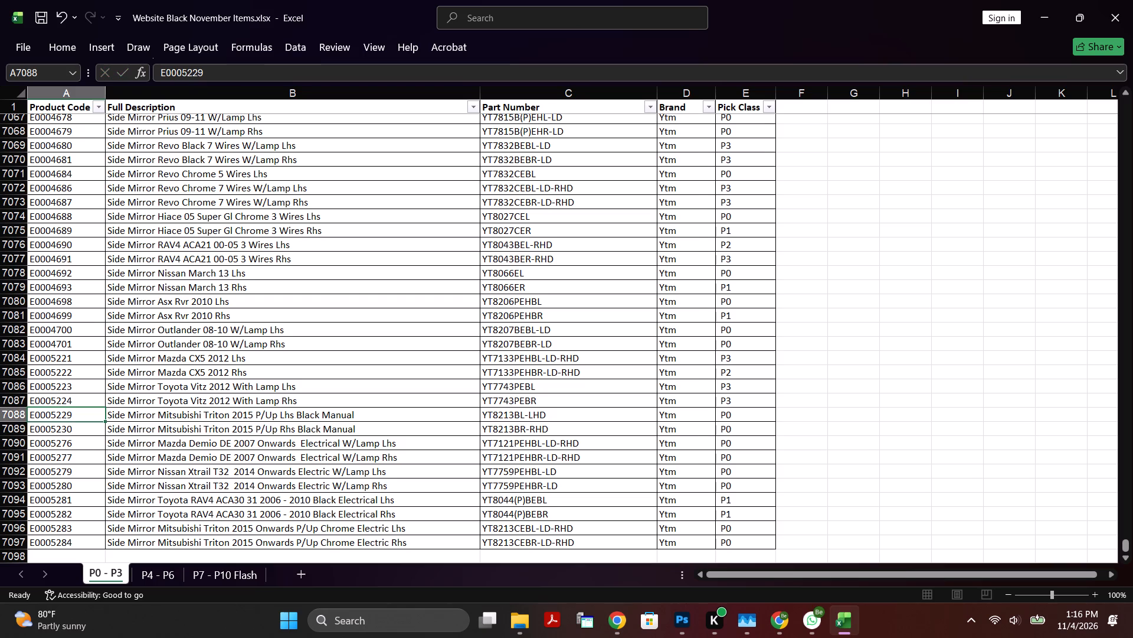
pyautogui.click(72, 403)
pyautogui.click(72, 403)
pyautogui.click(72, 403)
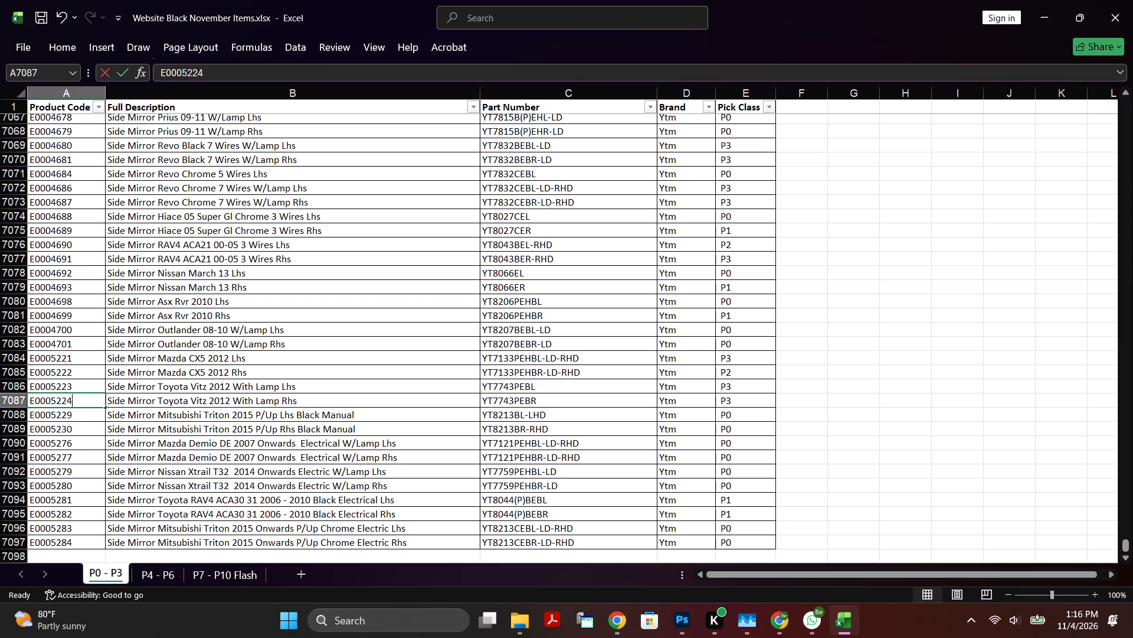
pyautogui.doubleClick(57, 402)
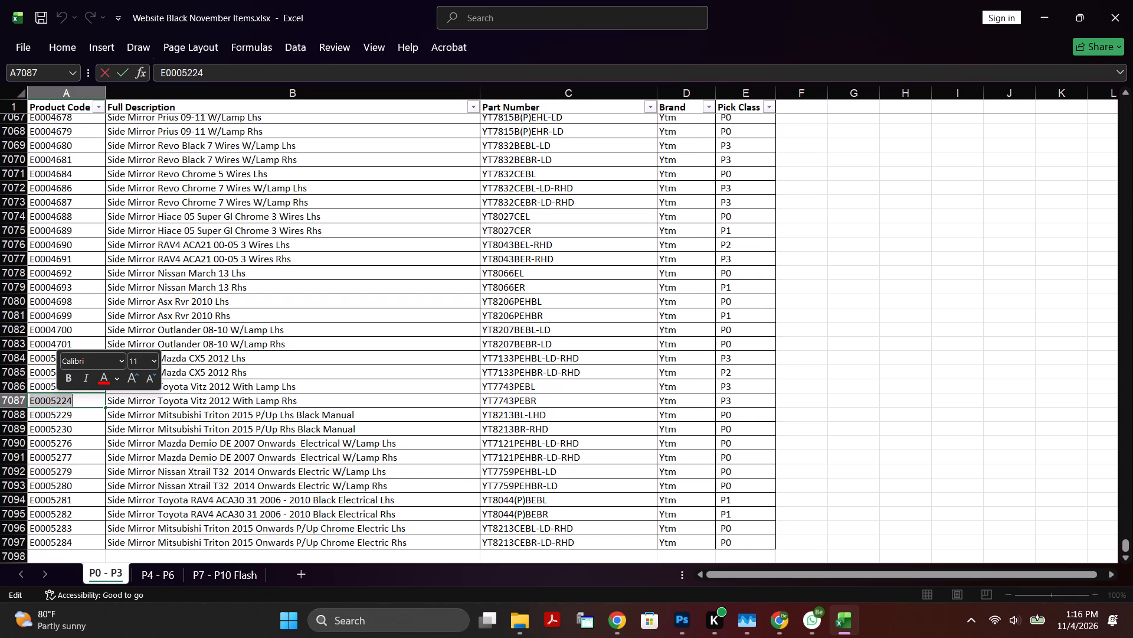
pyautogui.click(71, 332)
pyautogui.click(67, 377)
pyautogui.tripleClick(67, 378)
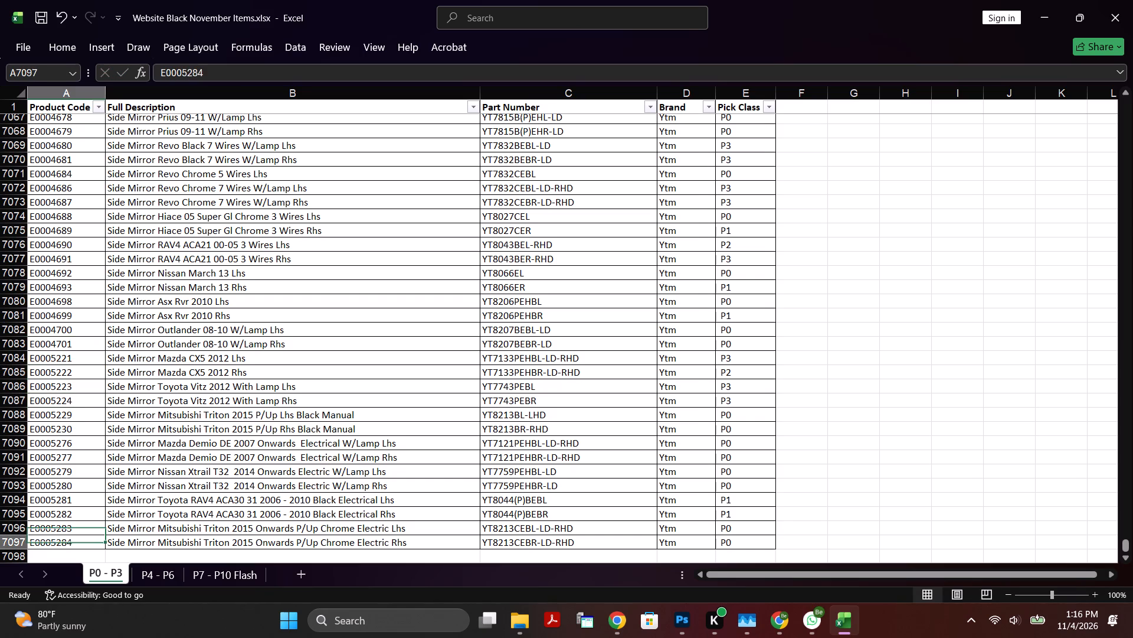
pyautogui.tripleClick(75, 372)
pyautogui.moveTo(81, 369); pyautogui.dragTo(22, 376)
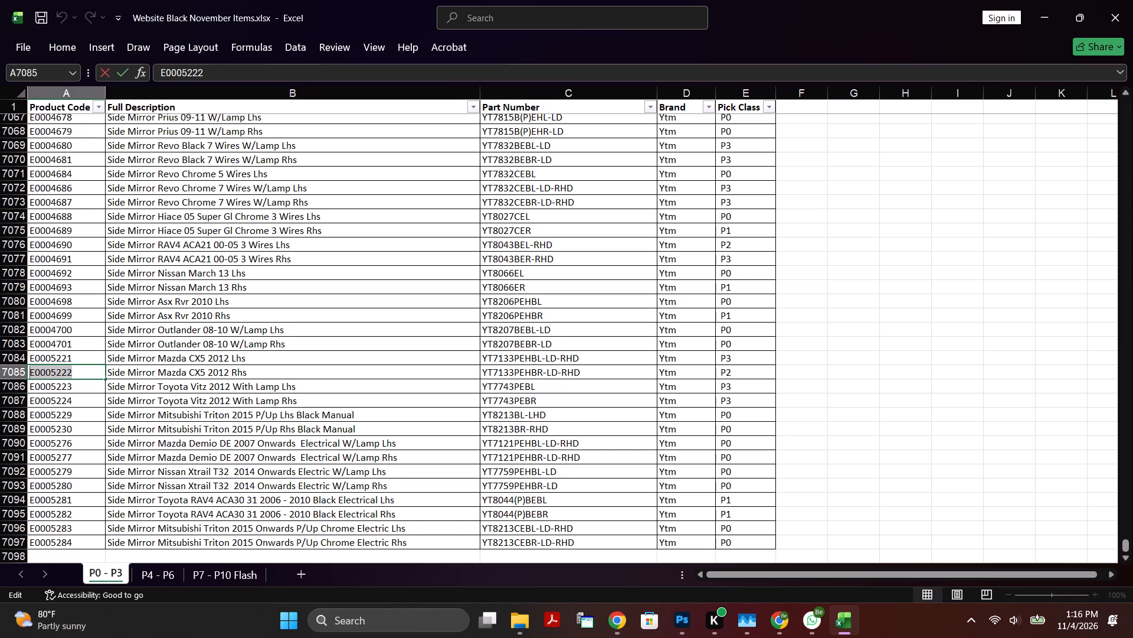
pyautogui.moveTo(22, 376); pyautogui.dragTo(0, 377)
pyautogui.hotkey('ctrl', 'c')
# Switch to Chrome, search the Amex site for product code E0005222 and open the Side Mirror Mazda CX5 2012 Rhs page.
pyautogui.click(619, 615)
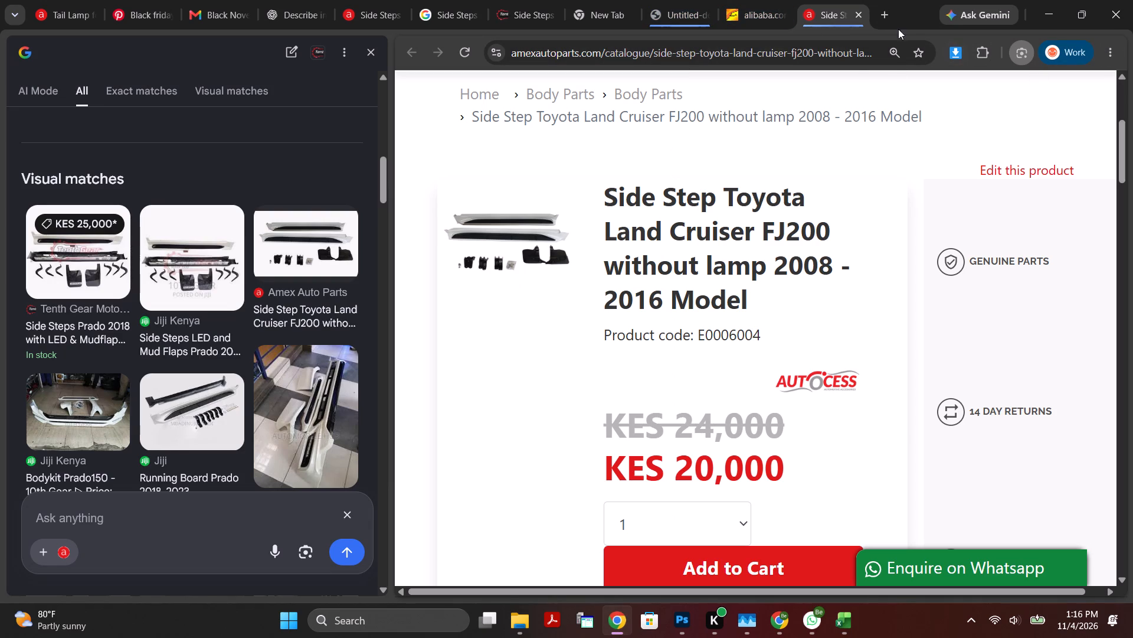
pyautogui.moveTo(934, 39); pyautogui.dragTo(727, 31)
pyautogui.click(371, 53)
pyautogui.scroll(5, 656, 160)
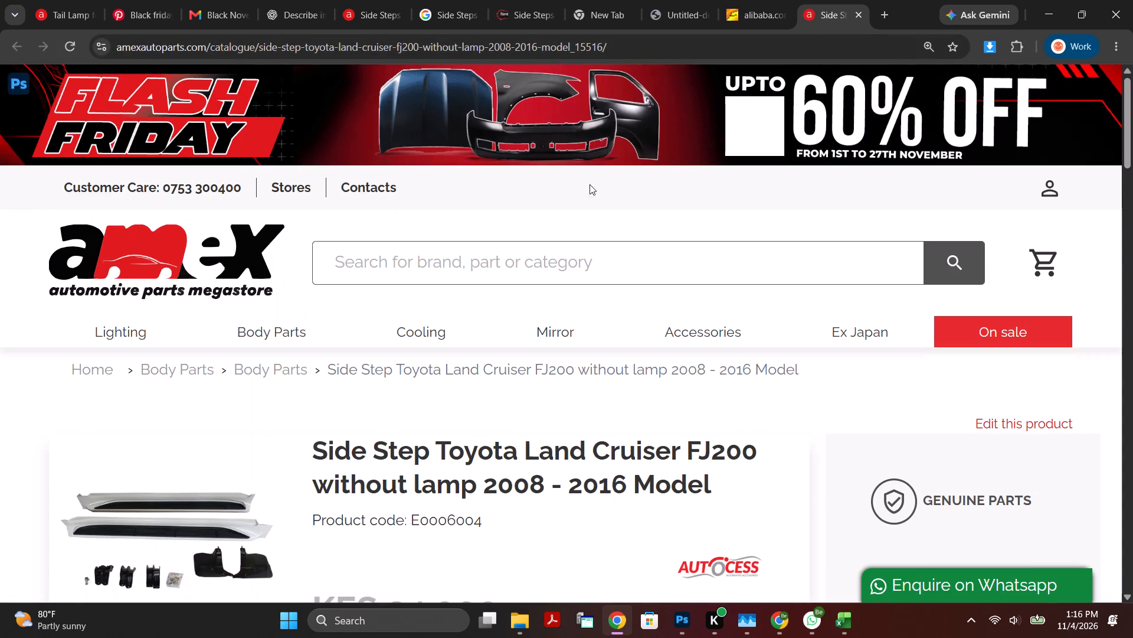
pyautogui.click(587, 271)
pyautogui.hotkey('ctrl', 'v')
pyautogui.press('Return')
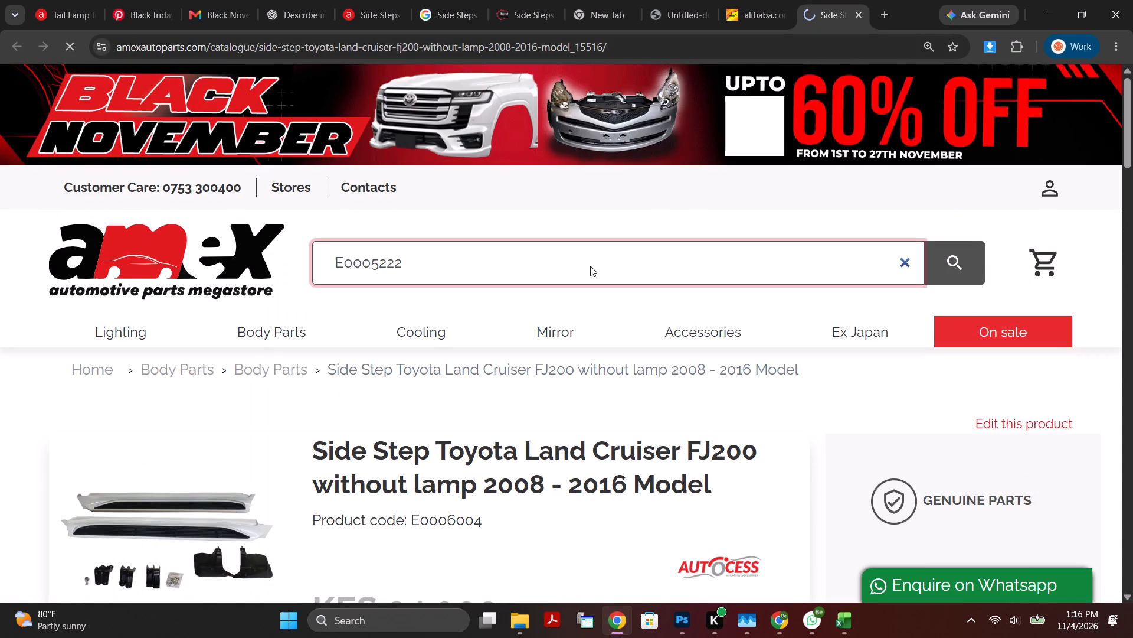
pyautogui.scroll(-4, 598, 414)
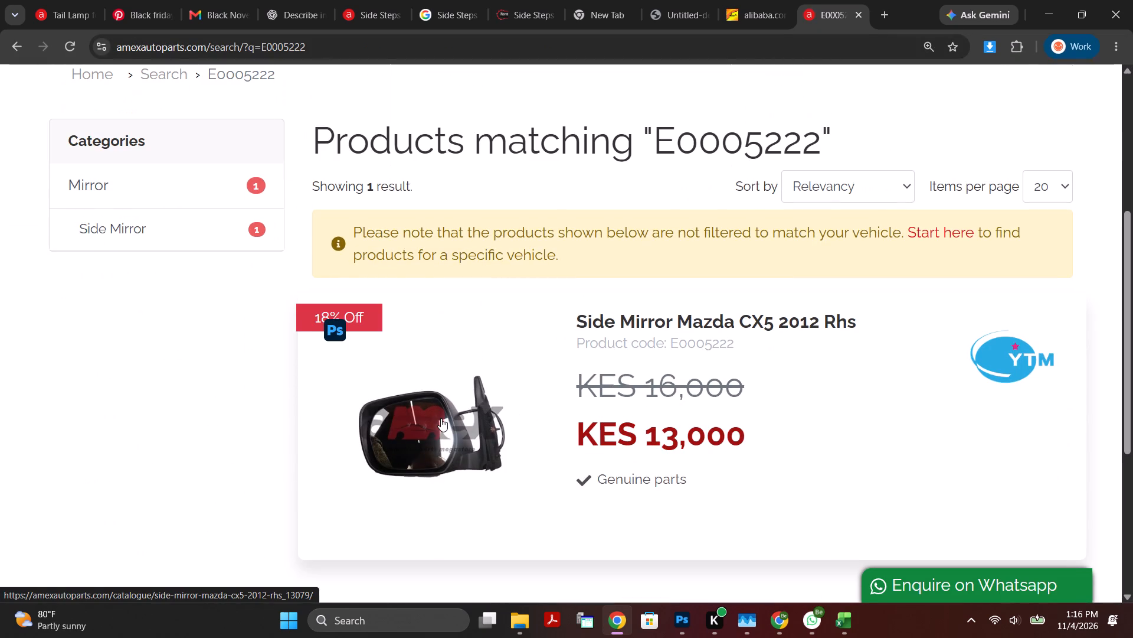
pyautogui.click(441, 420)
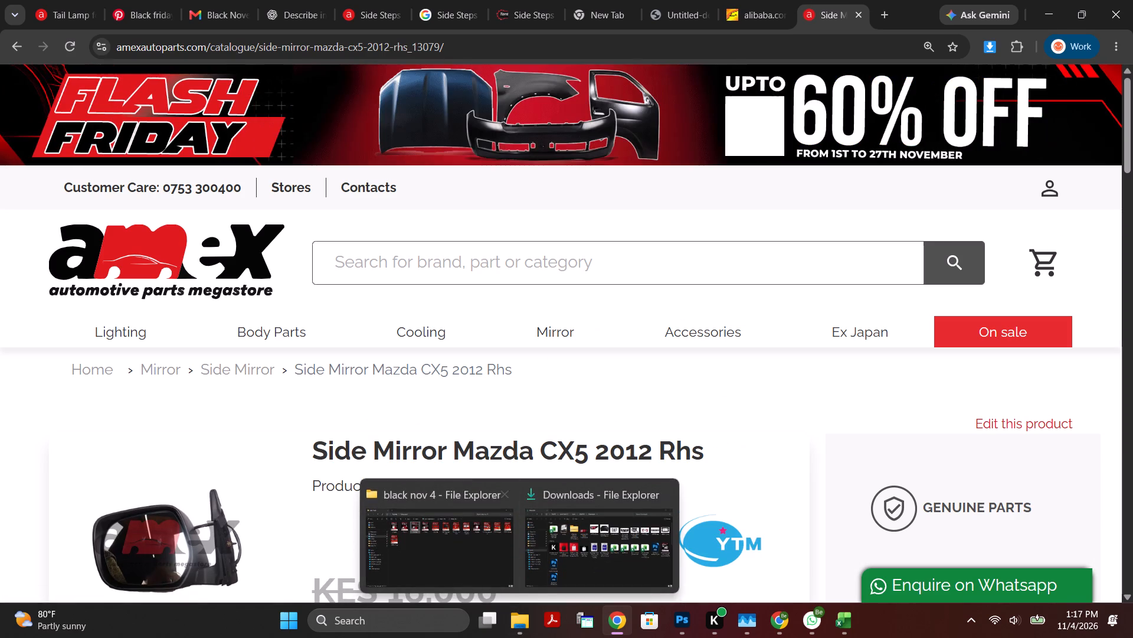
# Look through the finished Black November Deals flyers in the black nov 4 folder, starting with the first side mirror flyer.
pyautogui.click(463, 549)
pyautogui.click(423, 322)
pyautogui.click(253, 110)
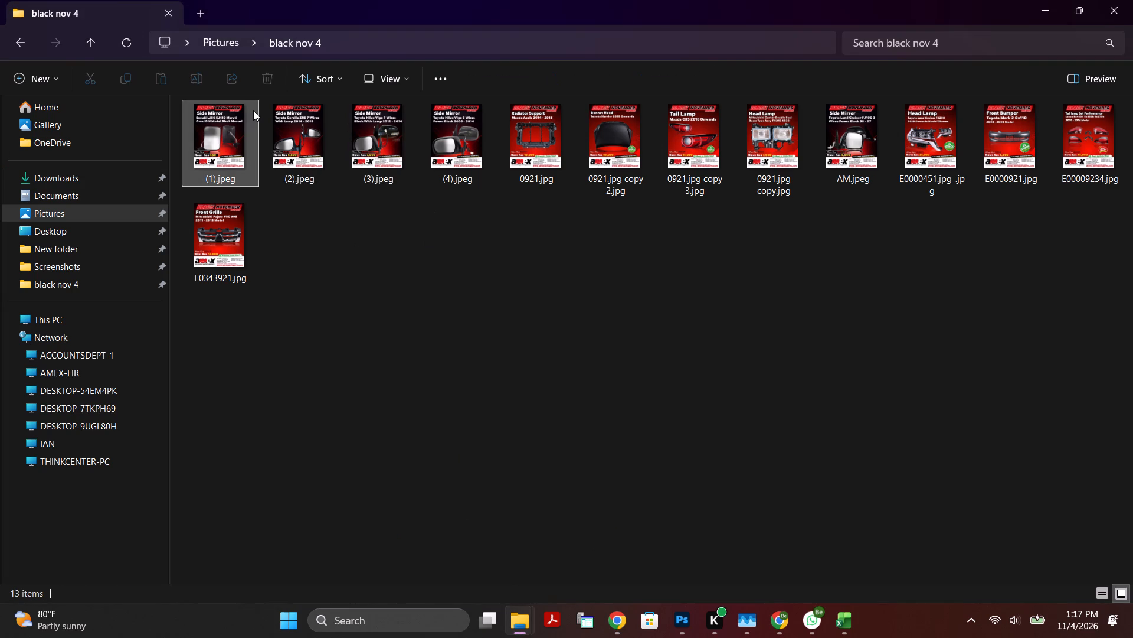
pyautogui.press('Return')
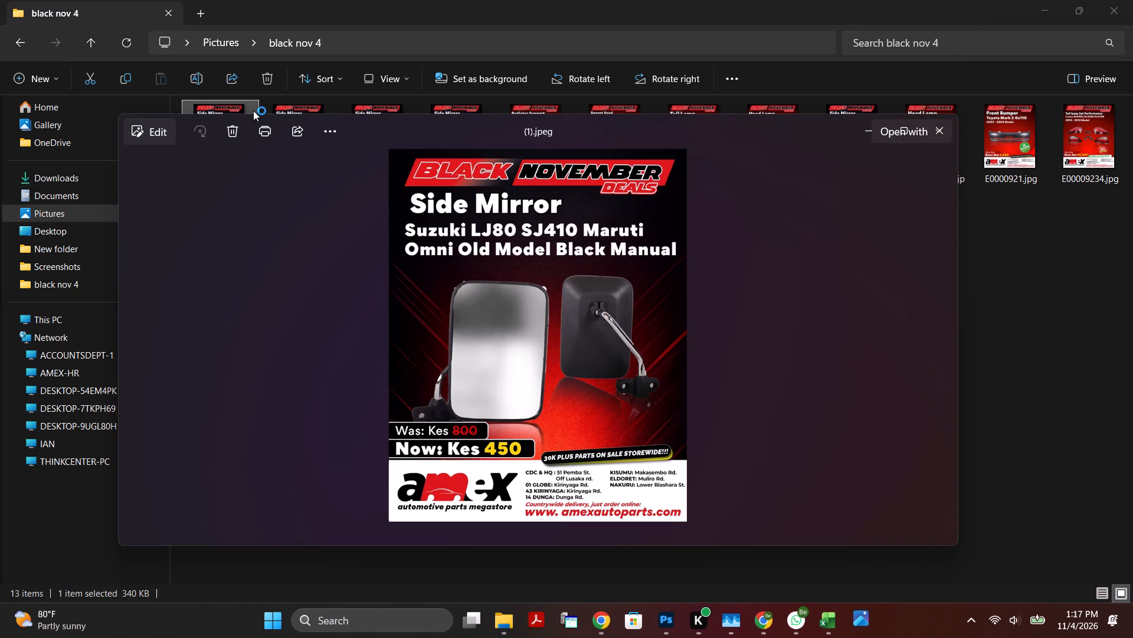
pyautogui.press('Right')
pyautogui.press('Right')
pyautogui.press('Right')
pyautogui.press('Right')
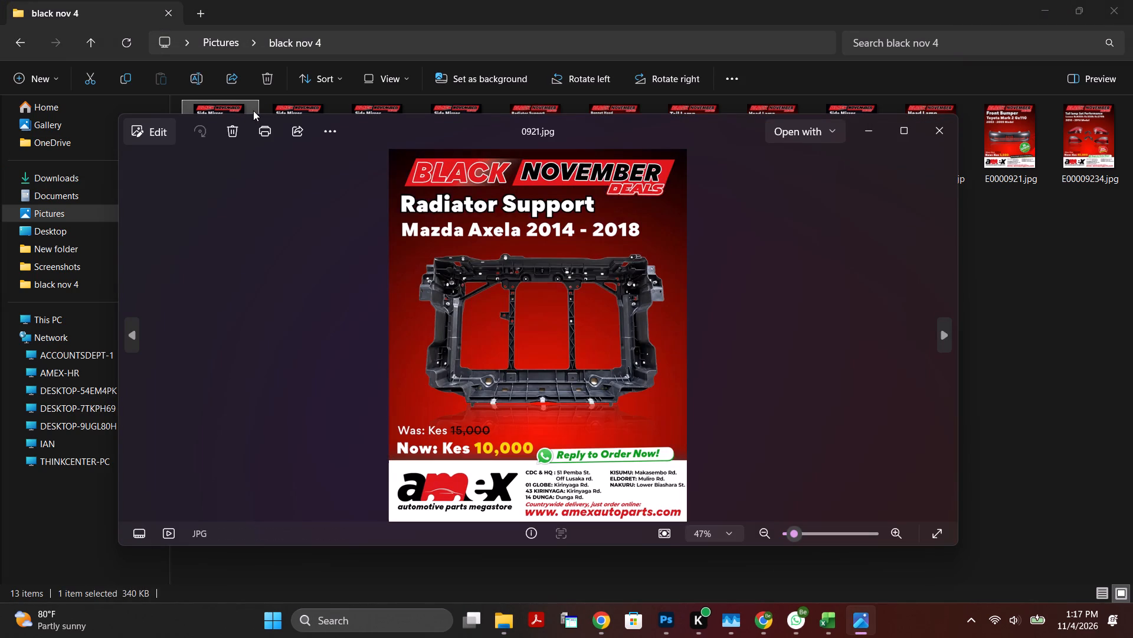
pyautogui.press('Right')
pyautogui.press('Right')
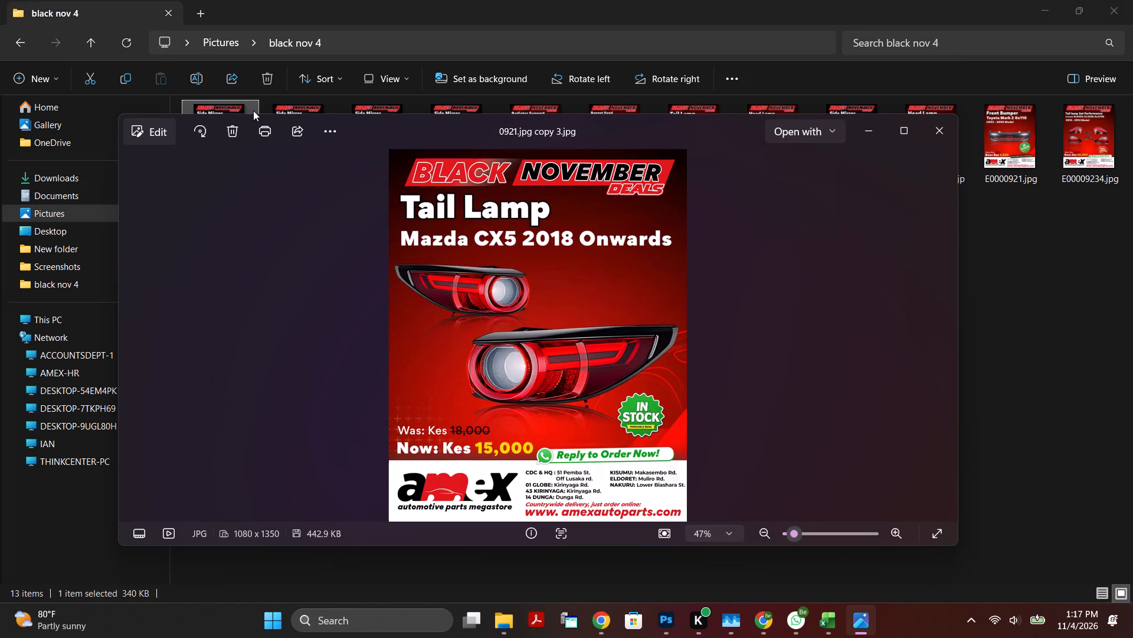
pyautogui.press('Right')
pyautogui.press('Right')
pyautogui.press('Right')
pyautogui.press('Right')
pyautogui.press('Right')
pyautogui.press('Right')
pyautogui.press('Right')
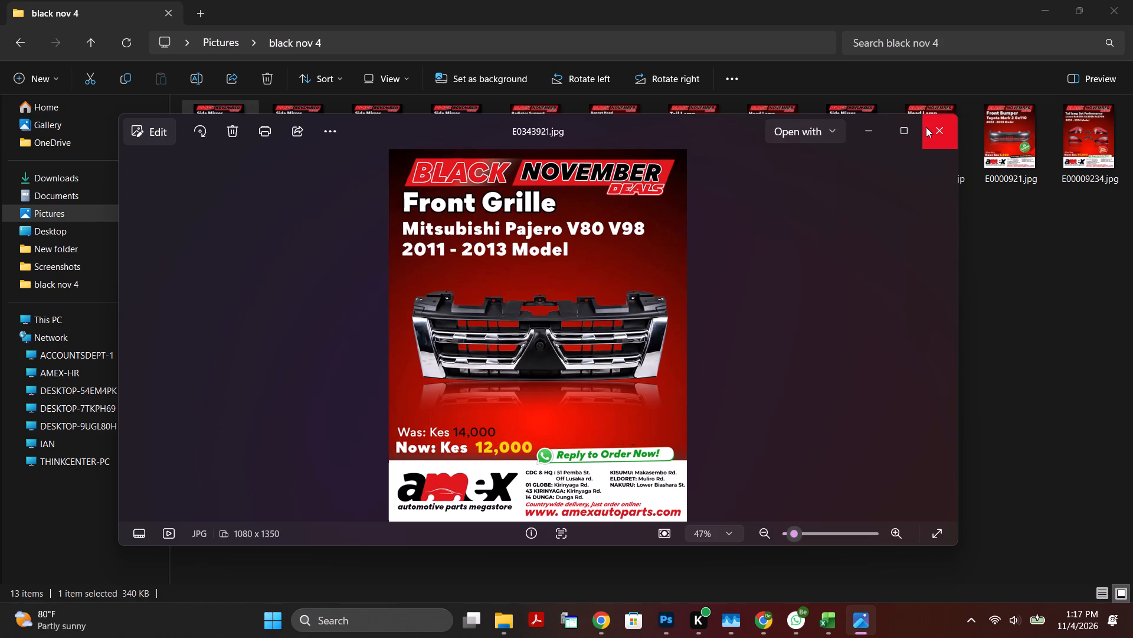
pyautogui.click(926, 127)
pyautogui.click(1036, 5)
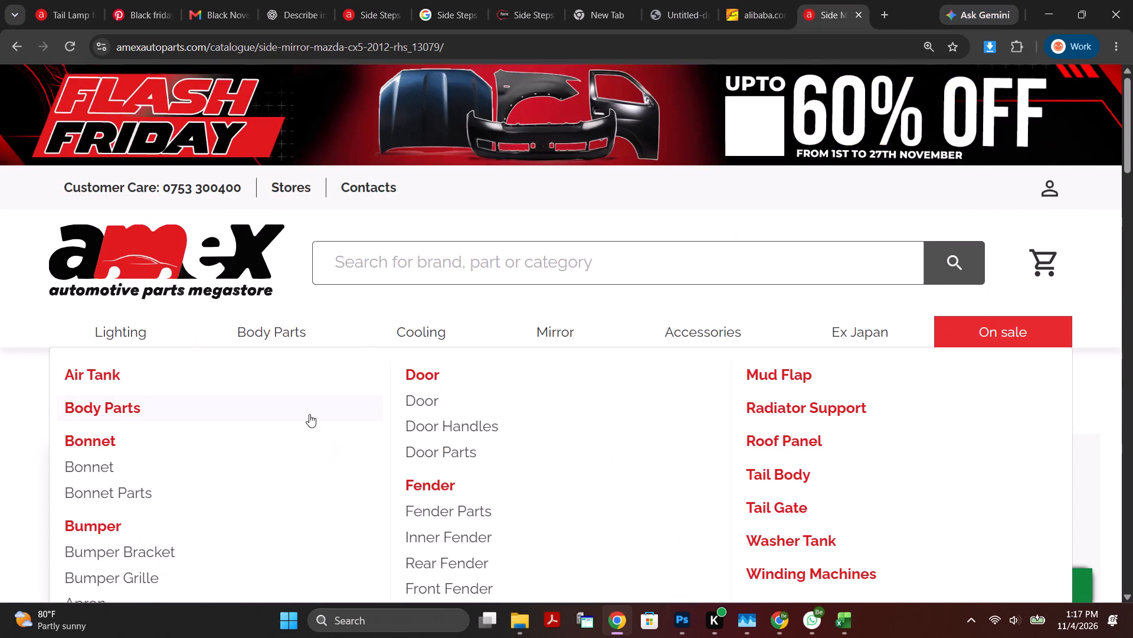
# Enlarge the Mazda CX5 side mirror photo, copy the image, and save it to Downloads as E0005222.jpg.
pyautogui.scroll(-5, 309, 414)
pyautogui.click(210, 183)
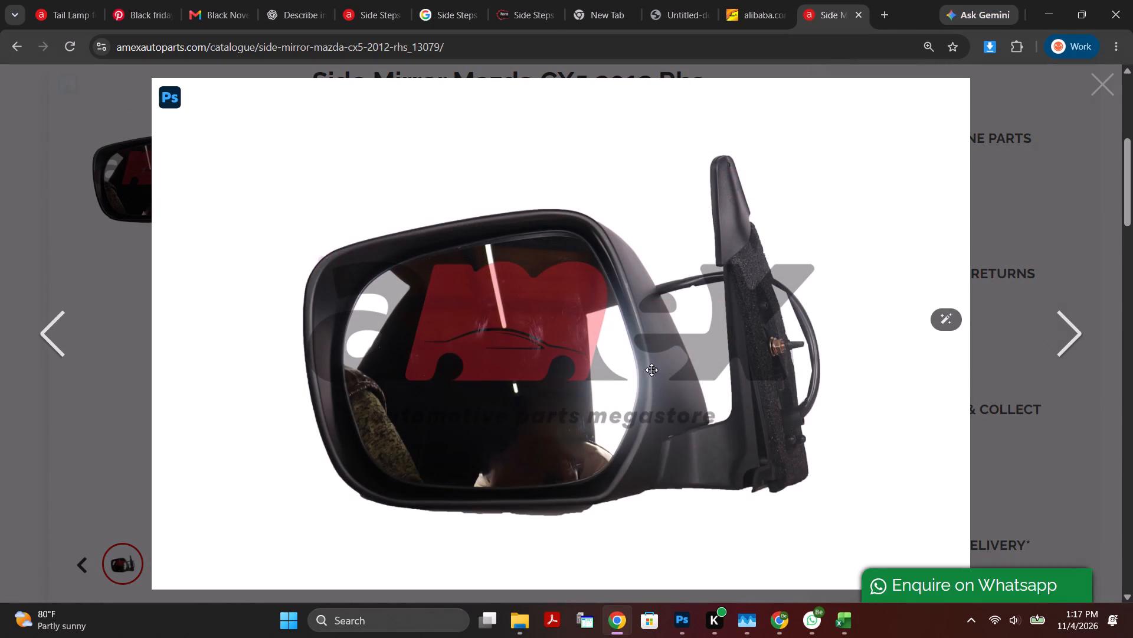
pyautogui.rightClick(640, 324)
pyautogui.click(710, 386)
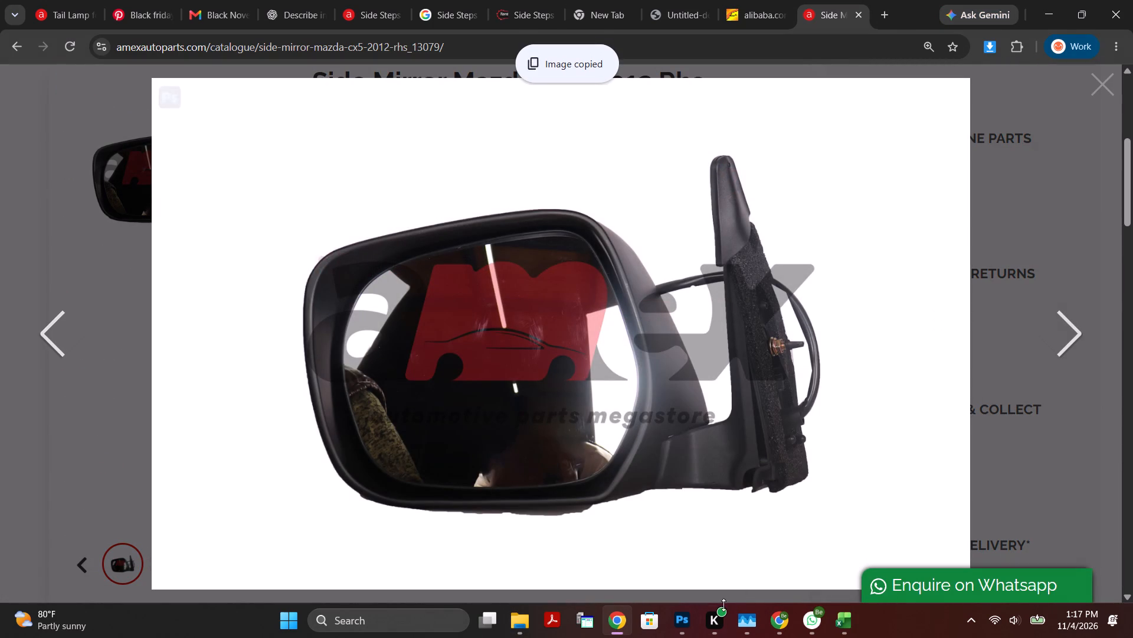
pyautogui.rightClick(572, 359)
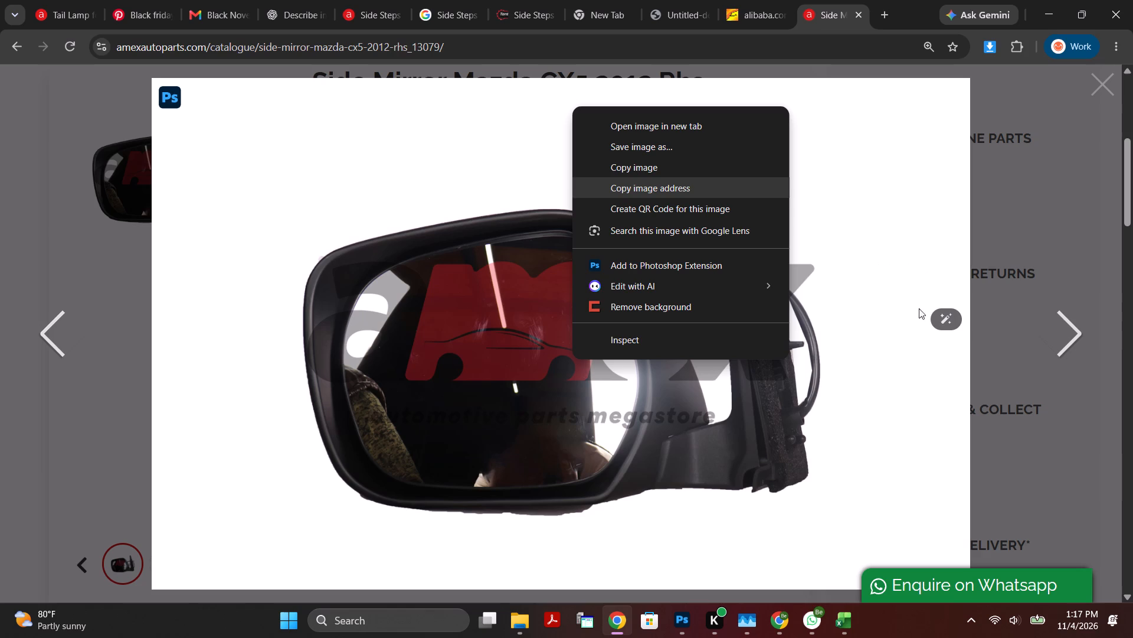
pyautogui.click(683, 149)
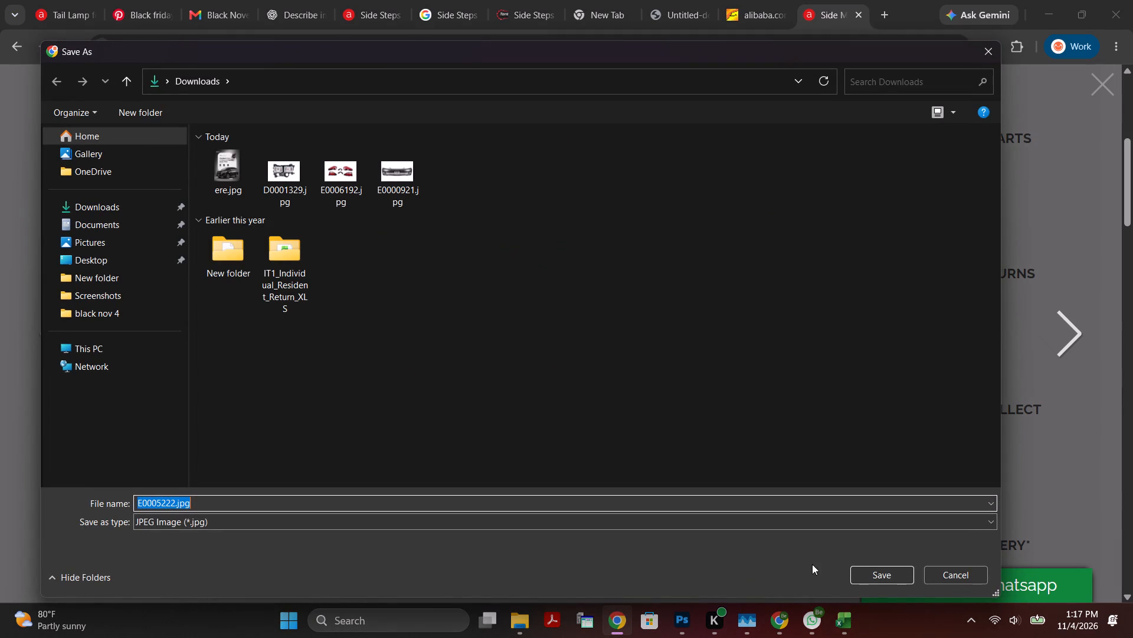
pyautogui.click(877, 580)
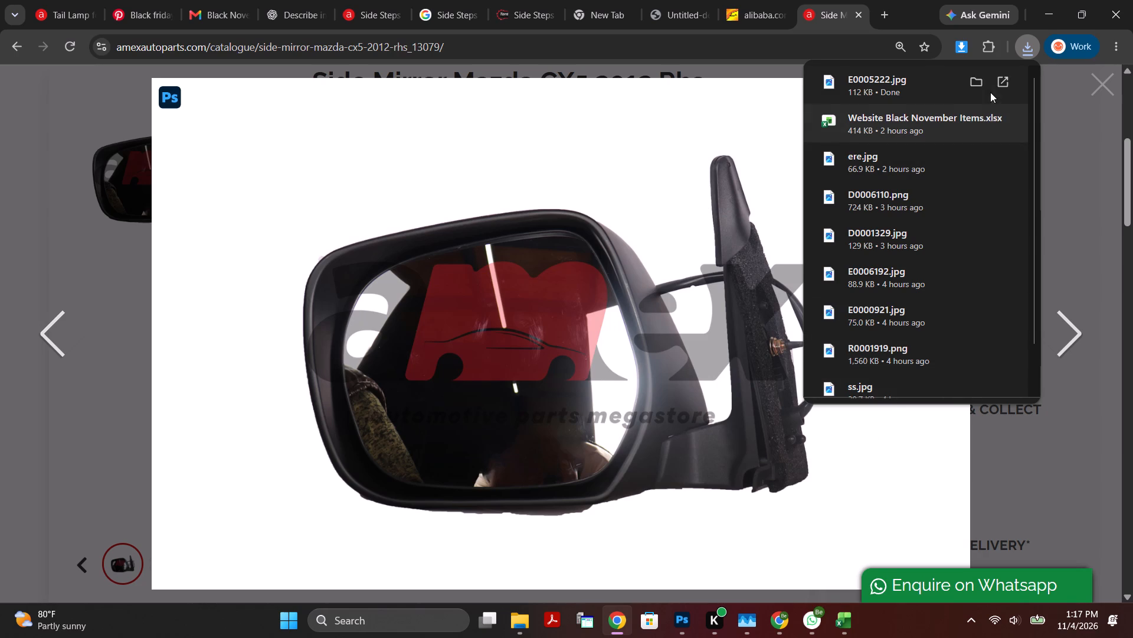
# Locate the downloaded E0005222.jpg in its folder and open it in Photoshop as a separate document.
pyautogui.click(973, 78)
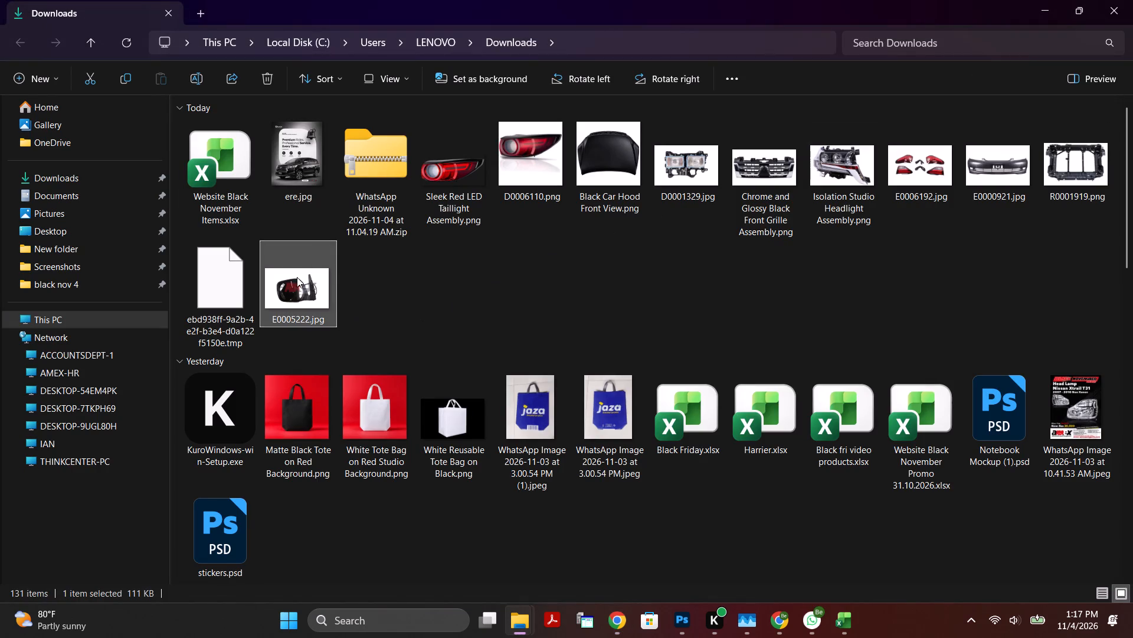
pyautogui.moveTo(297, 277); pyautogui.dragTo(665, 529)
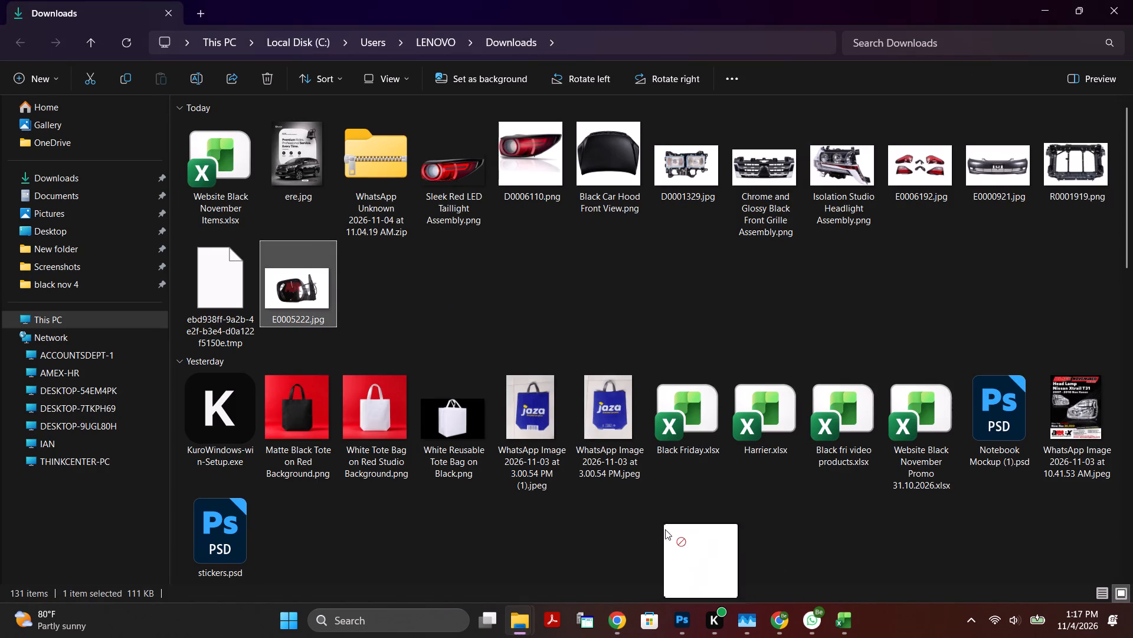
pyautogui.moveTo(665, 529); pyautogui.dragTo(546, 324)
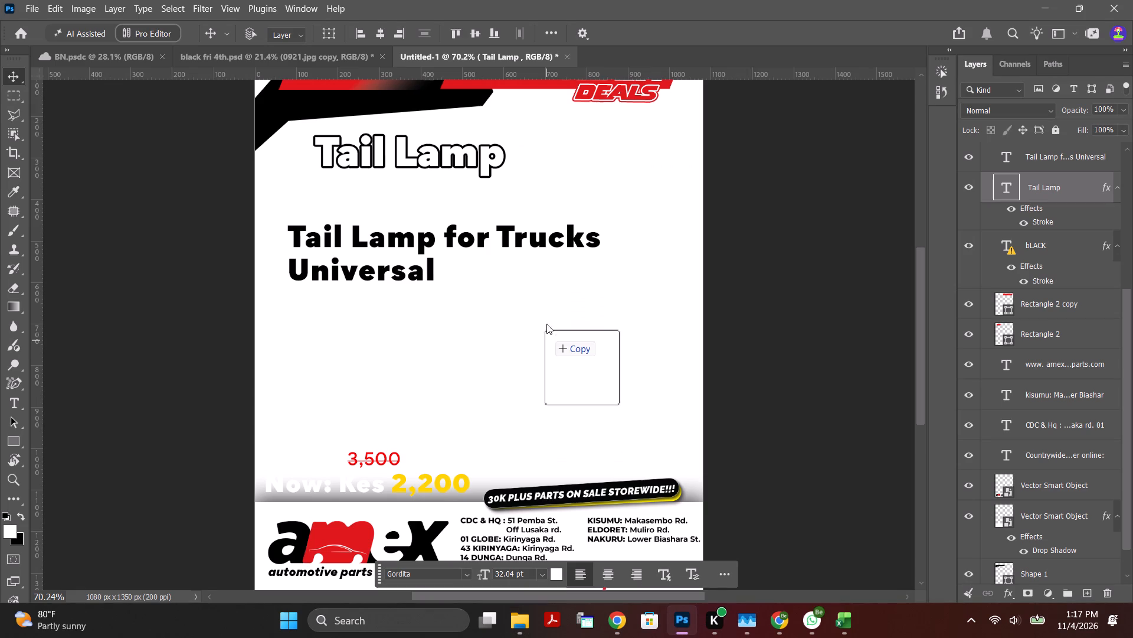
pyautogui.moveTo(546, 324); pyautogui.dragTo(648, 48)
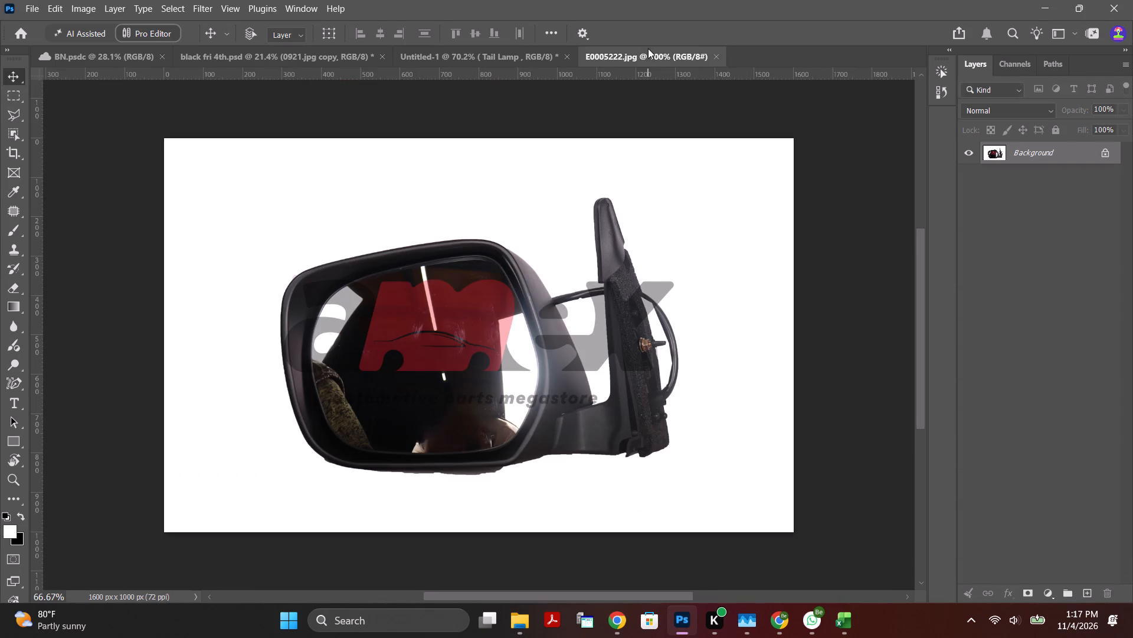
# Unlock the background layer and mask out the white backdrop around the side mirror using Select Subject.
pyautogui.click(1099, 155)
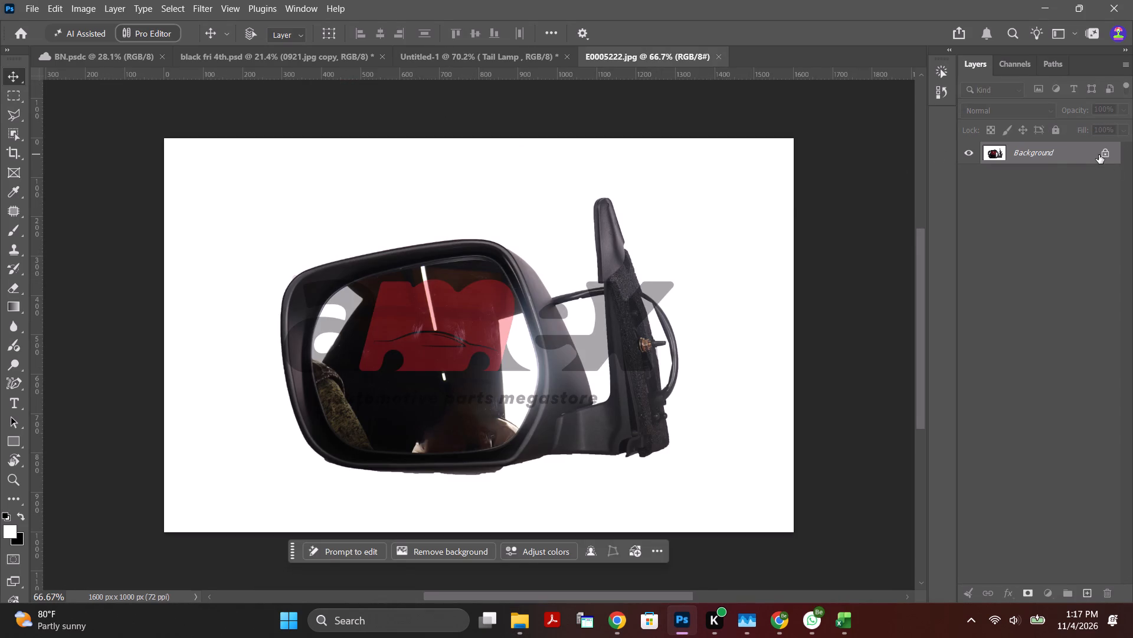
pyautogui.click(1106, 158)
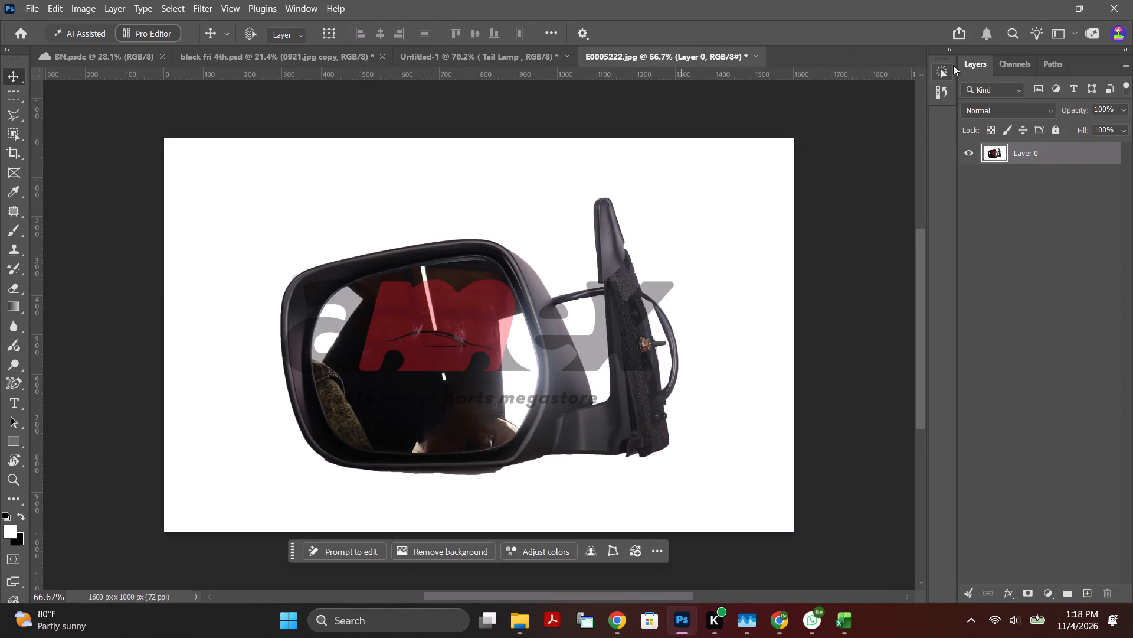
pyautogui.click(941, 75)
pyautogui.moveTo(922, 216); pyautogui.dragTo(947, 388)
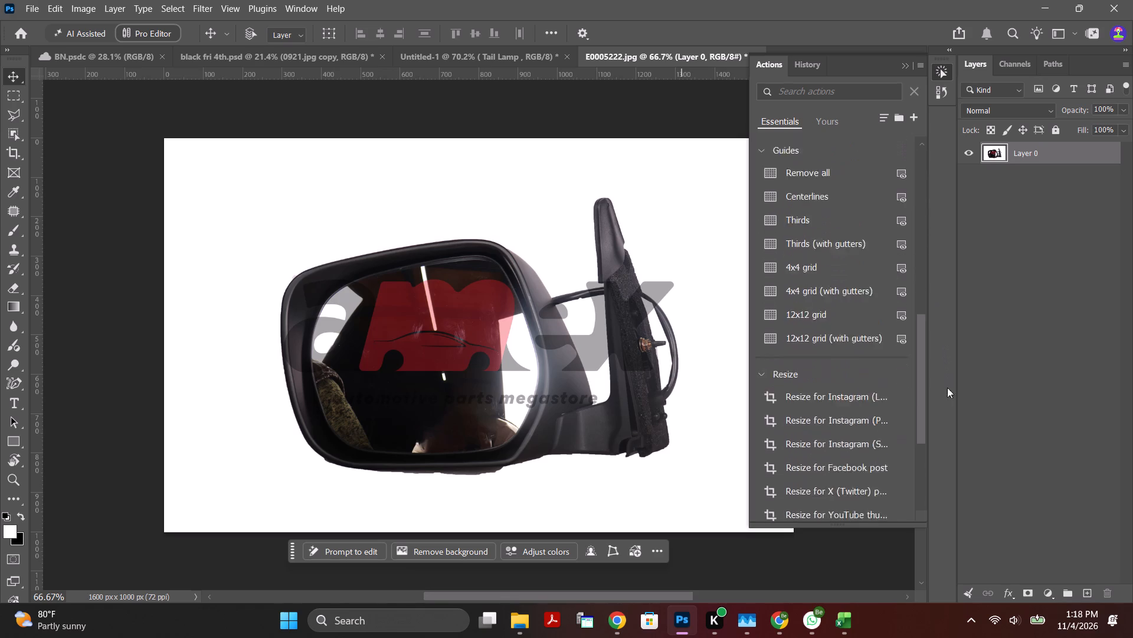
pyautogui.moveTo(947, 388); pyautogui.dragTo(955, 230)
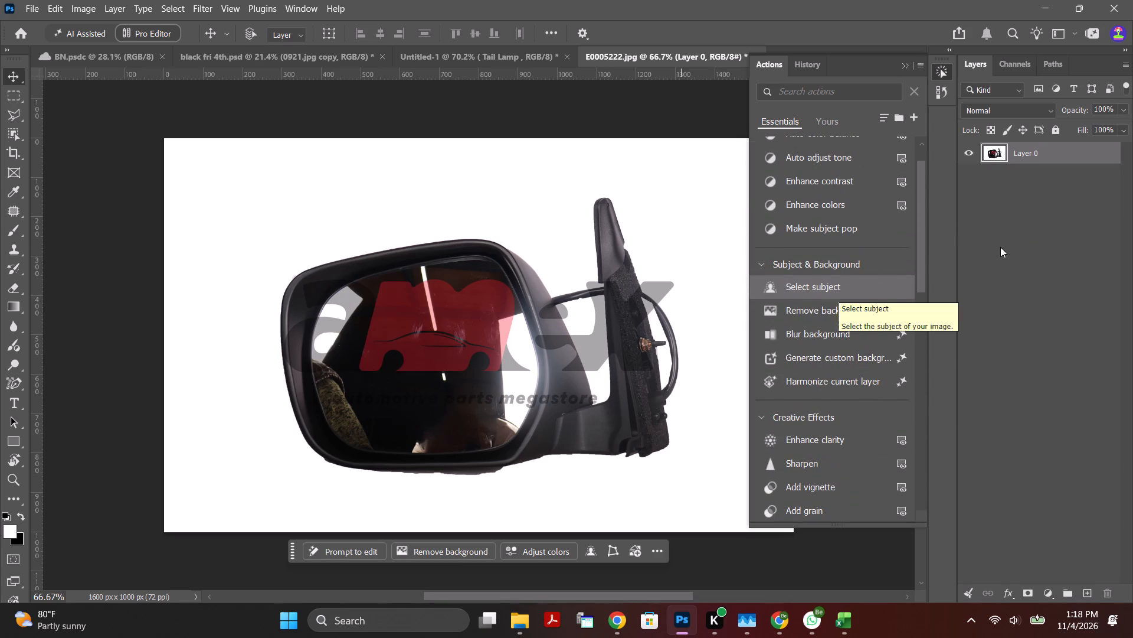
pyautogui.click(1080, 239)
pyautogui.click(896, 73)
pyautogui.click(906, 64)
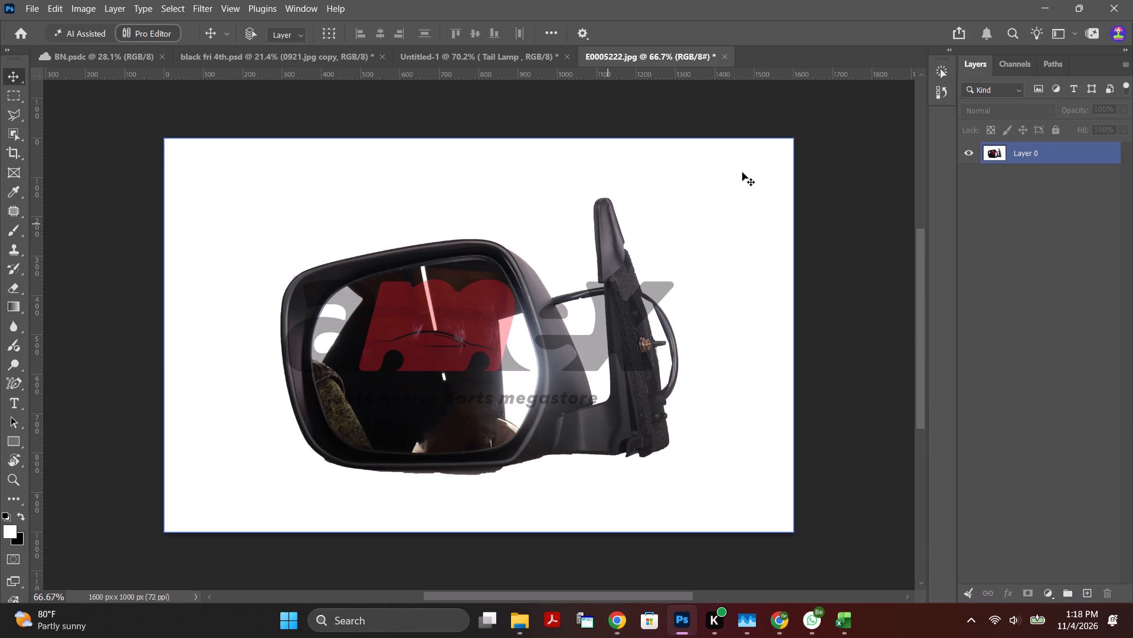
pyautogui.click(947, 74)
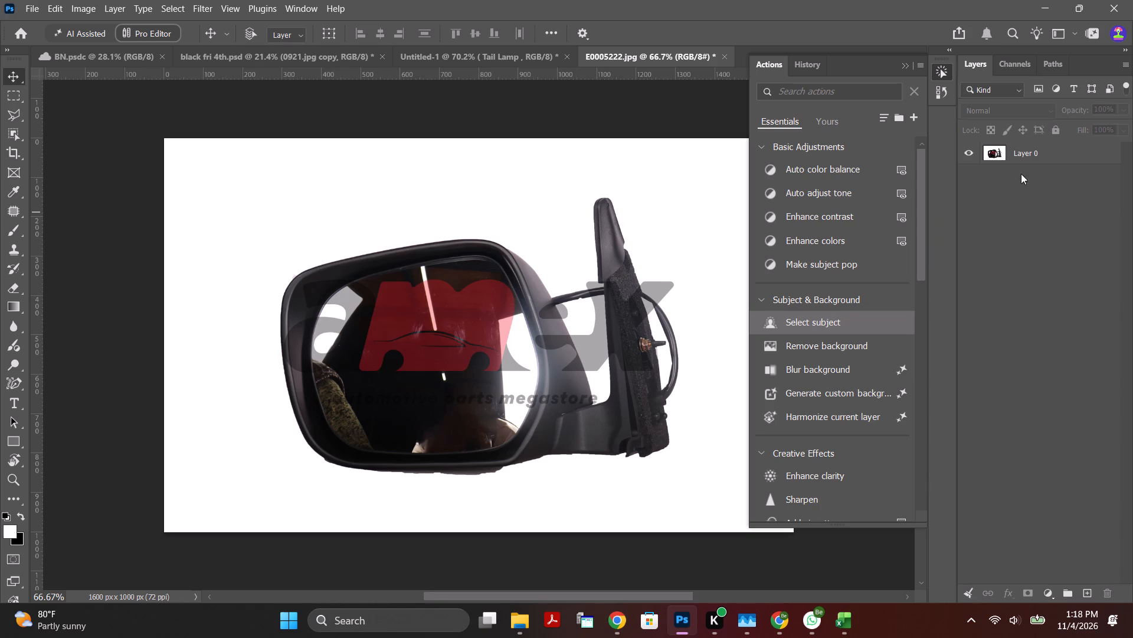
pyautogui.click(832, 321)
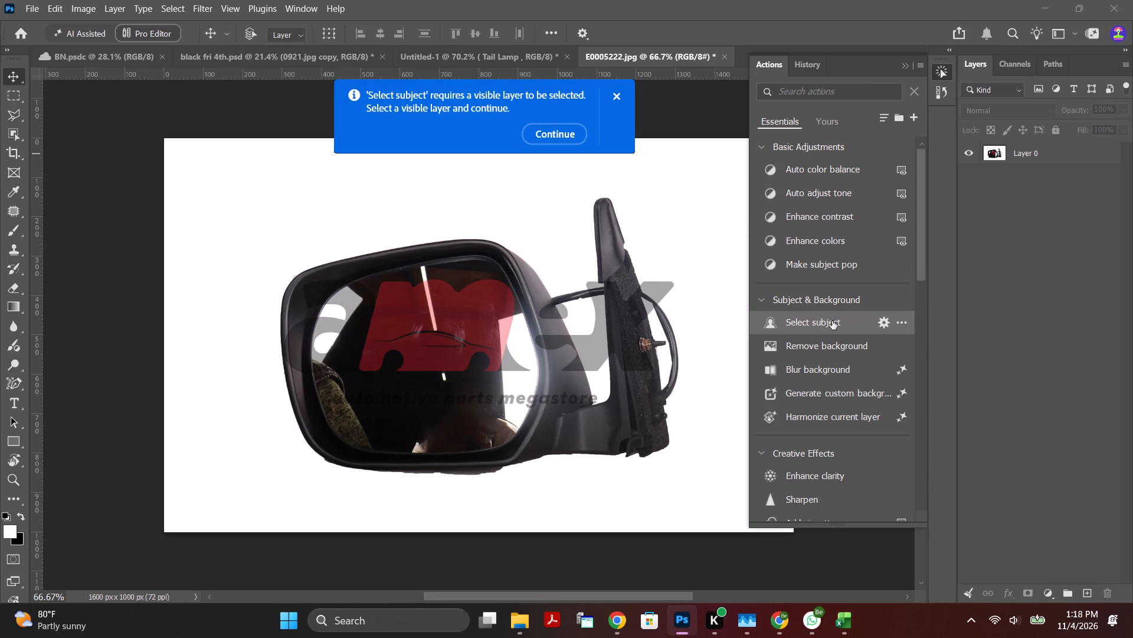
pyautogui.click(1027, 158)
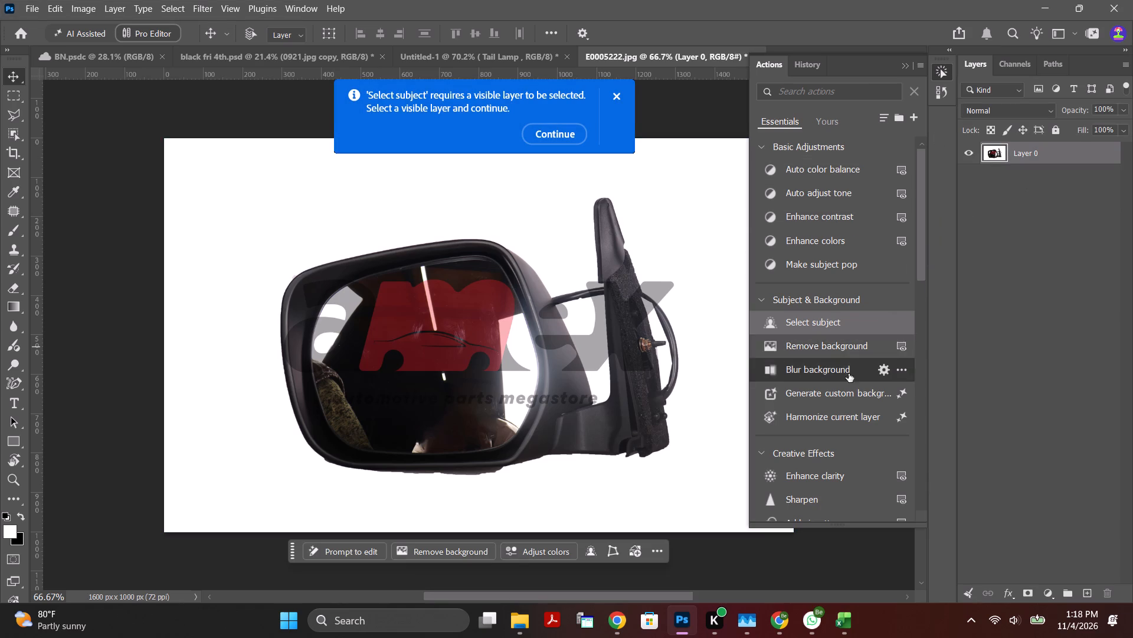
pyautogui.click(841, 317)
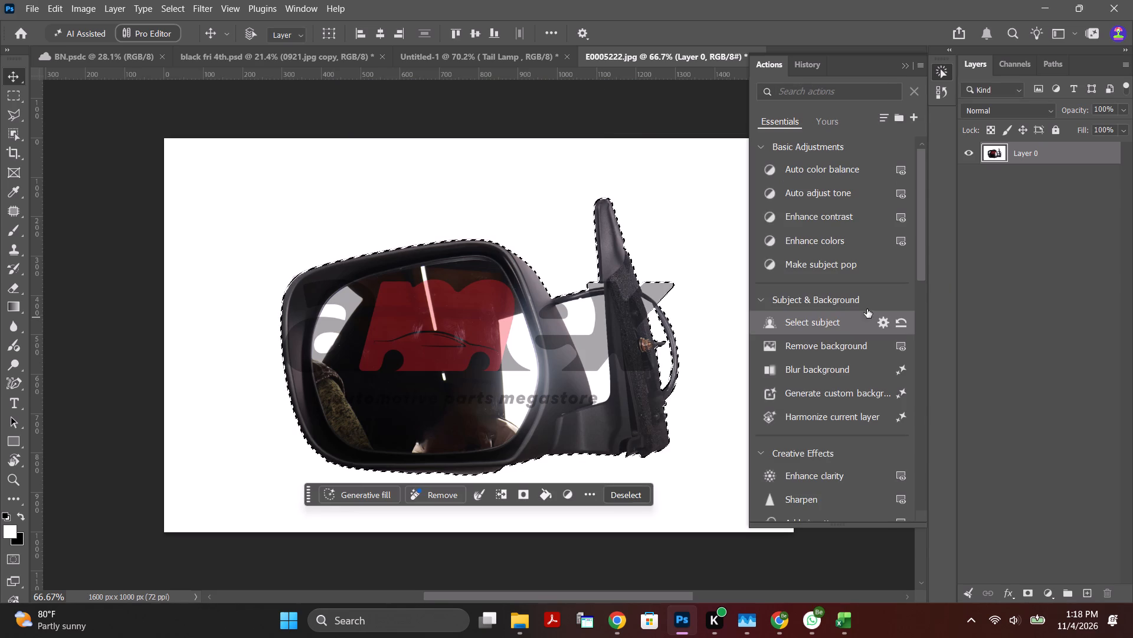
pyautogui.click(1024, 594)
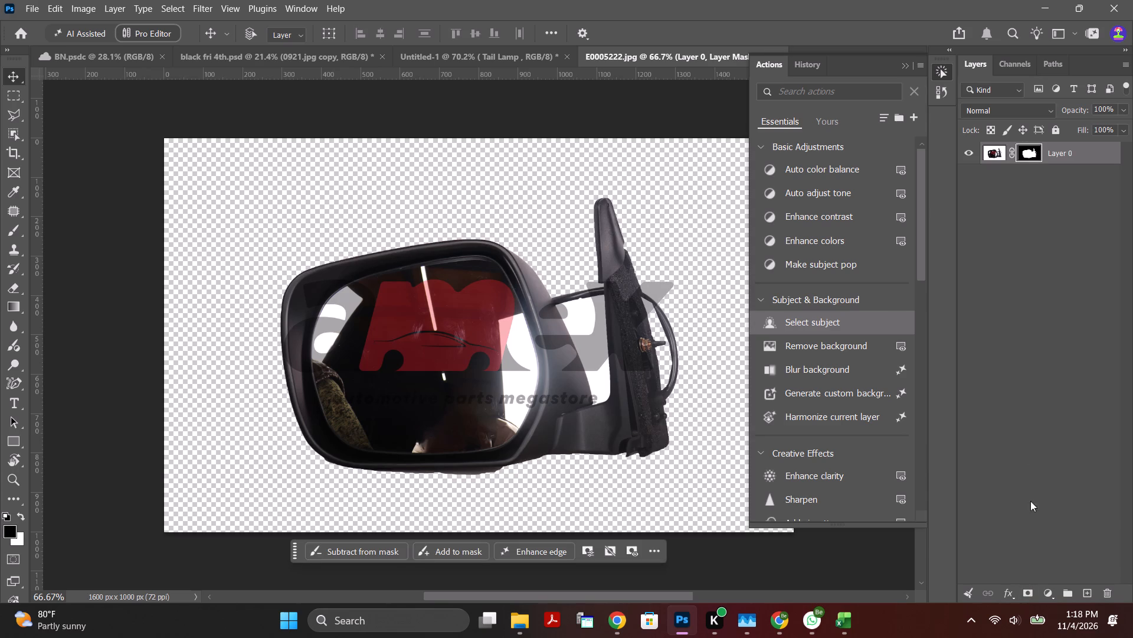
# Hide the surrounding workspace interface and copy the masked side mirror.
pyautogui.press('Tab')
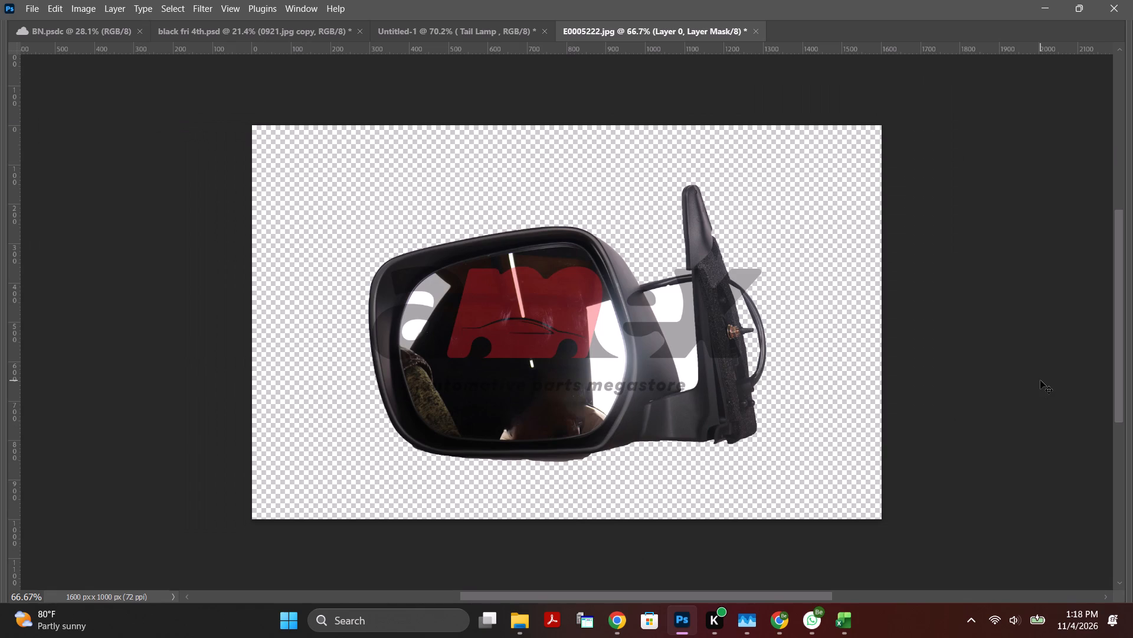
pyautogui.hotkey('ctrl', 'c')
pyautogui.hotkey('ctrl', 'c')
pyautogui.hotkey('ctrl', 'c')
pyautogui.hotkey('ctrl', 'c')
pyautogui.hotkey('ctrl', 'c')
pyautogui.hotkey('ctrl', 'c')
# Save the masked side mirror to Downloads as E0005222.png with the large file size option, and close its document.
pyautogui.hotkey('ctrl', 's')
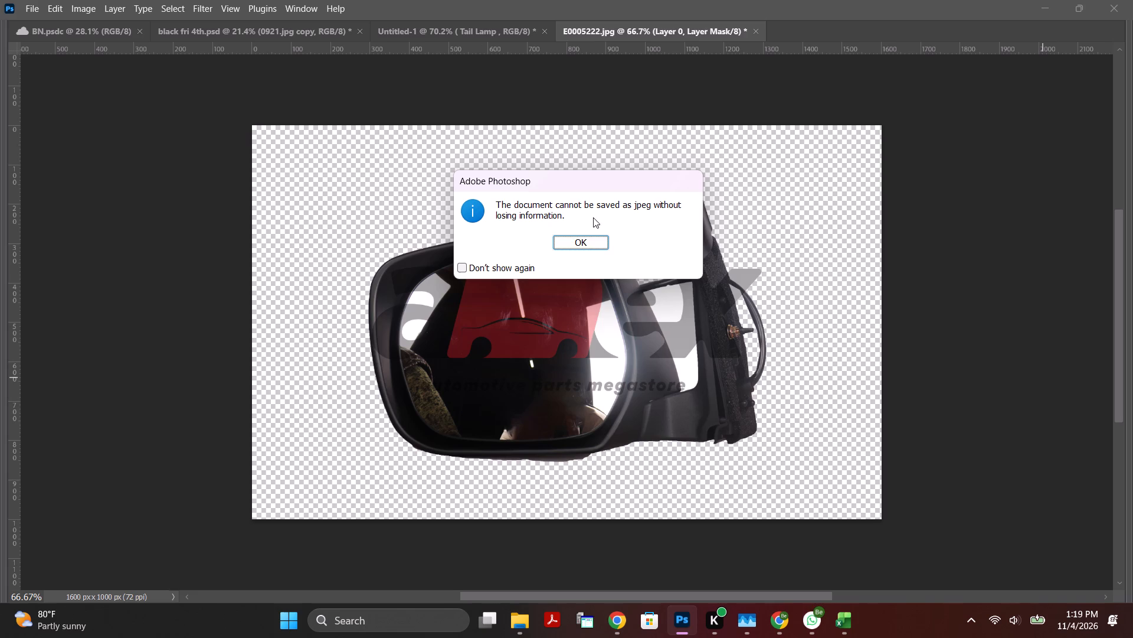
pyautogui.keyDown('ctrl'); pyautogui.click(594, 242); pyautogui.keyUp('ctrl')
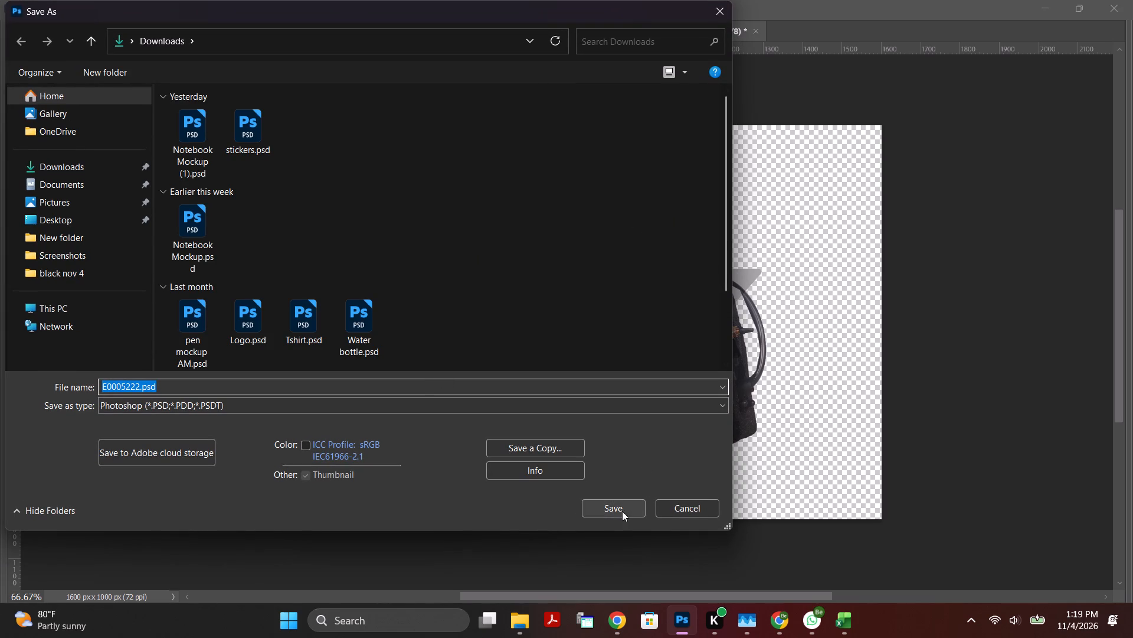
pyautogui.click(75, 166)
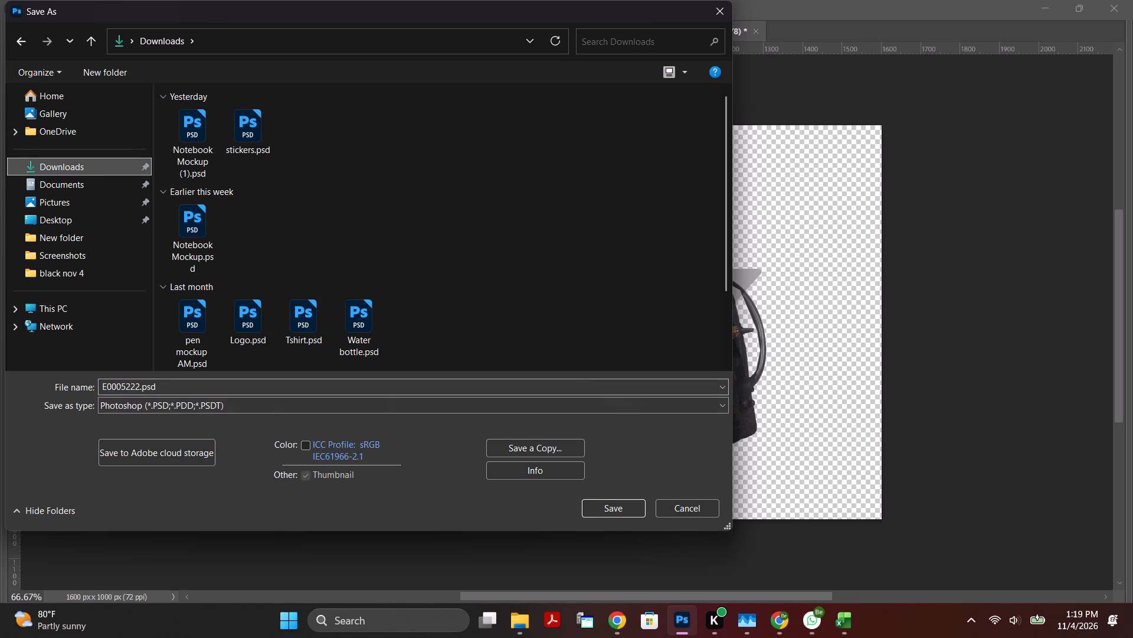
pyautogui.click(242, 402)
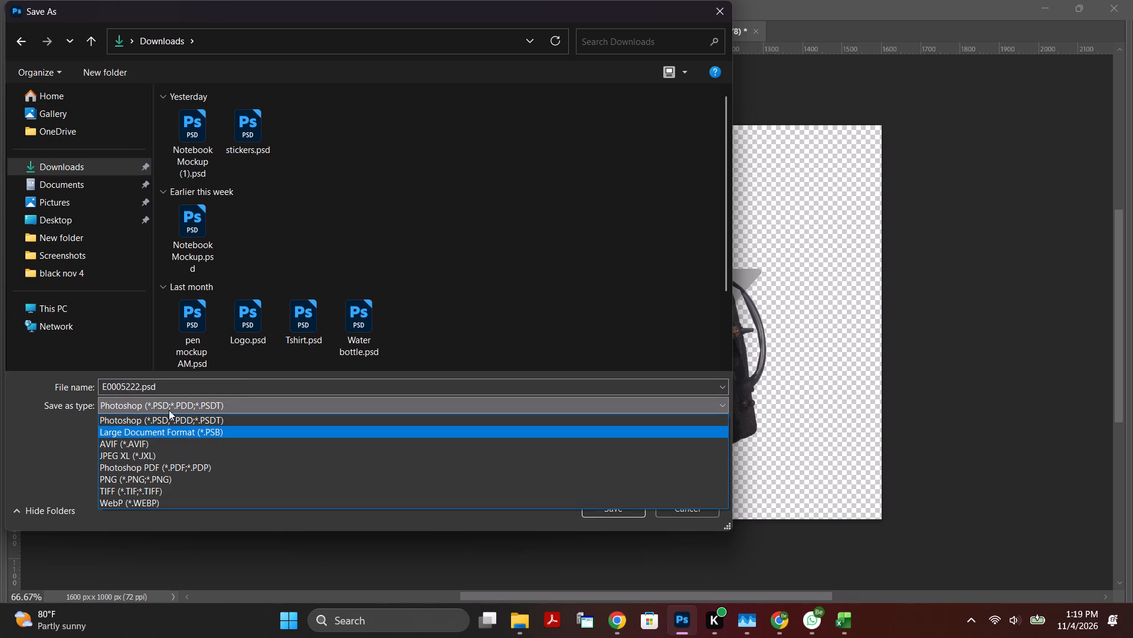
pyautogui.click(220, 479)
pyautogui.click(631, 512)
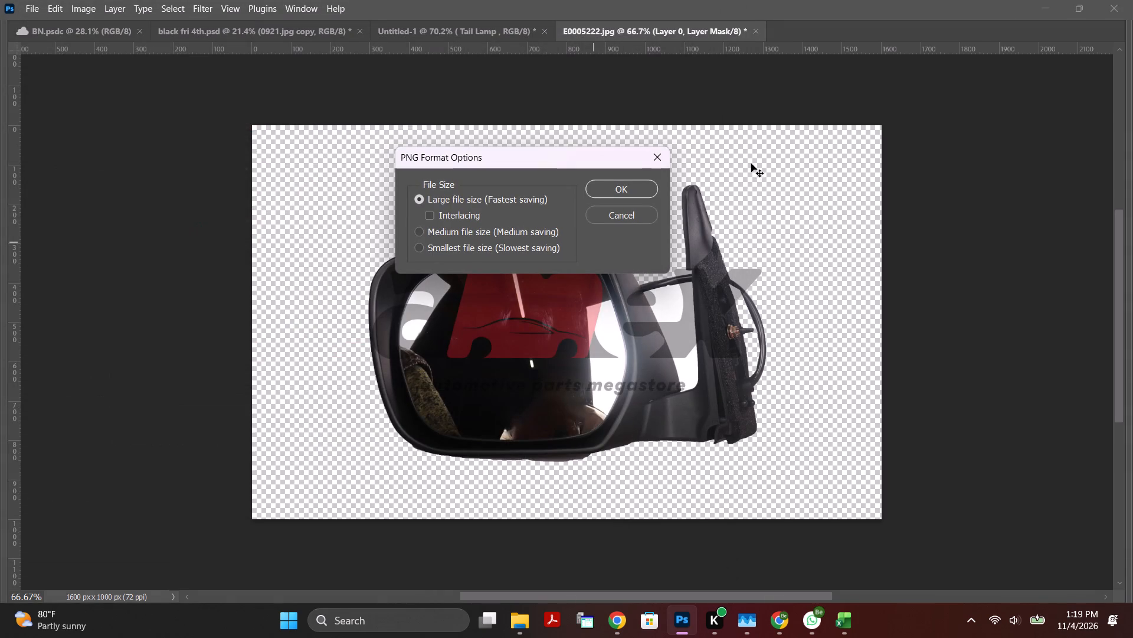
pyautogui.click(633, 181)
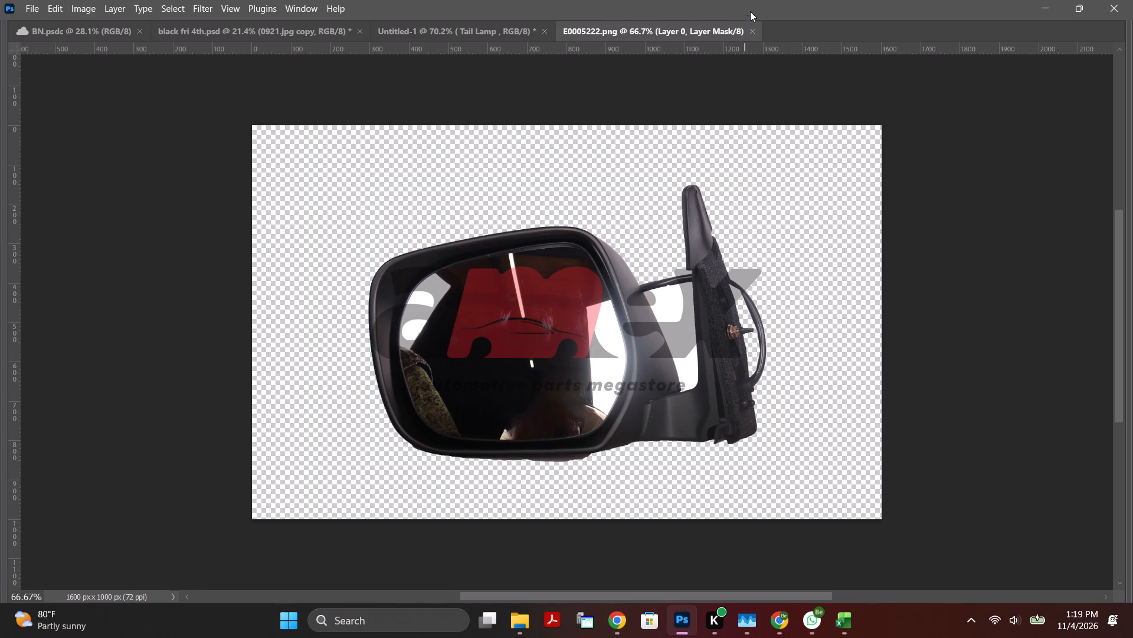
pyautogui.click(750, 28)
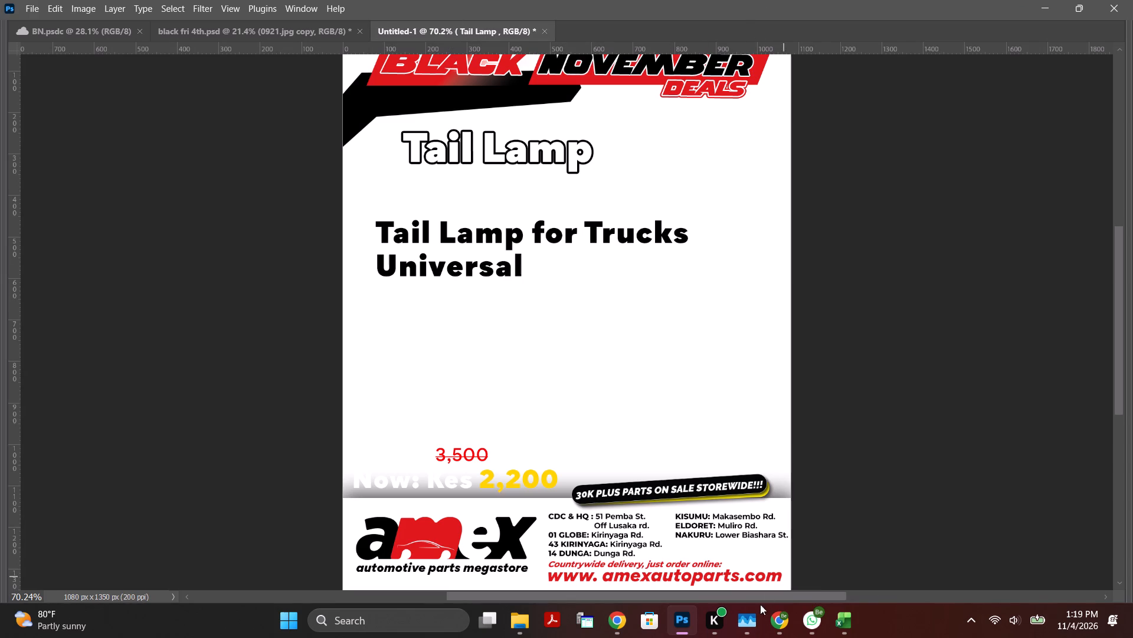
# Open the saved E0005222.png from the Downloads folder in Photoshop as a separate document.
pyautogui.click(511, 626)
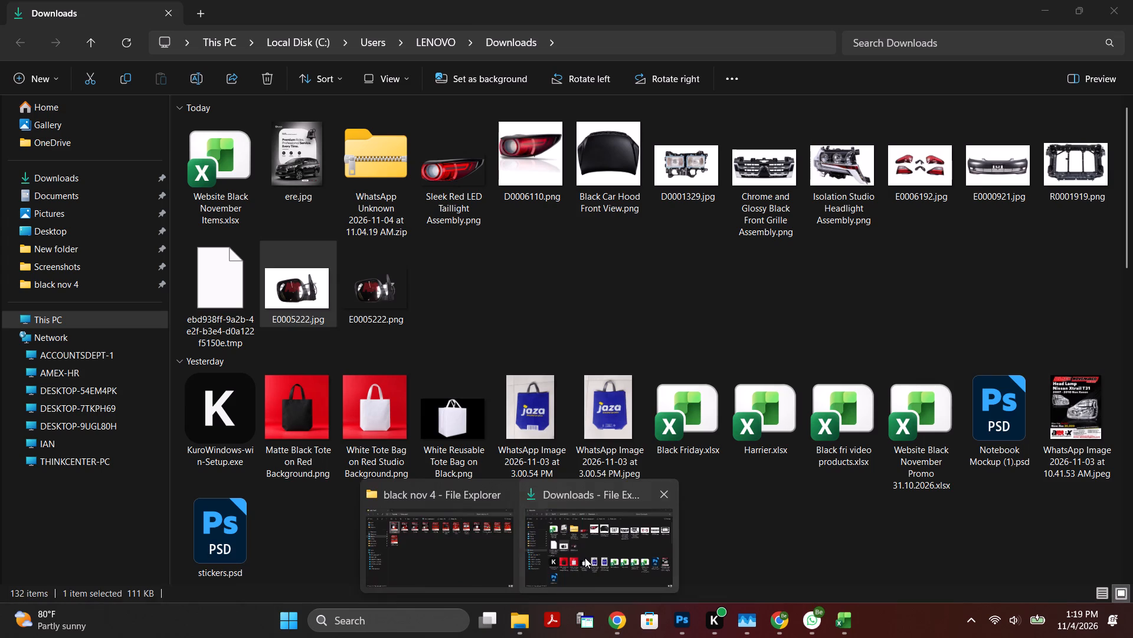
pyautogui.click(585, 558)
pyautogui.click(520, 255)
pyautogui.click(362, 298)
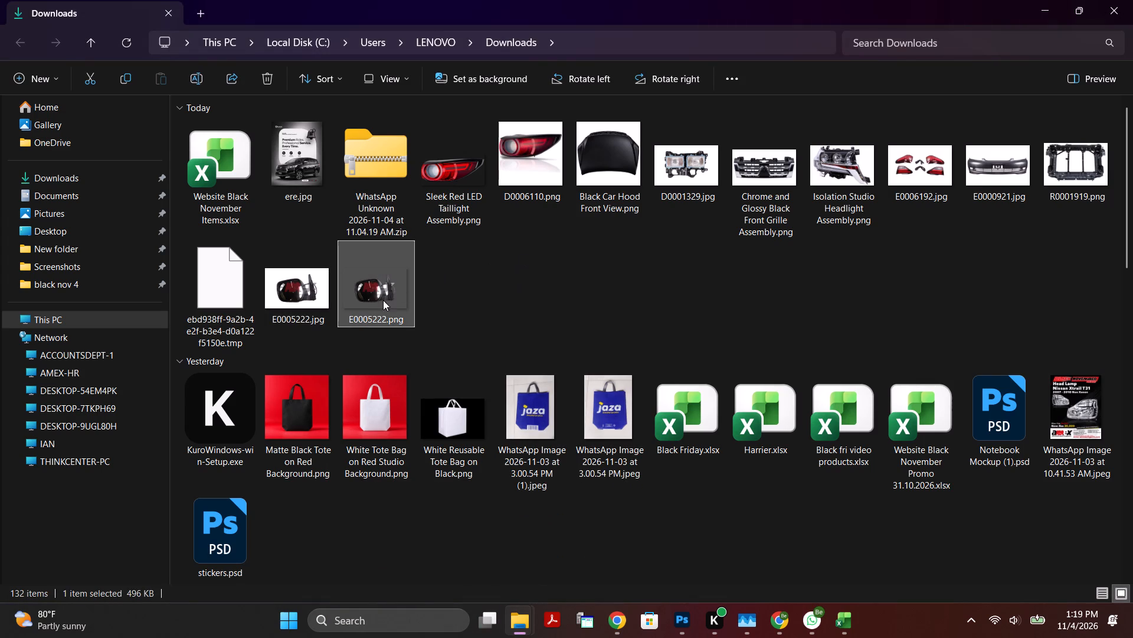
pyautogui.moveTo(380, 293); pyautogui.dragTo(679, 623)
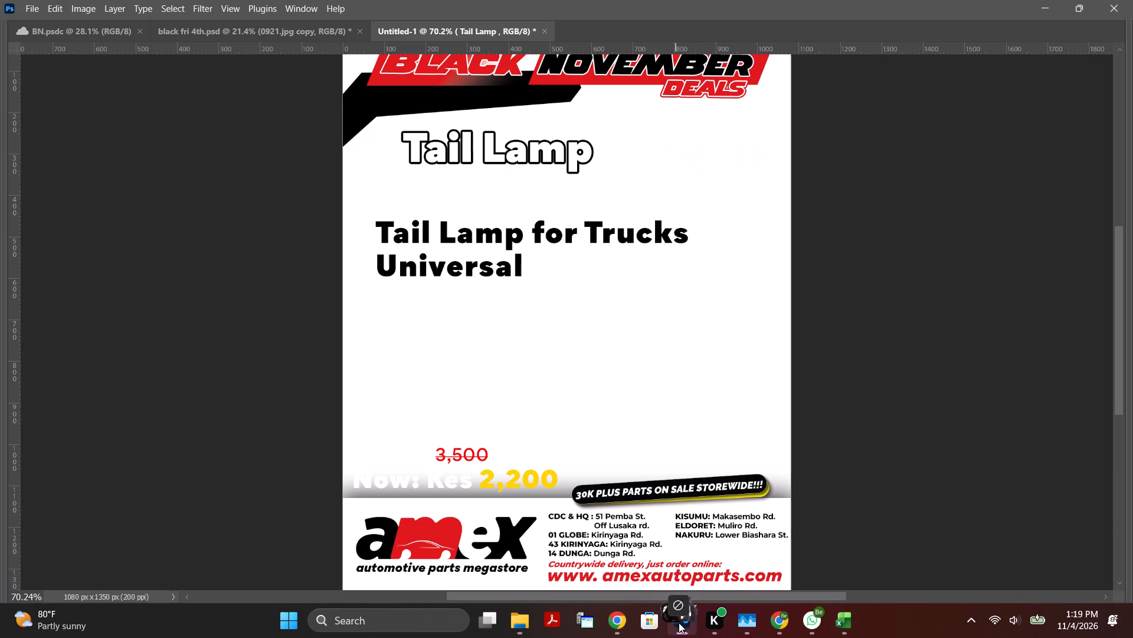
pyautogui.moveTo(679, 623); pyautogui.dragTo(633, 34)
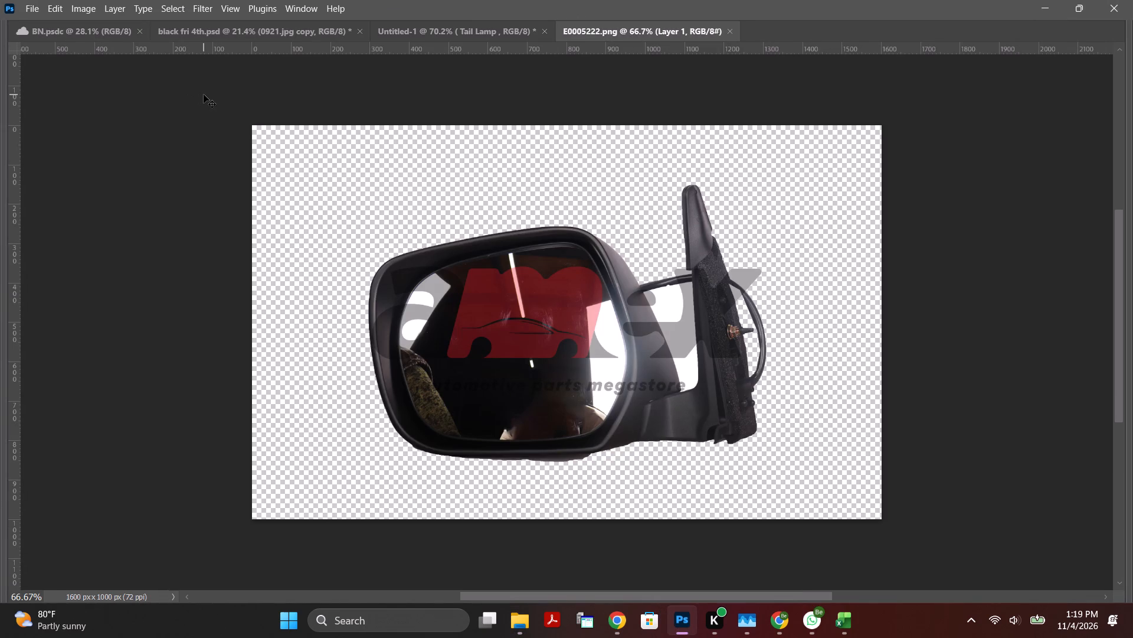
# Restore the hidden tools and panels by resetting the Essentials workspace.
pyautogui.write('fff')
pyautogui.click(303, 7)
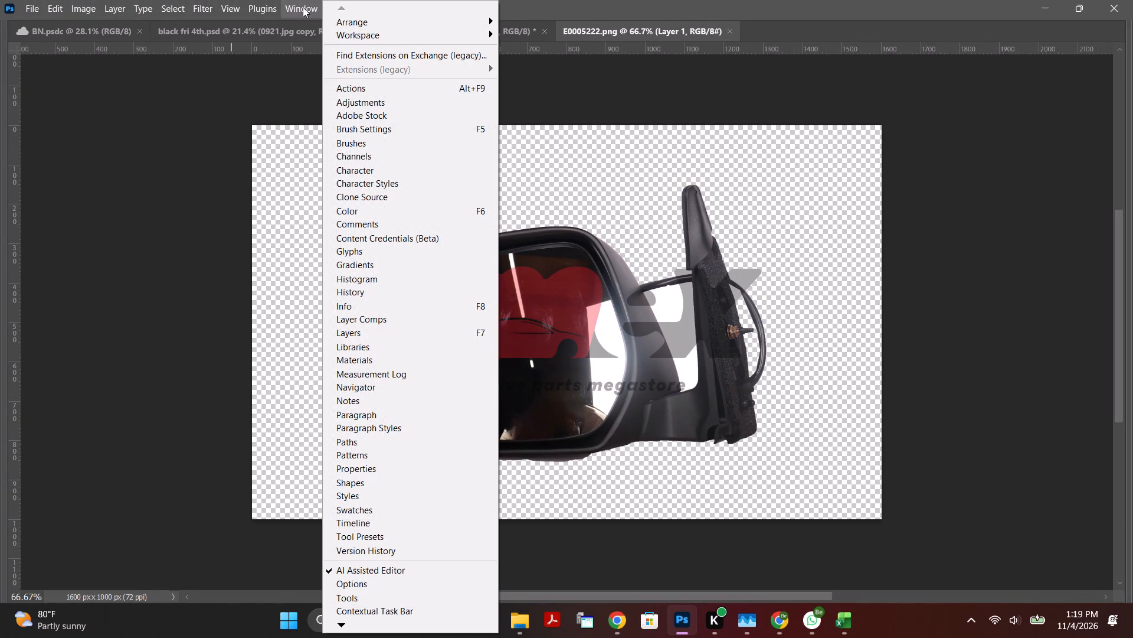
pyautogui.press('f')
pyautogui.press('f')
pyautogui.press('f')
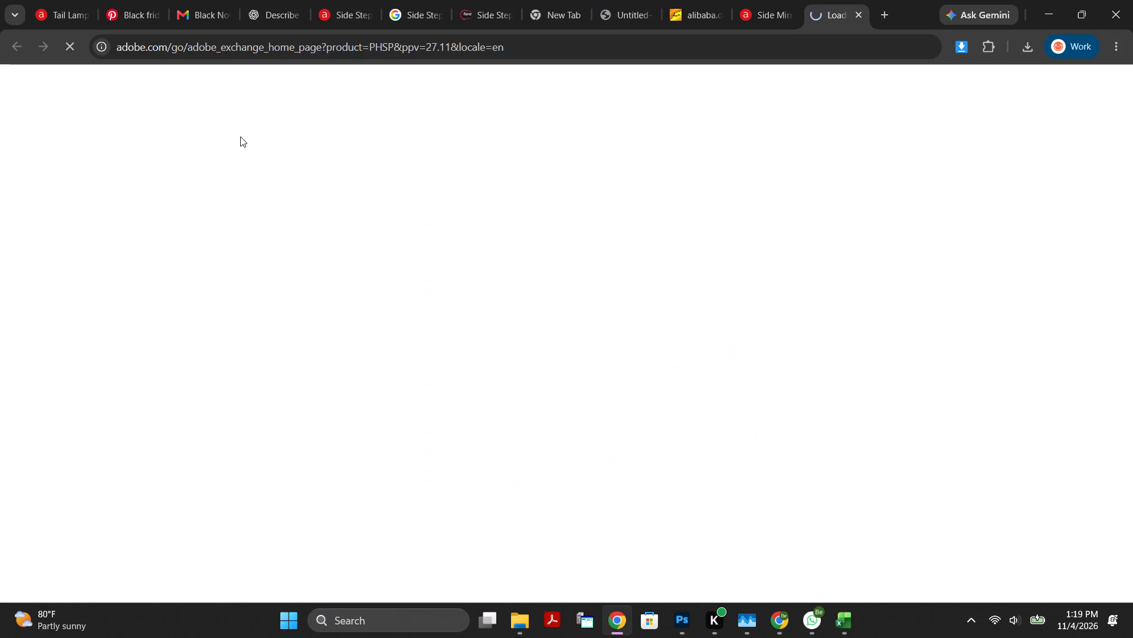
pyautogui.click(682, 629)
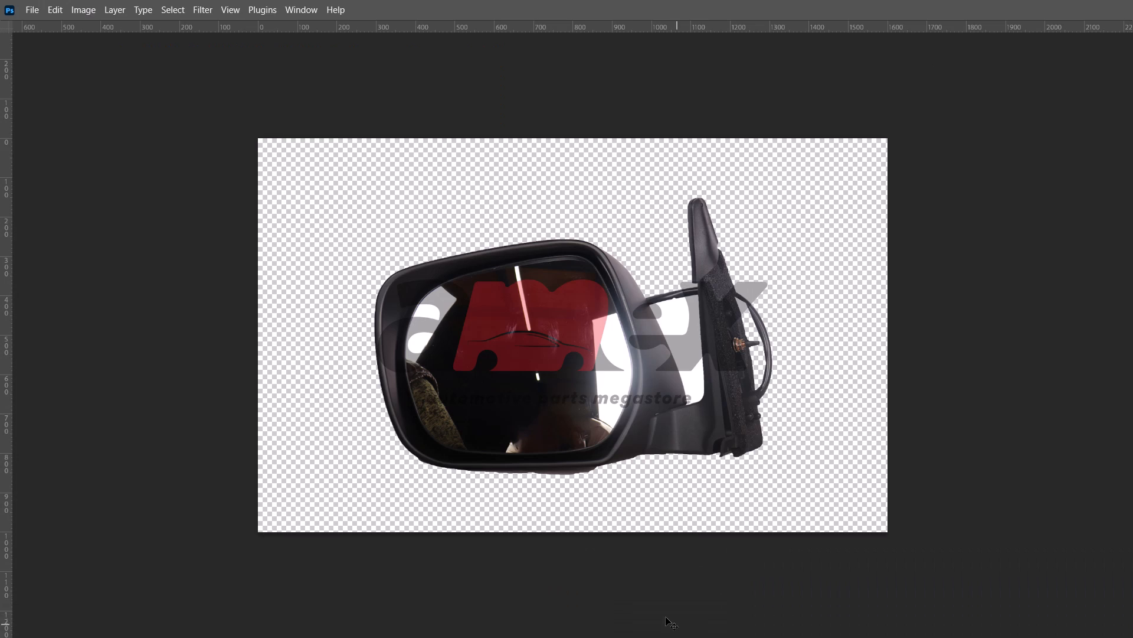
pyautogui.click(305, 5)
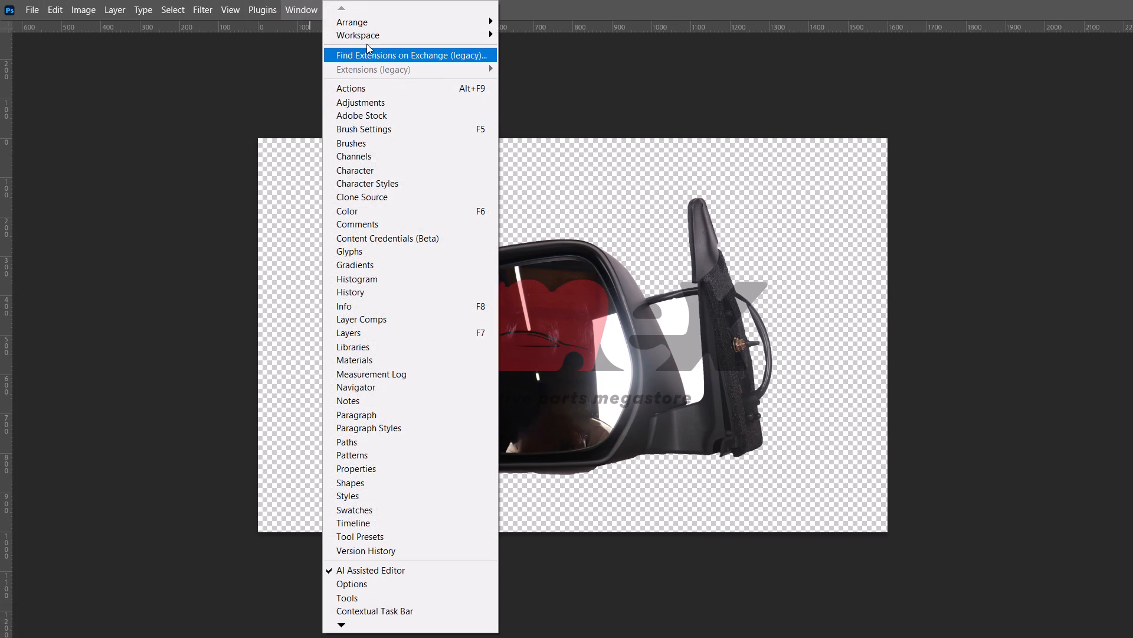
pyautogui.click(374, 34)
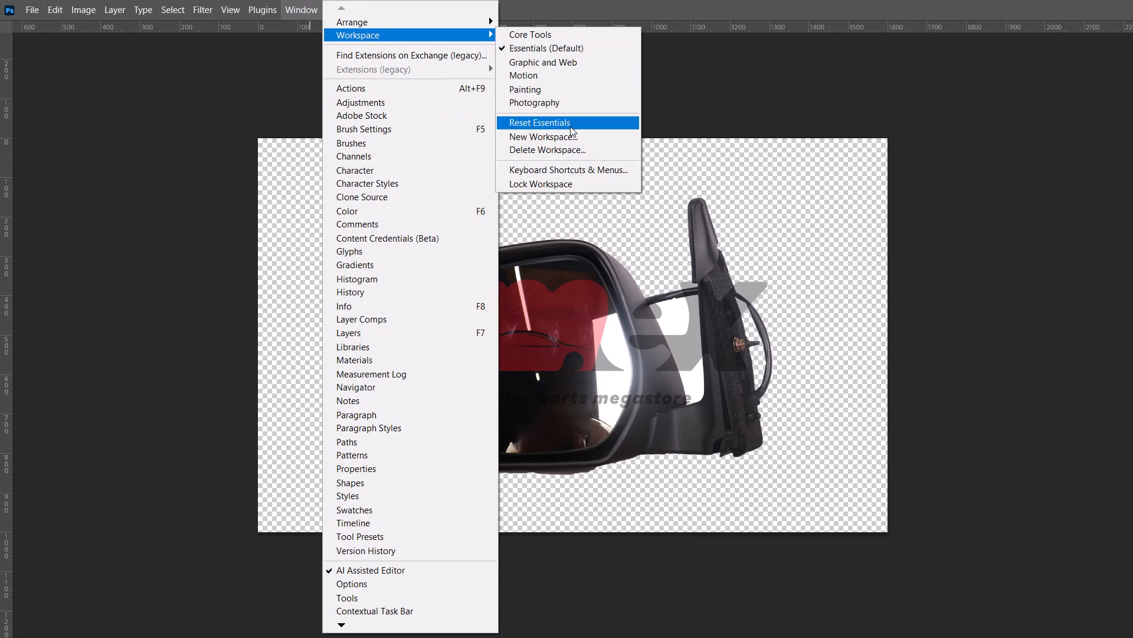
pyautogui.click(570, 126)
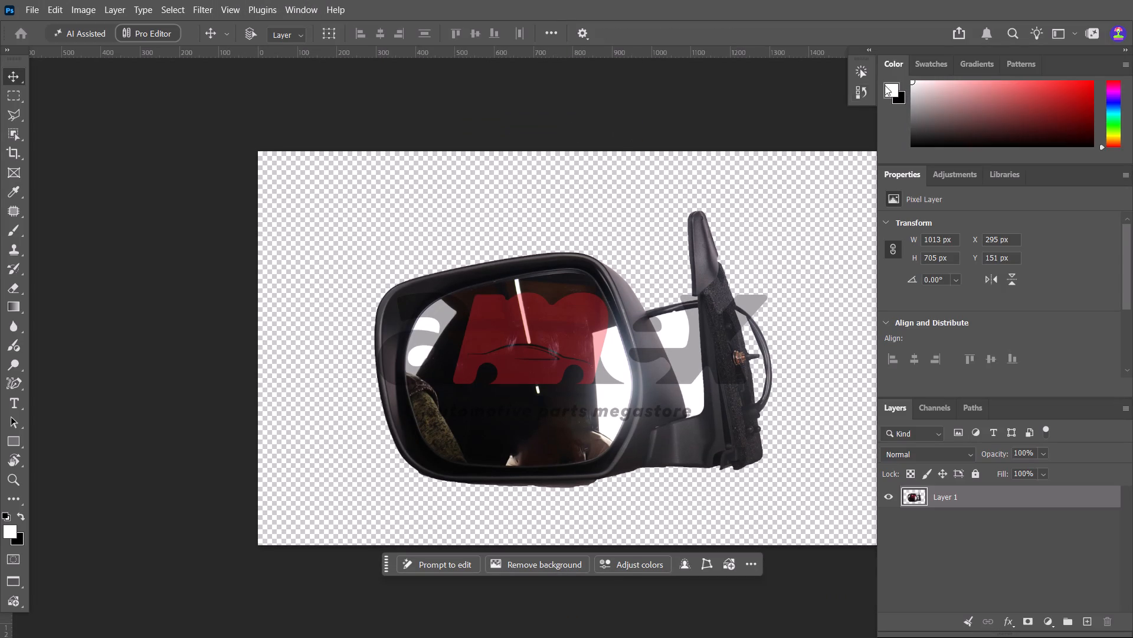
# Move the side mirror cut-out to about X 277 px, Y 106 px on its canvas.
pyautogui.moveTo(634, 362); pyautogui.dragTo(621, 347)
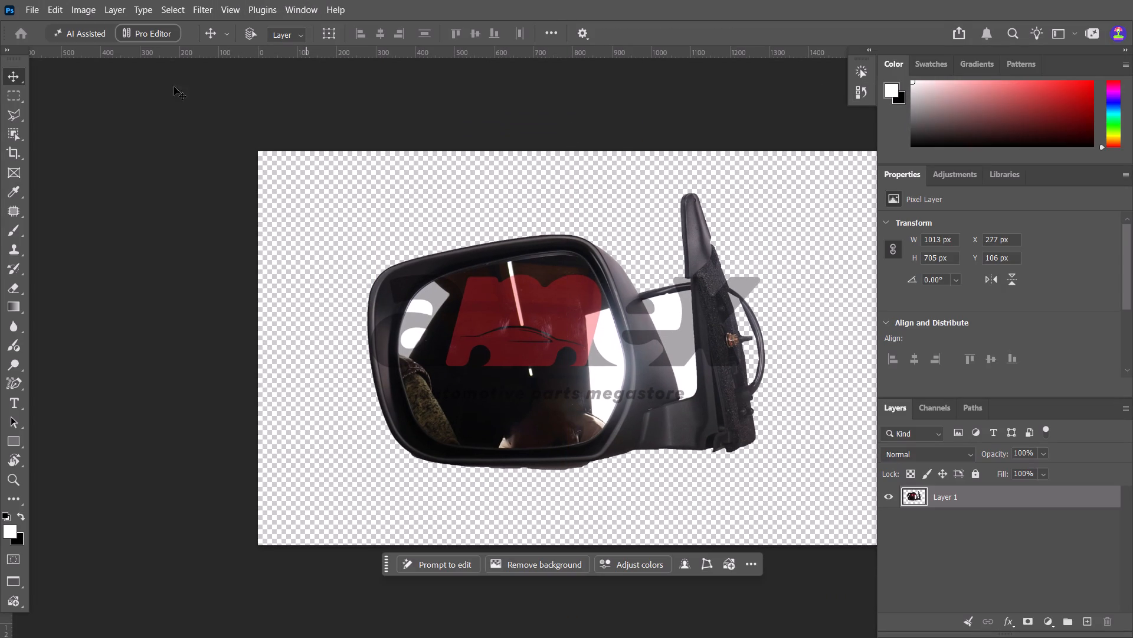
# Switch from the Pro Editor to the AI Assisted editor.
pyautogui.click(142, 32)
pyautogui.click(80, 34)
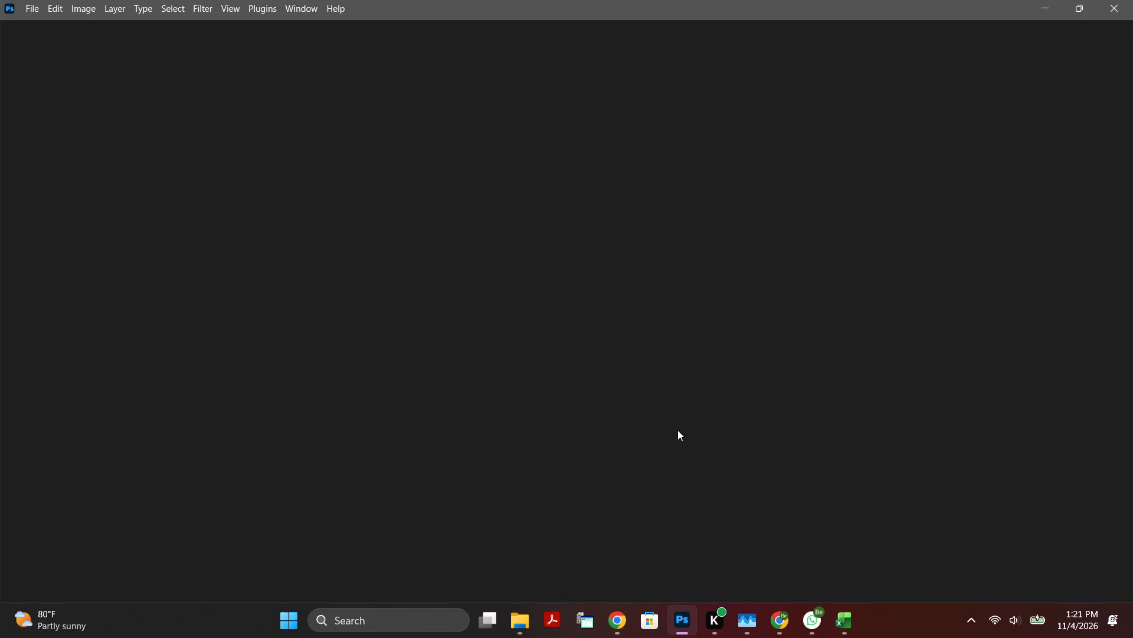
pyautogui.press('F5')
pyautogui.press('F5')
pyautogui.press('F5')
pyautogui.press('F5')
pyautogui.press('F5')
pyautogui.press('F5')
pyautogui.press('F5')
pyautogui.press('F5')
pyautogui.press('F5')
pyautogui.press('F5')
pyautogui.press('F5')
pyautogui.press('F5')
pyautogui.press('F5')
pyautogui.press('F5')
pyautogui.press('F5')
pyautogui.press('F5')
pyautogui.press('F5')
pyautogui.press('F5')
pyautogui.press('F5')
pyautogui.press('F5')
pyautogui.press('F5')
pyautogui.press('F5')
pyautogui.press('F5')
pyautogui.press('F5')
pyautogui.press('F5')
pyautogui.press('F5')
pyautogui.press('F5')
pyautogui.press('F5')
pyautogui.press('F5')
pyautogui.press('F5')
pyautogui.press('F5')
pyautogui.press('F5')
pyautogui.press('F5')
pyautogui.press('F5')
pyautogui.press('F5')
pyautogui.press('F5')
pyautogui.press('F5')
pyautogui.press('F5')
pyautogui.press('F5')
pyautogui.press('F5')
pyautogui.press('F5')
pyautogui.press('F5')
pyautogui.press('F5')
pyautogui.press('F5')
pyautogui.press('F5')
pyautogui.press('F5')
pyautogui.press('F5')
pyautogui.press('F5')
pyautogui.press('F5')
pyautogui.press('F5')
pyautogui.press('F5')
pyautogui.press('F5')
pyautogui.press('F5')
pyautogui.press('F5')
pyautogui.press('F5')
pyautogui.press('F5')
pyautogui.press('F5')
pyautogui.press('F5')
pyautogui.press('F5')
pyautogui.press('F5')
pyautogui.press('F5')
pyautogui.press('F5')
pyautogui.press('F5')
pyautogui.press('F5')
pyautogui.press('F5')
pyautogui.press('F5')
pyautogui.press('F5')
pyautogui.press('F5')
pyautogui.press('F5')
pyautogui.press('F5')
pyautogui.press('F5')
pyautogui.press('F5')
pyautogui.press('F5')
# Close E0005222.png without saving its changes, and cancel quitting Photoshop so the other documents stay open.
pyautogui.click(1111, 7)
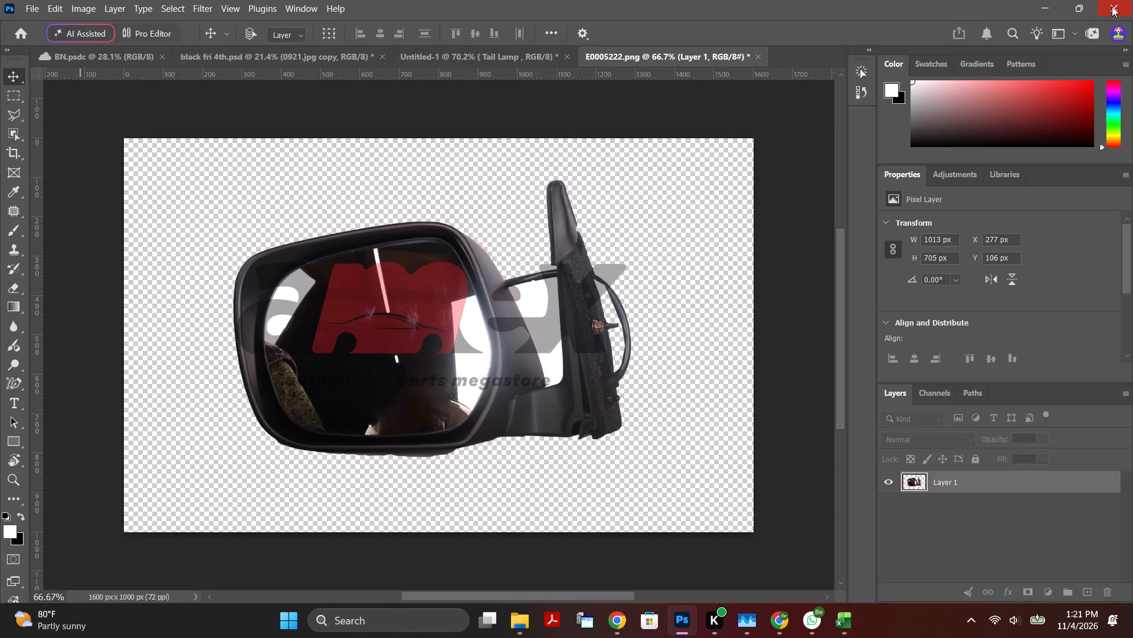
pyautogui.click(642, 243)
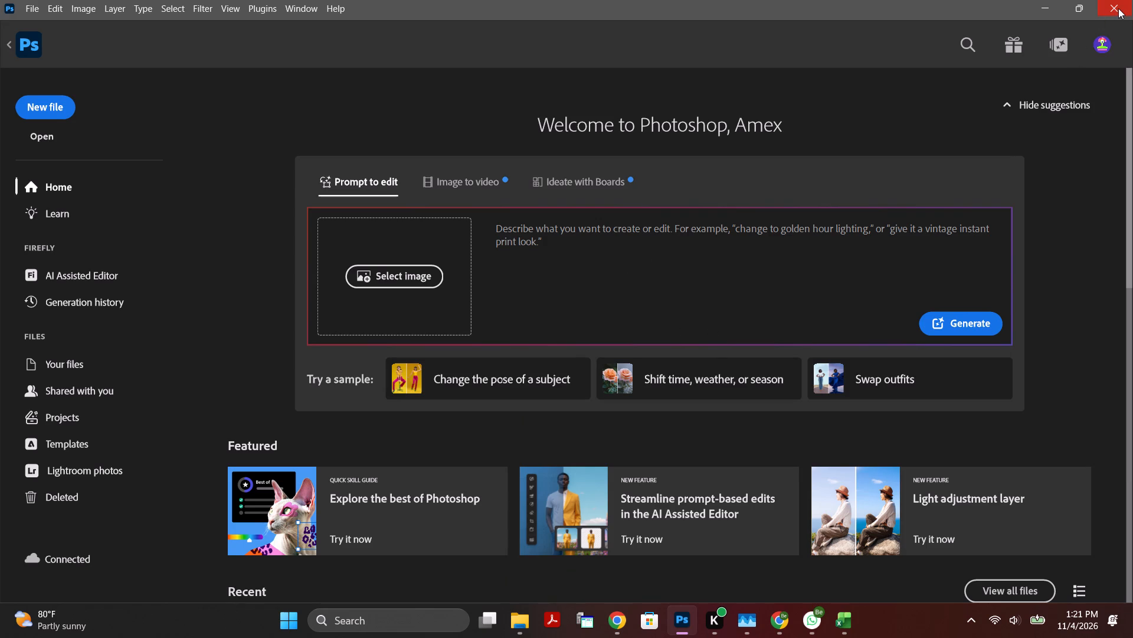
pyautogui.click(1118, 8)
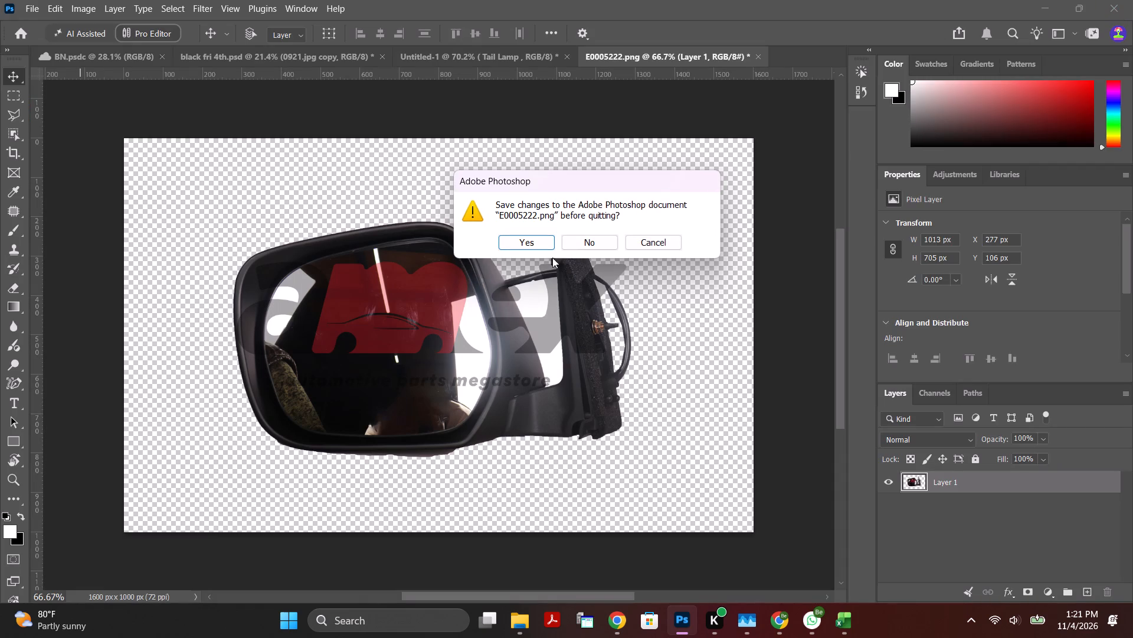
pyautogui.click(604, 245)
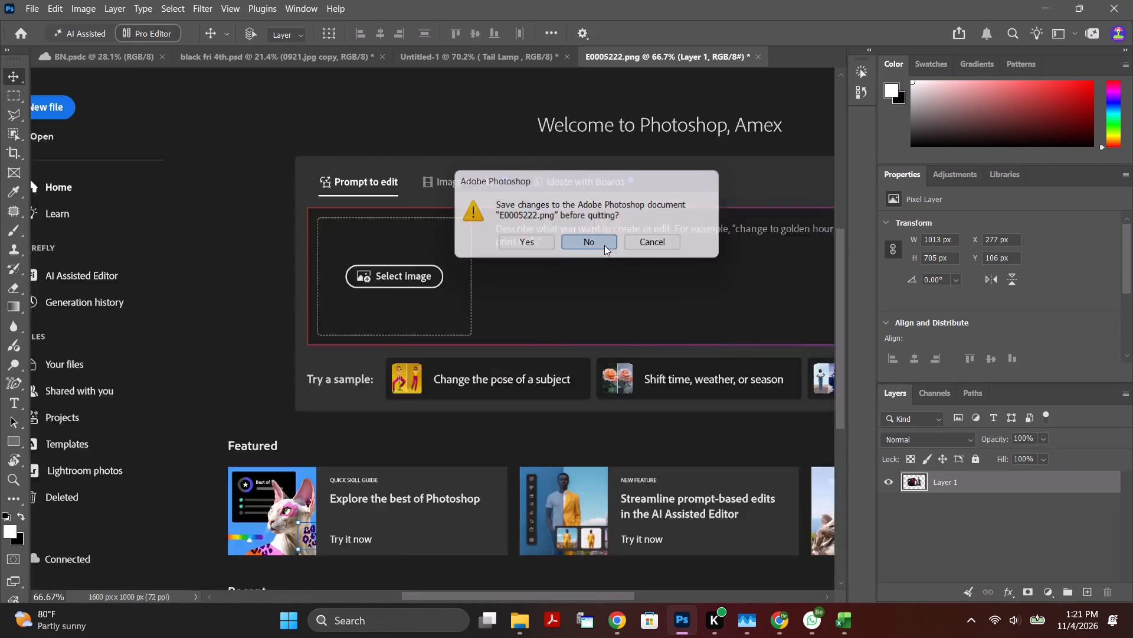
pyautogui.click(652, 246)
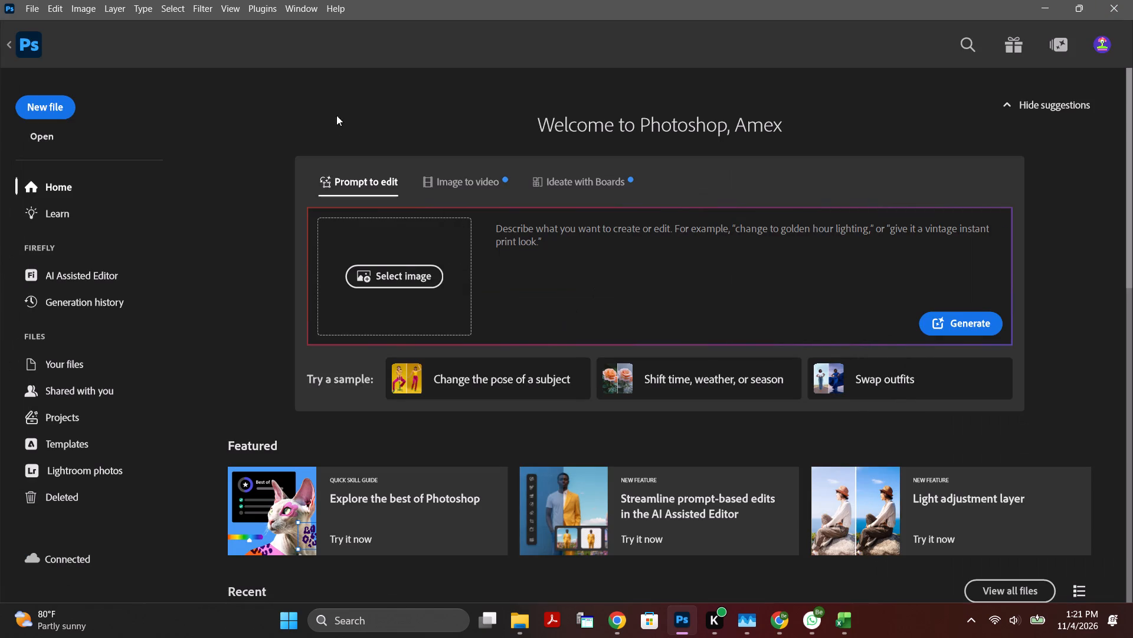
# Return from the home screen to the open documents and bring the Untitled-1 Tail Lamp flyer to the front.
pyautogui.click(24, 49)
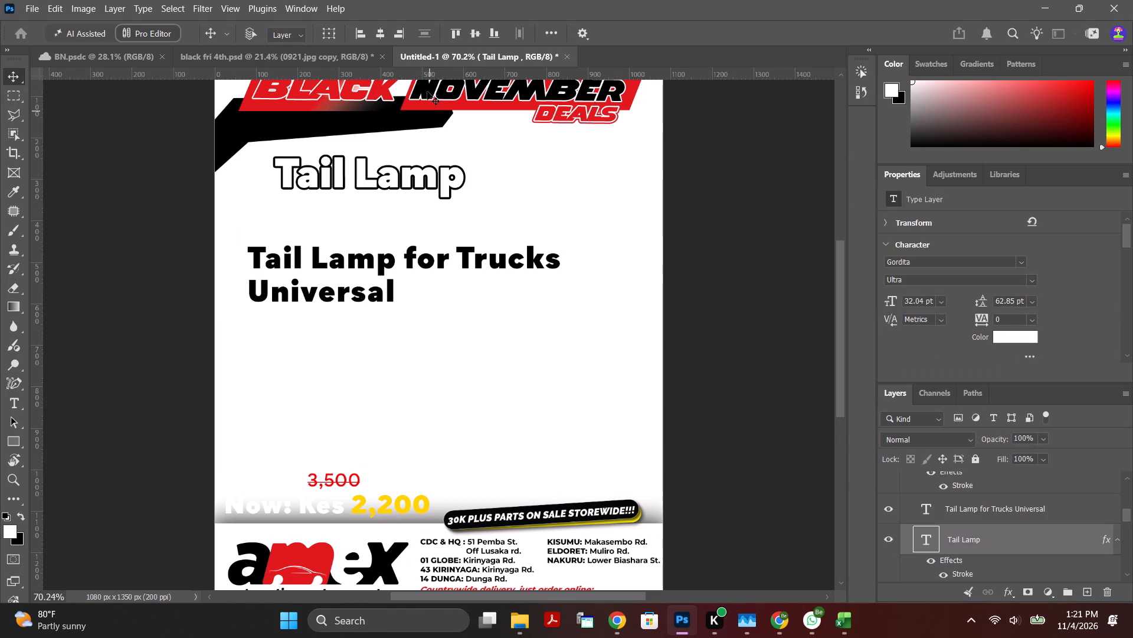
pyautogui.click(480, 53)
pyautogui.click(328, 57)
pyautogui.click(469, 57)
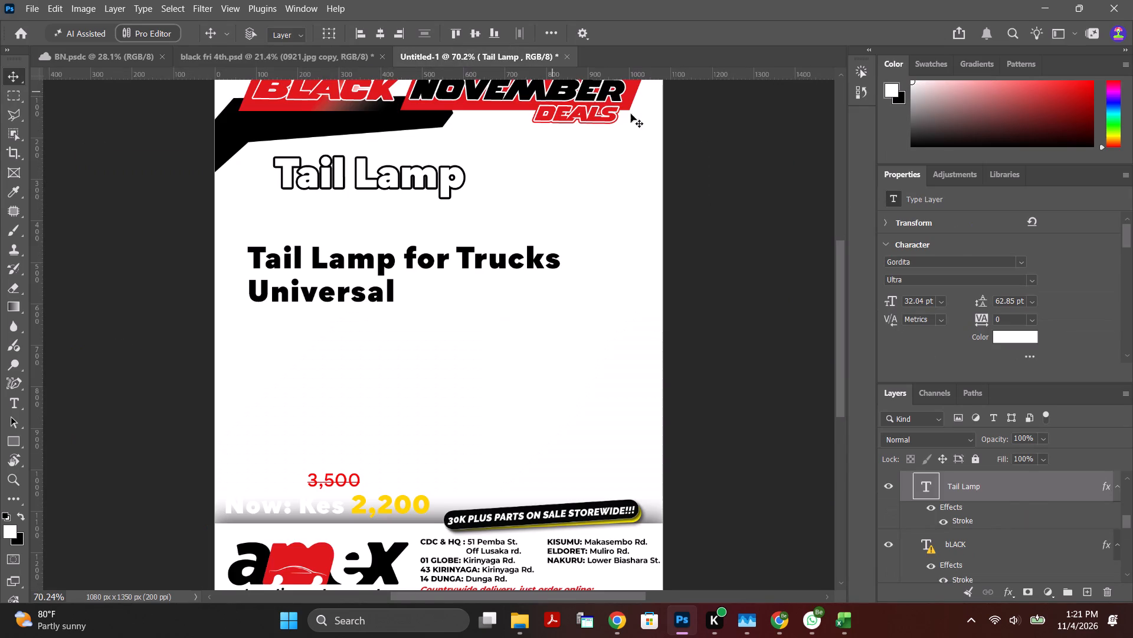
# Place the E0005222.png side mirror cut-out from the Downloads folder into the Untitled-1 flyer.
pyautogui.click(515, 624)
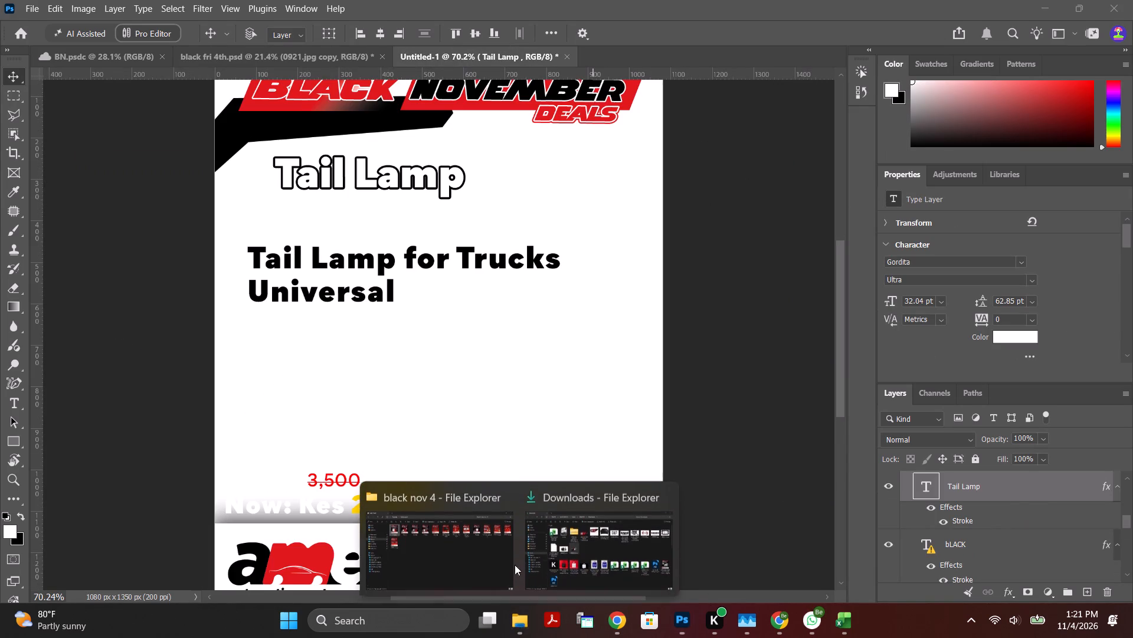
pyautogui.click(592, 516)
pyautogui.moveTo(368, 278); pyautogui.dragTo(527, 393)
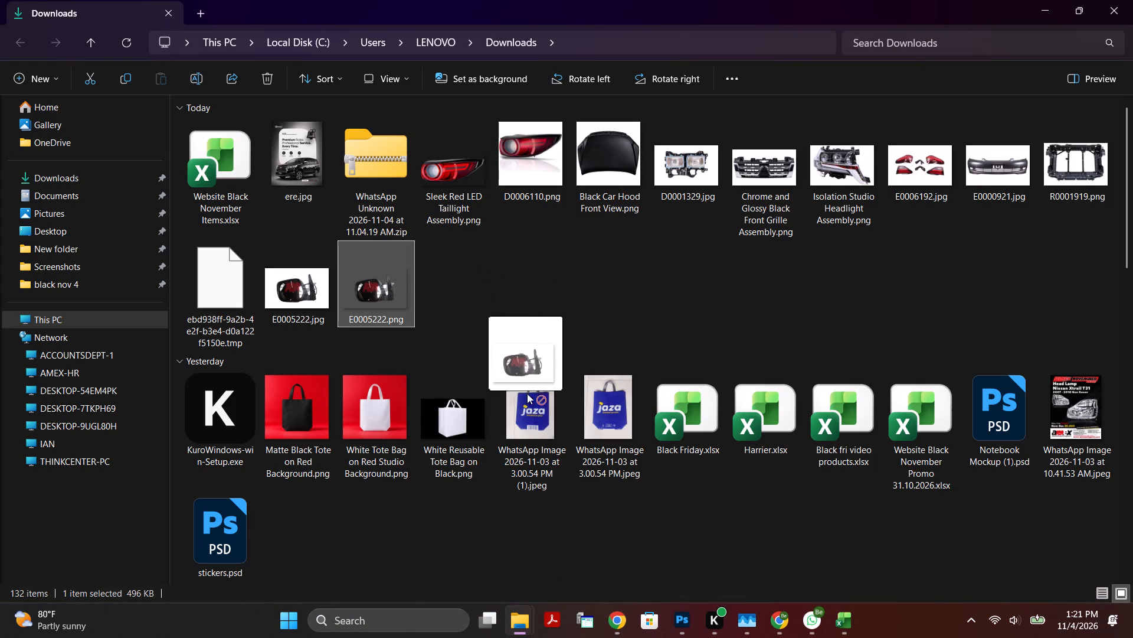
pyautogui.moveTo(527, 393); pyautogui.dragTo(584, 538)
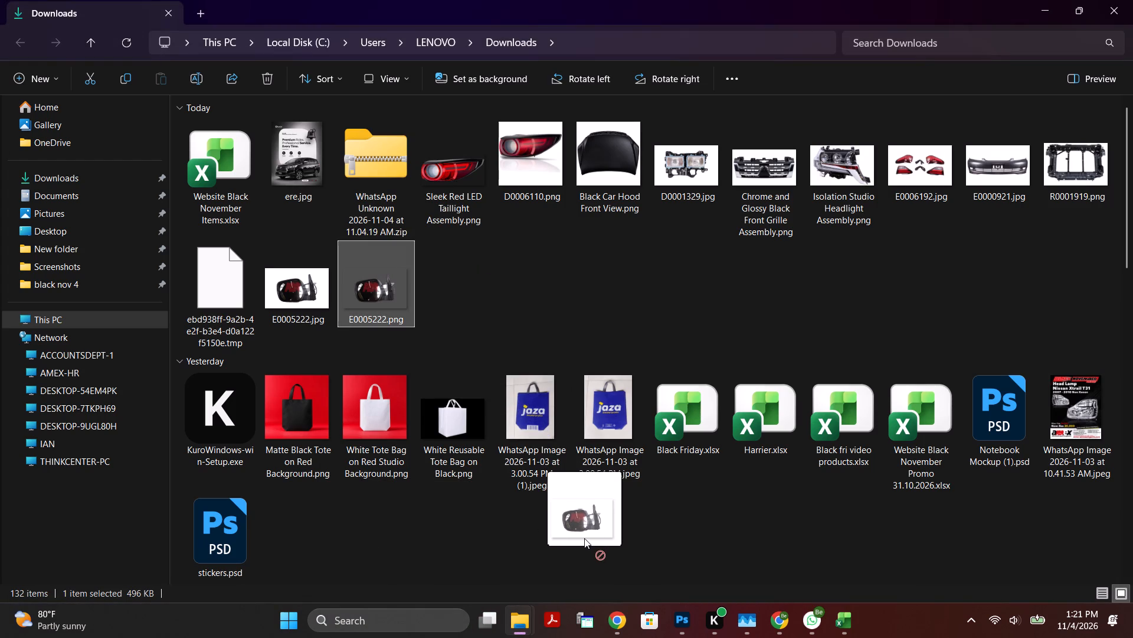
pyautogui.moveTo(584, 538); pyautogui.dragTo(498, 367)
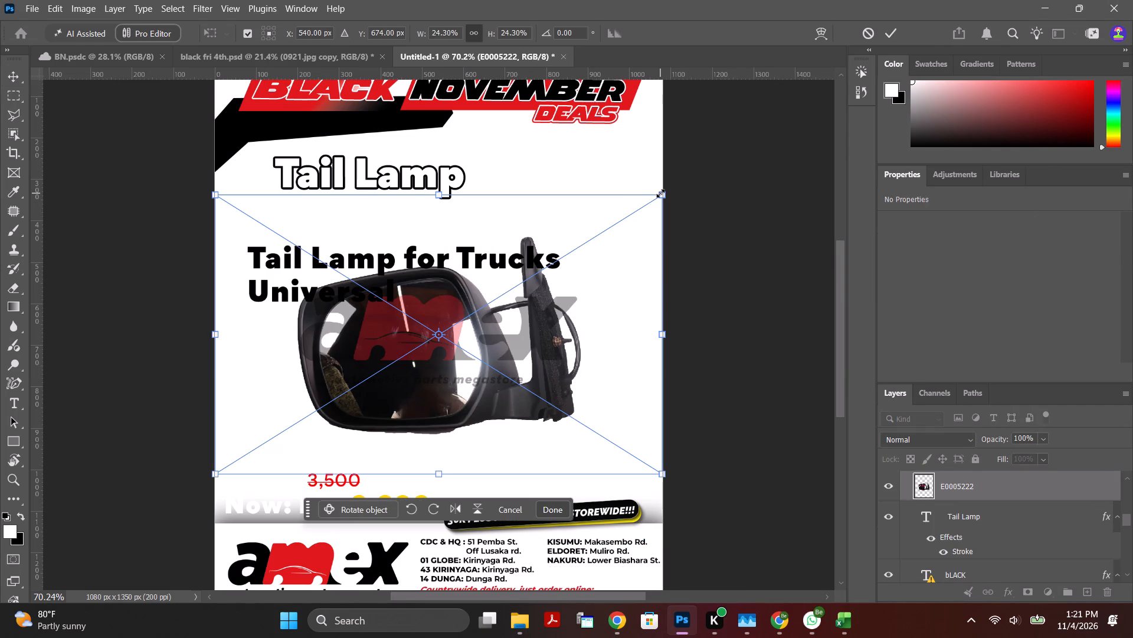
# Scale the placed side mirror to about 27.58% and position it in the flyer's middle at about X 139 px, Y 422 px.
pyautogui.moveTo(660, 193); pyautogui.dragTo(602, 213)
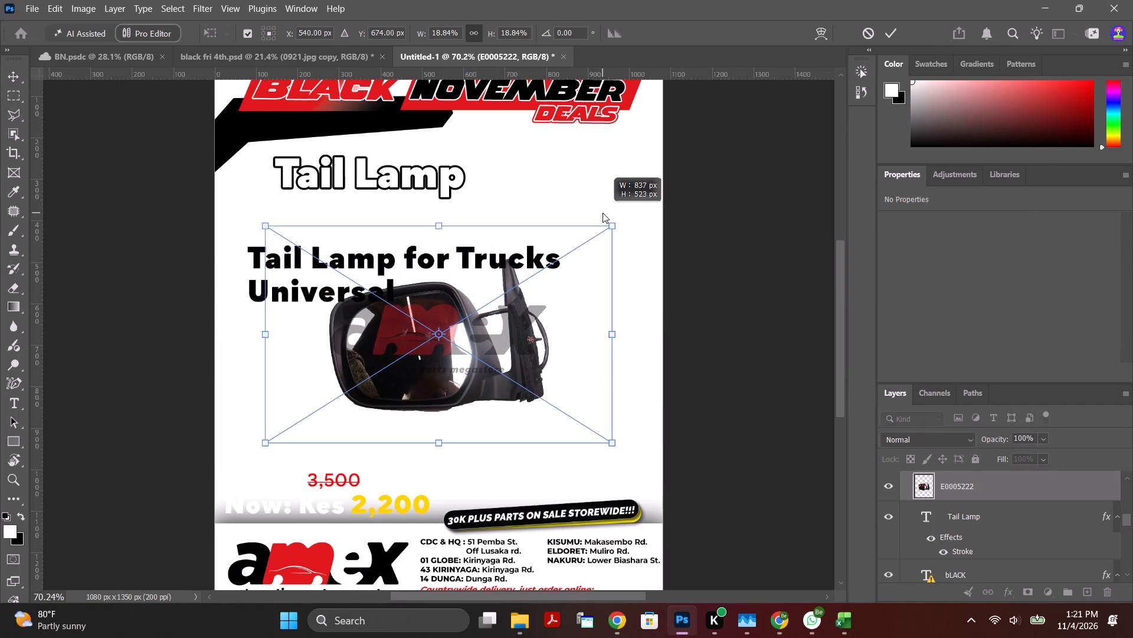
pyautogui.moveTo(602, 213); pyautogui.dragTo(725, 167)
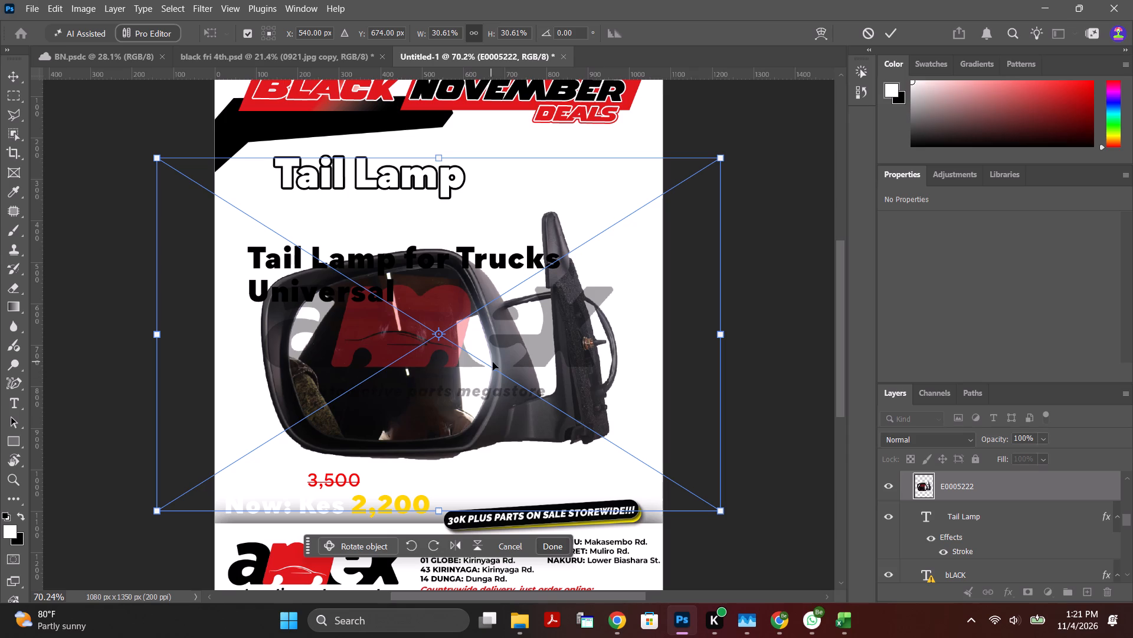
pyautogui.click(512, 355)
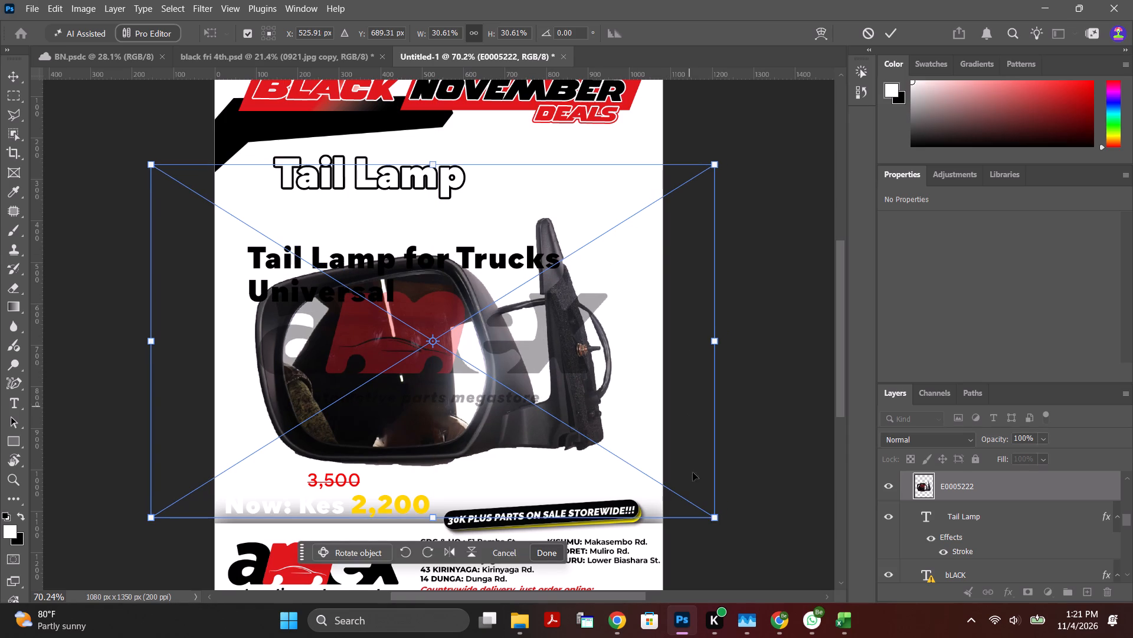
pyautogui.moveTo(722, 520); pyautogui.dragTo(705, 481)
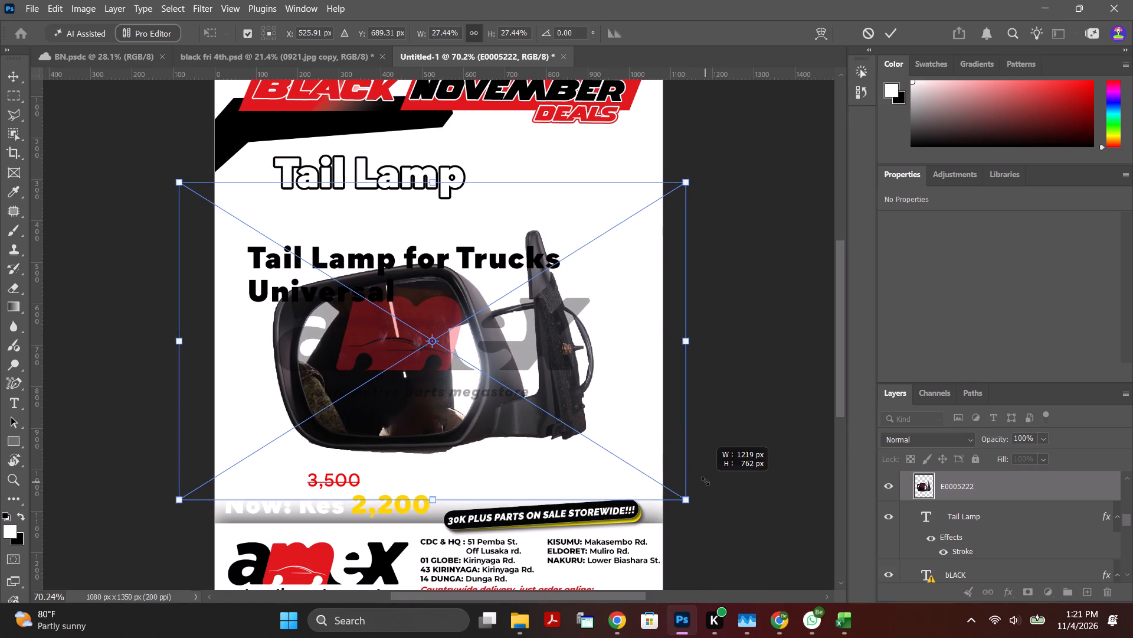
pyautogui.moveTo(705, 481); pyautogui.dragTo(708, 480)
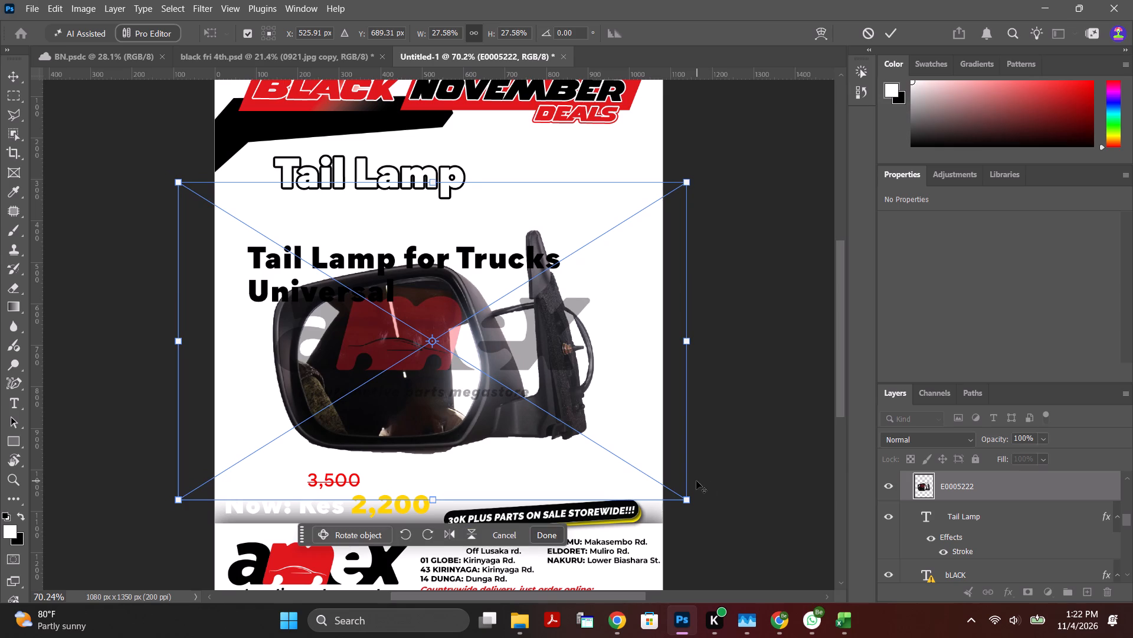
pyautogui.keyDown('alt'); pyautogui.click(893, 27); pyautogui.keyUp('alt')
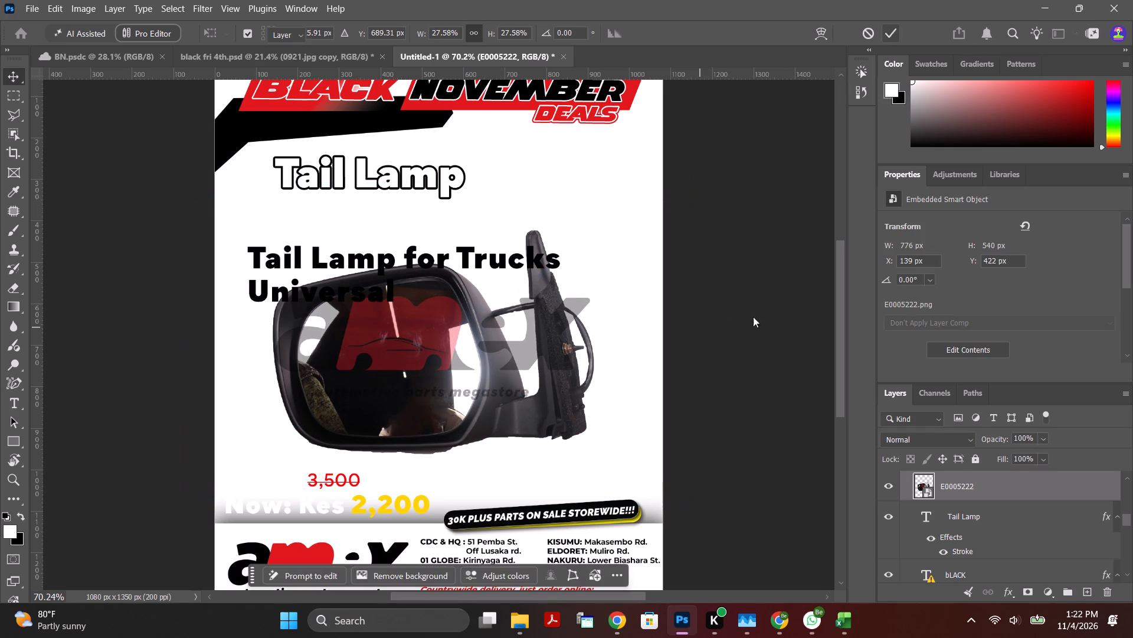
pyautogui.keyDown('alt'); pyautogui.click(778, 313); pyautogui.keyUp('alt')
# Duplicate the side mirror in front of the original, offset to about X 187 px, Y 499 px.
pyautogui.keyDown('alt'); pyautogui.click(493, 341); pyautogui.keyUp('alt')
pyautogui.keyDown('alt'); pyautogui.moveTo(467, 343); pyautogui.dragTo(487, 375); pyautogui.keyUp('alt')
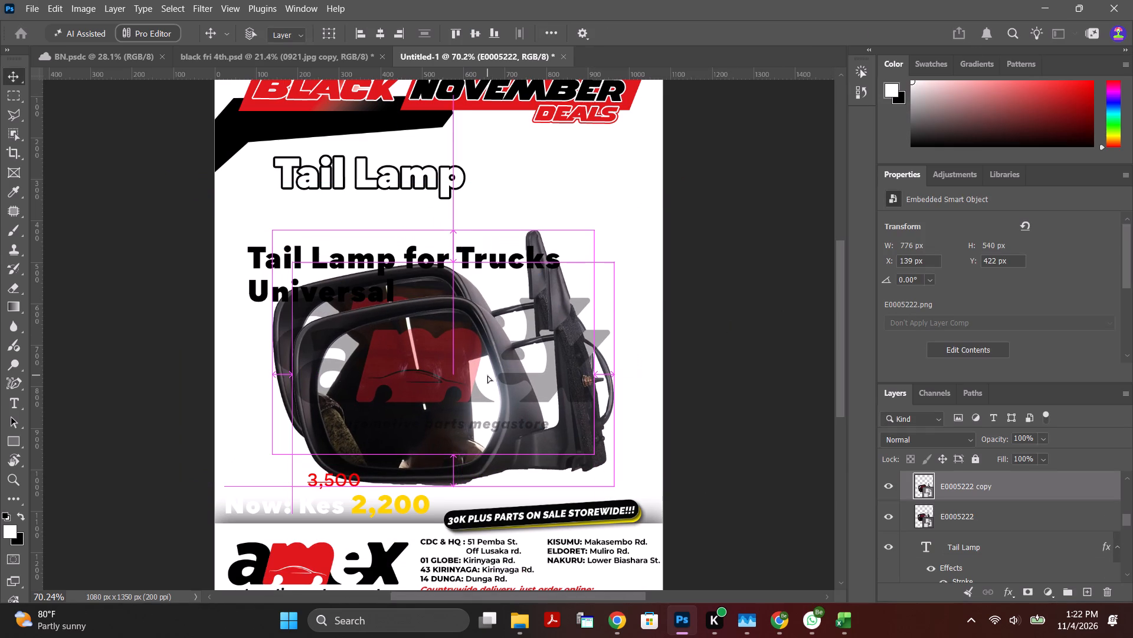
# Duplicate the front mirror beneath both mirror layers, flip the duplicate vertically, and move it below the mirrors as a reflection.
pyautogui.keyDown('alt'); pyautogui.moveTo(987, 494); pyautogui.dragTo(996, 529); pyautogui.keyUp('alt')
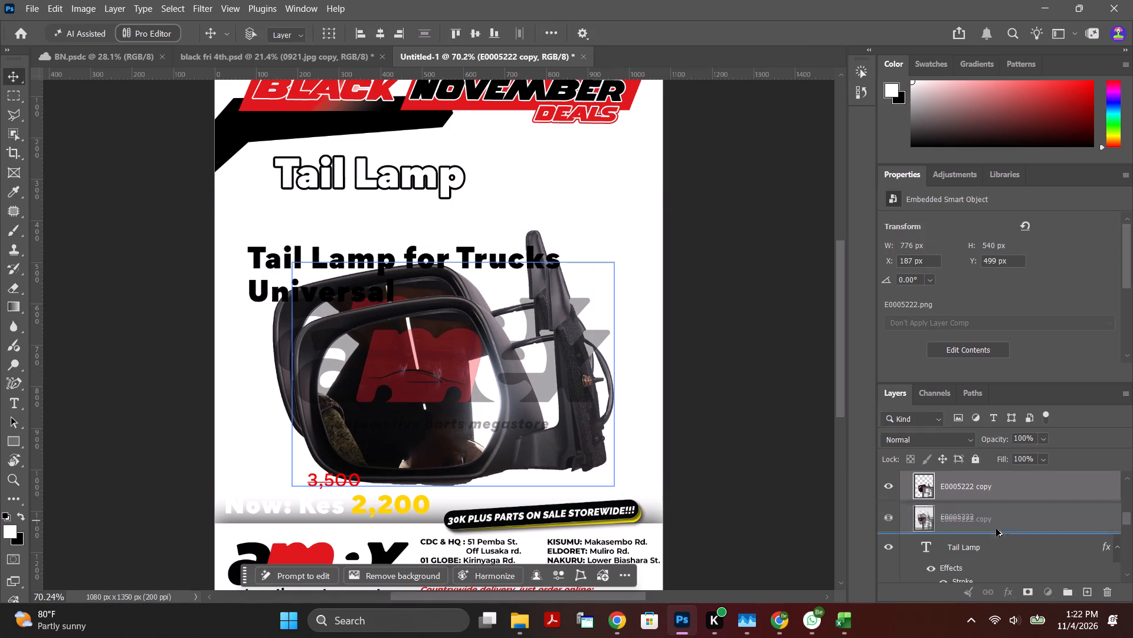
pyautogui.keyDown('alt'); pyautogui.moveTo(996, 529); pyautogui.dragTo(998, 536); pyautogui.keyUp('alt')
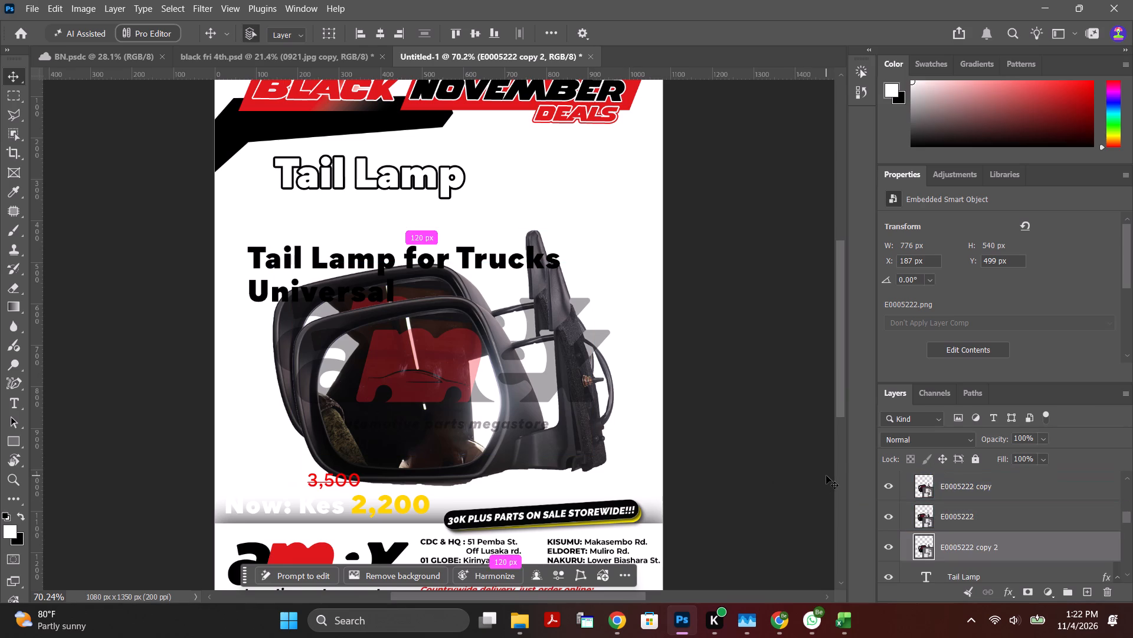
pyautogui.hotkey('ctrl', 't')
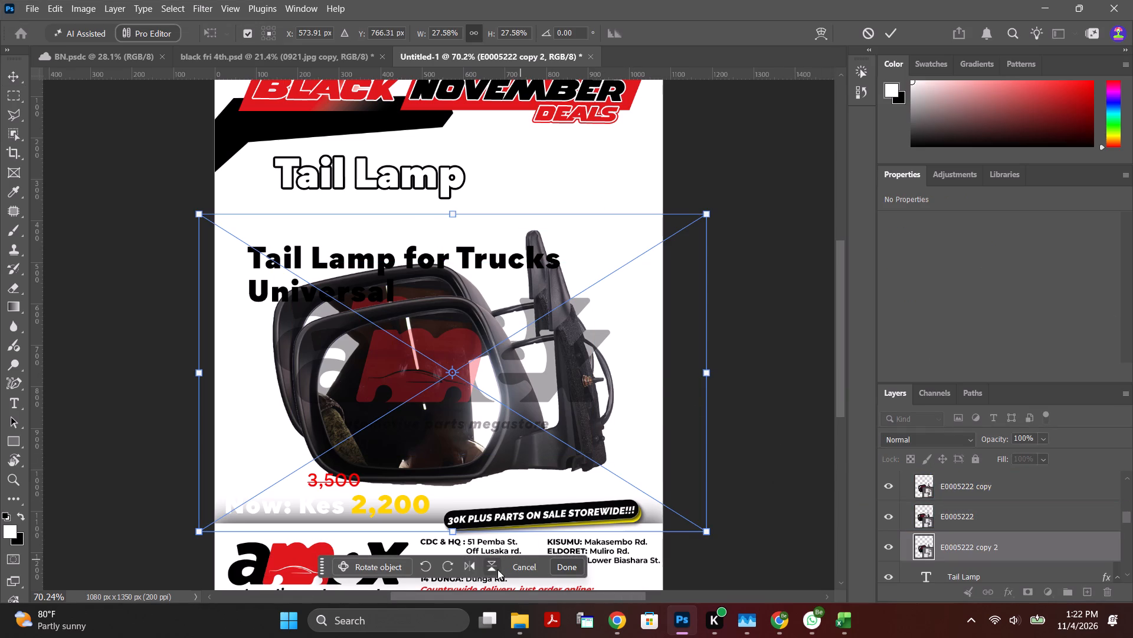
pyautogui.click(497, 569)
pyautogui.moveTo(598, 308); pyautogui.dragTo(610, 526)
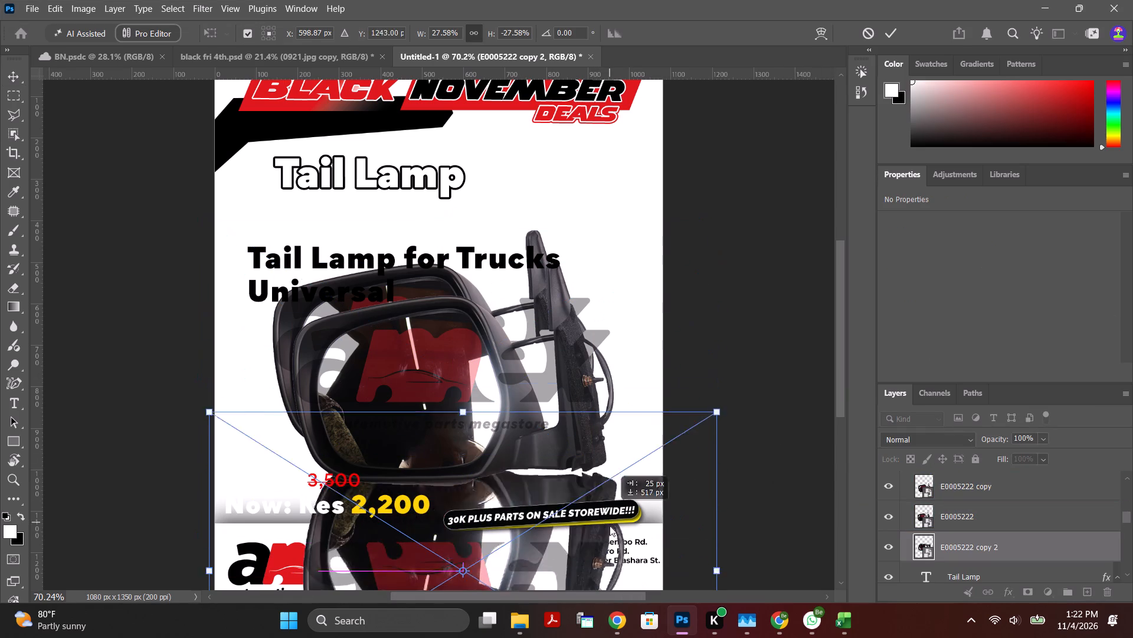
pyautogui.moveTo(610, 526); pyautogui.dragTo(607, 531)
# Rotate the flipped mirror to about -10.91° and position it at about X 232 px, Y 1007 px, following the front mirror's base.
pyautogui.moveTo(731, 428); pyautogui.dragTo(731, 413)
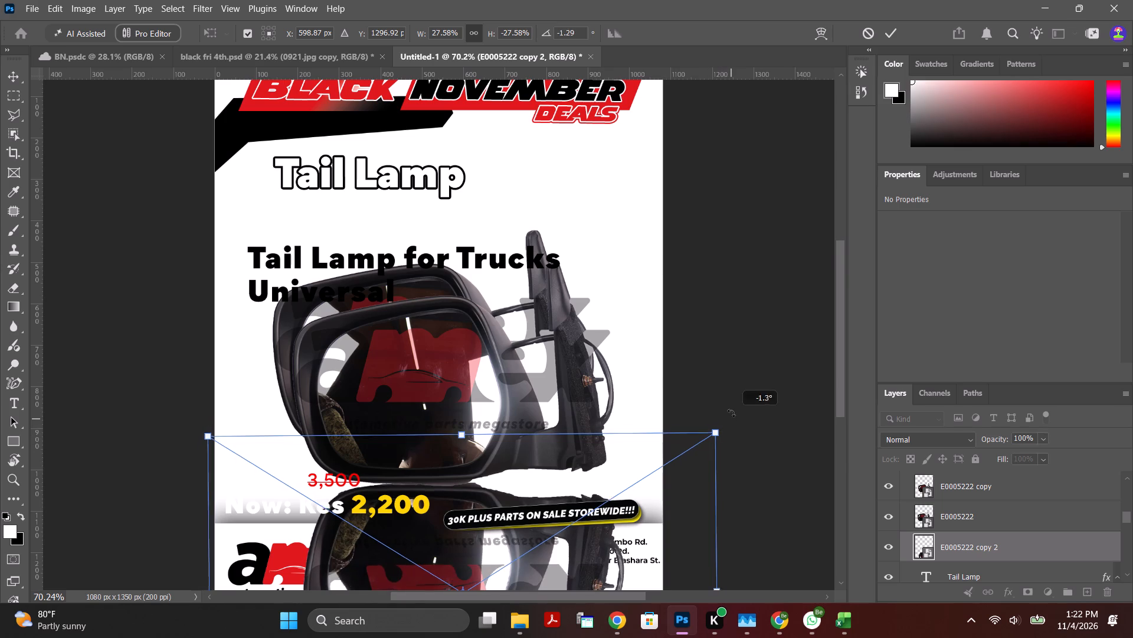
pyautogui.moveTo(731, 413); pyautogui.dragTo(710, 374)
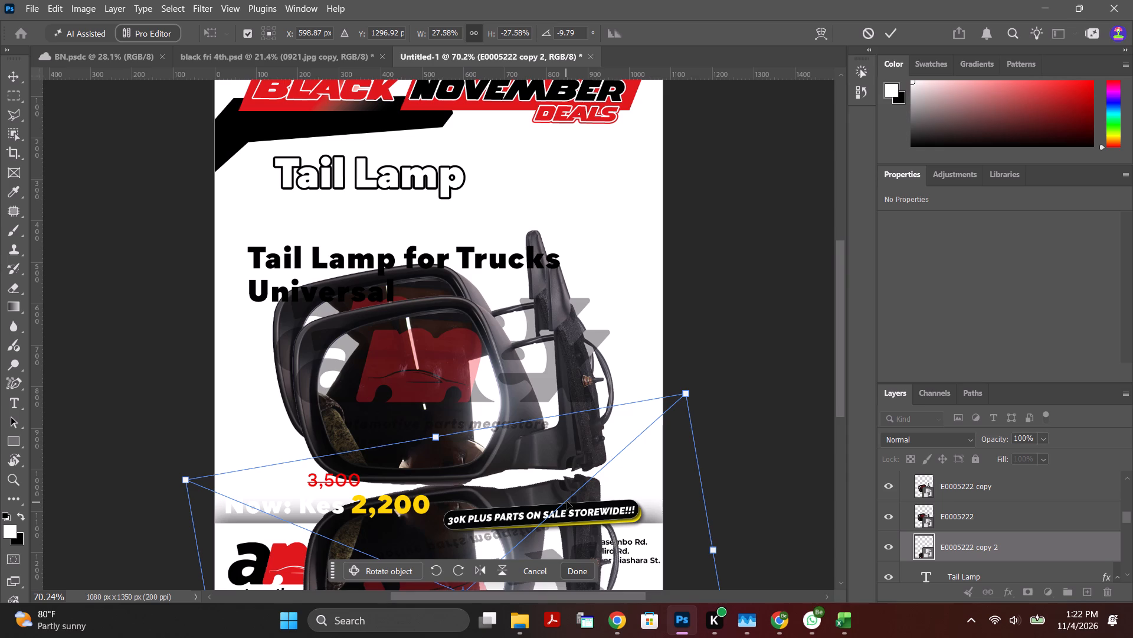
pyautogui.moveTo(568, 499); pyautogui.dragTo(571, 493)
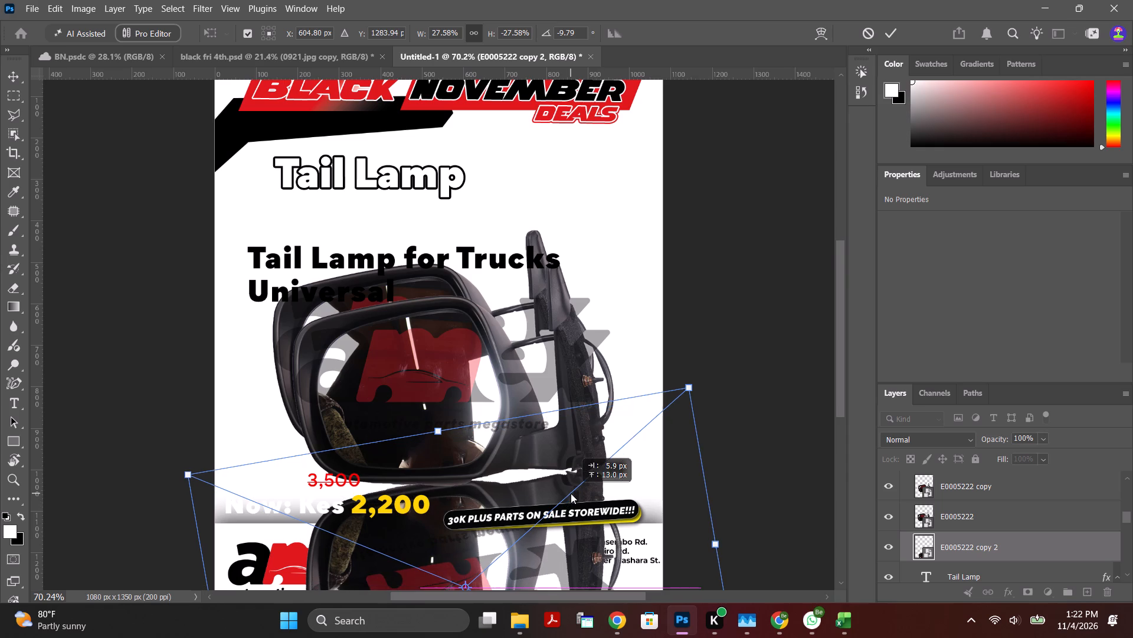
pyautogui.moveTo(571, 493); pyautogui.dragTo(575, 500)
pyautogui.moveTo(713, 389); pyautogui.dragTo(713, 380)
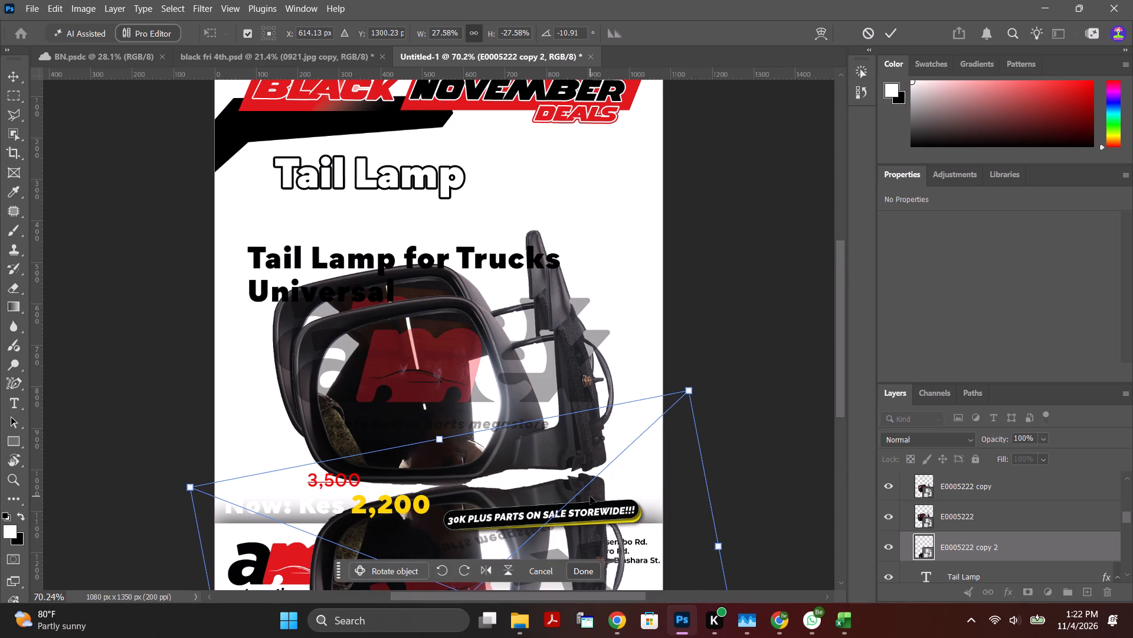
pyautogui.click(594, 493)
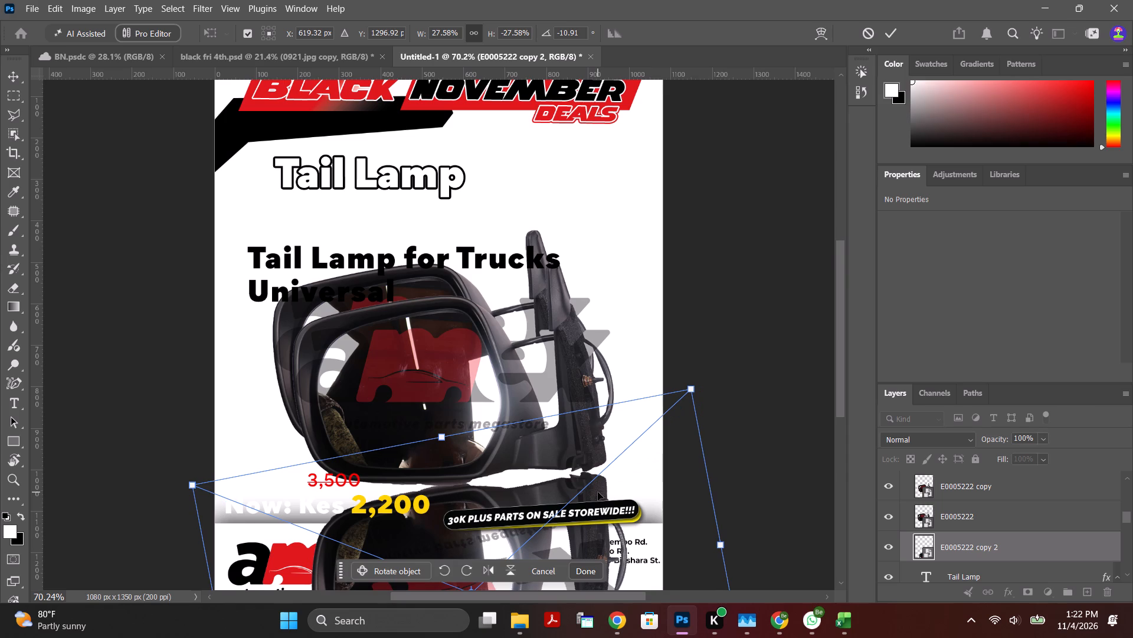
pyautogui.press('Down')
pyautogui.press('Down')
pyautogui.press('Down')
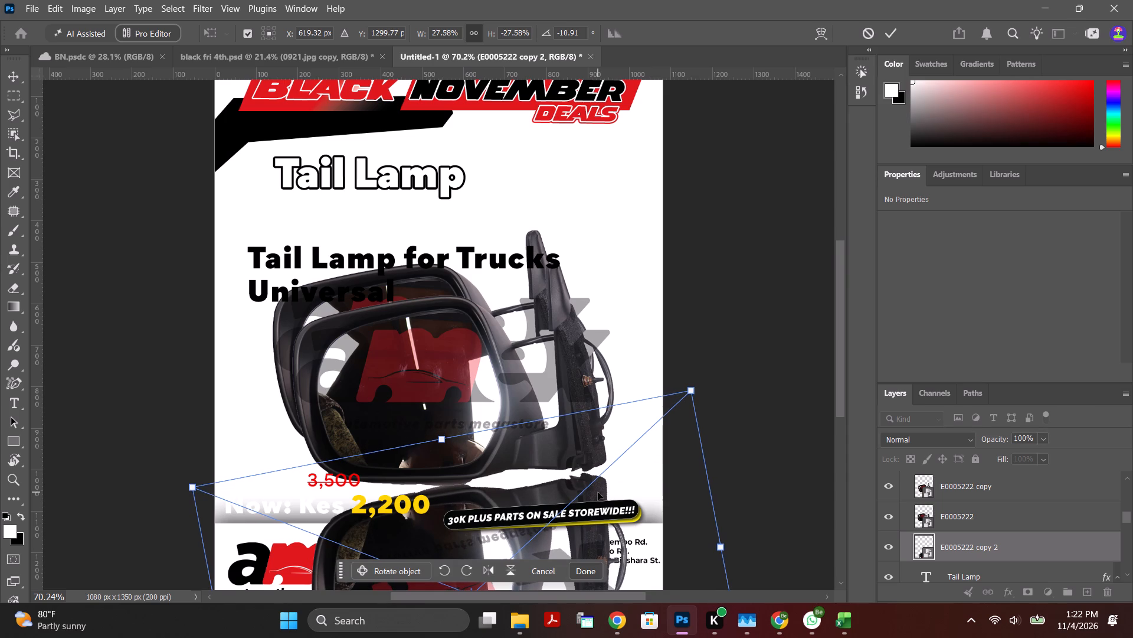
pyautogui.click(891, 34)
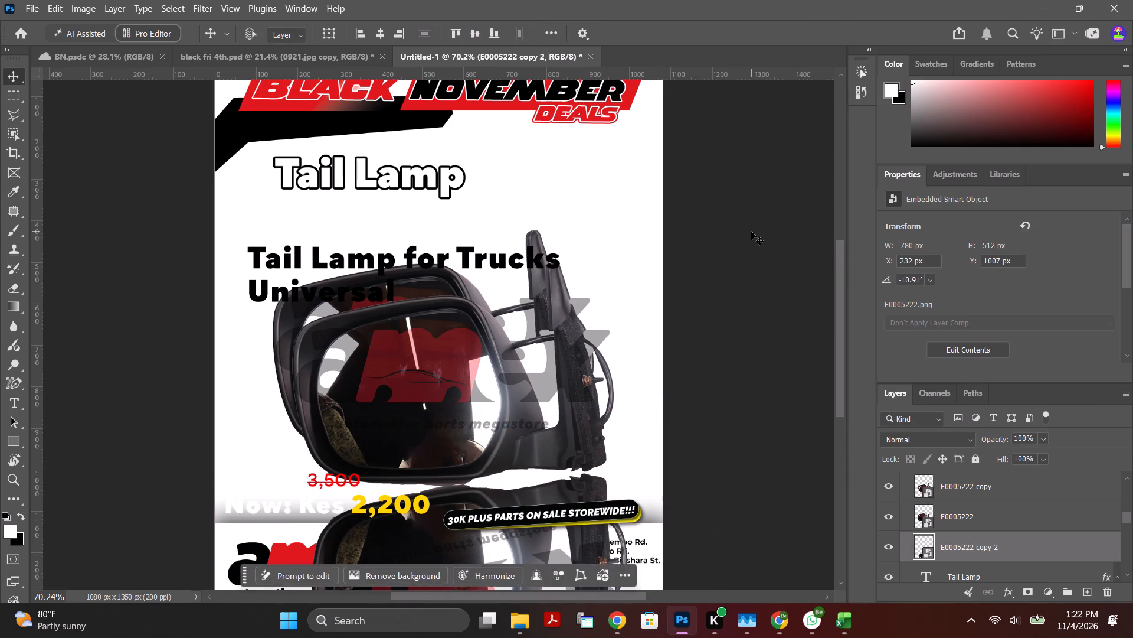
pyautogui.click(751, 232)
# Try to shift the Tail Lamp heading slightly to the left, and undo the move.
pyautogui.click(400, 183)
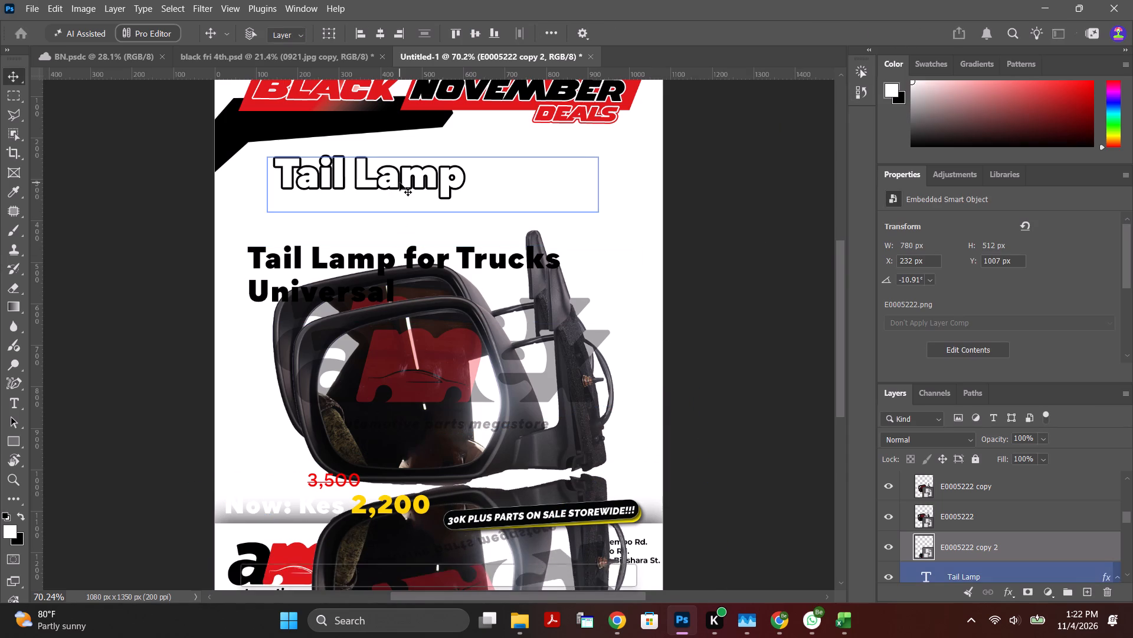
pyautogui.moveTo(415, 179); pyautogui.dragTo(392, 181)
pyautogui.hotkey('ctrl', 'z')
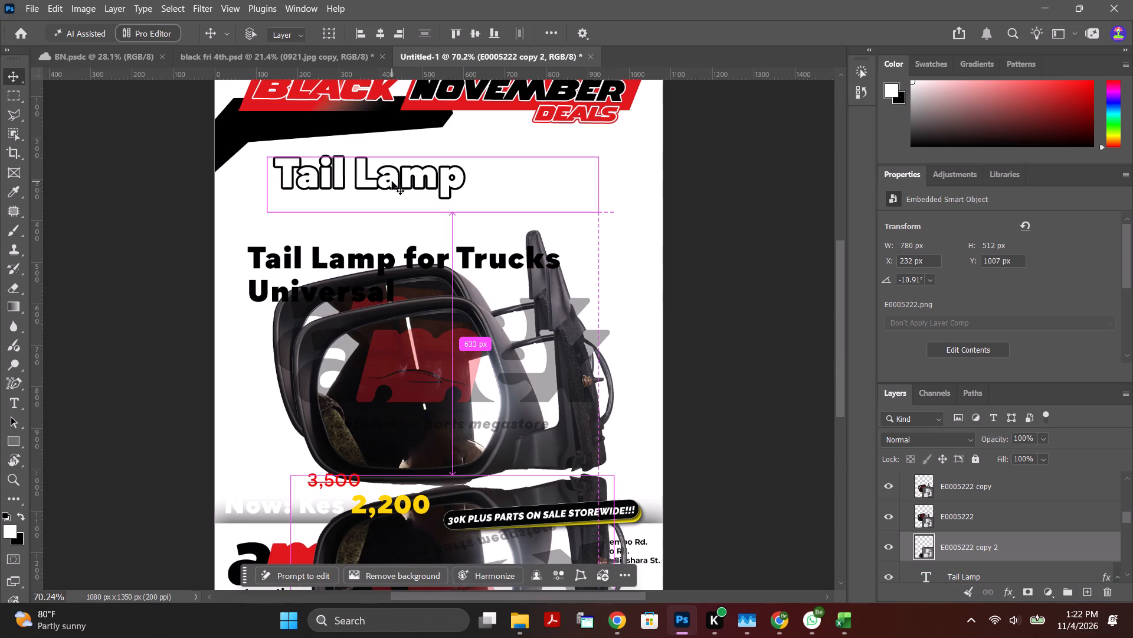
# Move the outlined Tail Lamp heading up and to the left, closer beneath the black banner shape.
pyautogui.click(736, 396)
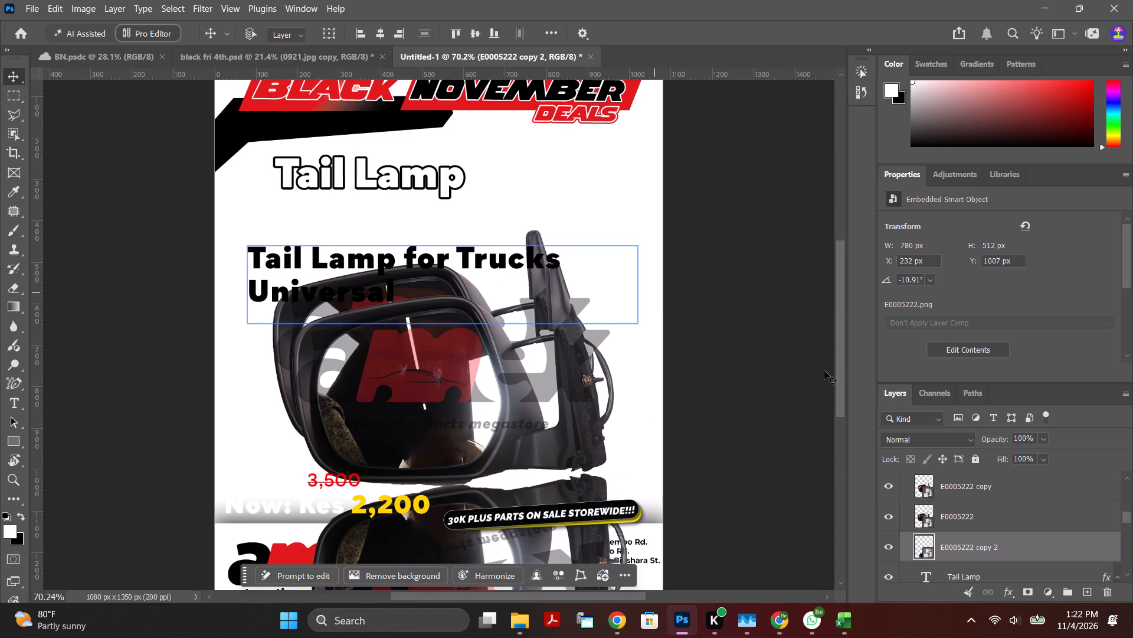
pyautogui.scroll(-4, 1006, 509)
pyautogui.click(999, 517)
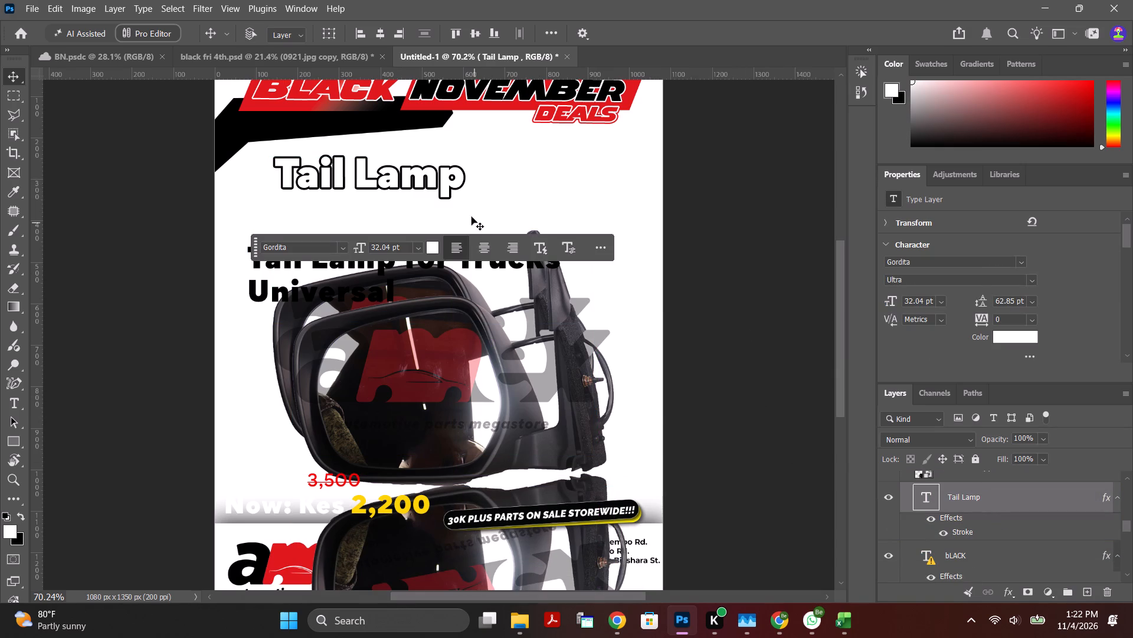
pyautogui.press('Up')
pyautogui.press('Up')
pyautogui.press('Up')
pyautogui.press('Up')
pyautogui.press('Up')
pyautogui.press('Up')
pyautogui.press('Up')
pyautogui.press('Up')
pyautogui.press('Up')
pyautogui.press('Up')
pyautogui.press('Up')
pyautogui.press('Up')
pyautogui.press('Up')
pyautogui.press('Up')
pyautogui.press('Up')
pyautogui.press('Up')
pyautogui.press('Up')
pyautogui.press('Up')
pyautogui.press('Up')
pyautogui.press('Up')
pyautogui.press('Up')
pyautogui.press('Up')
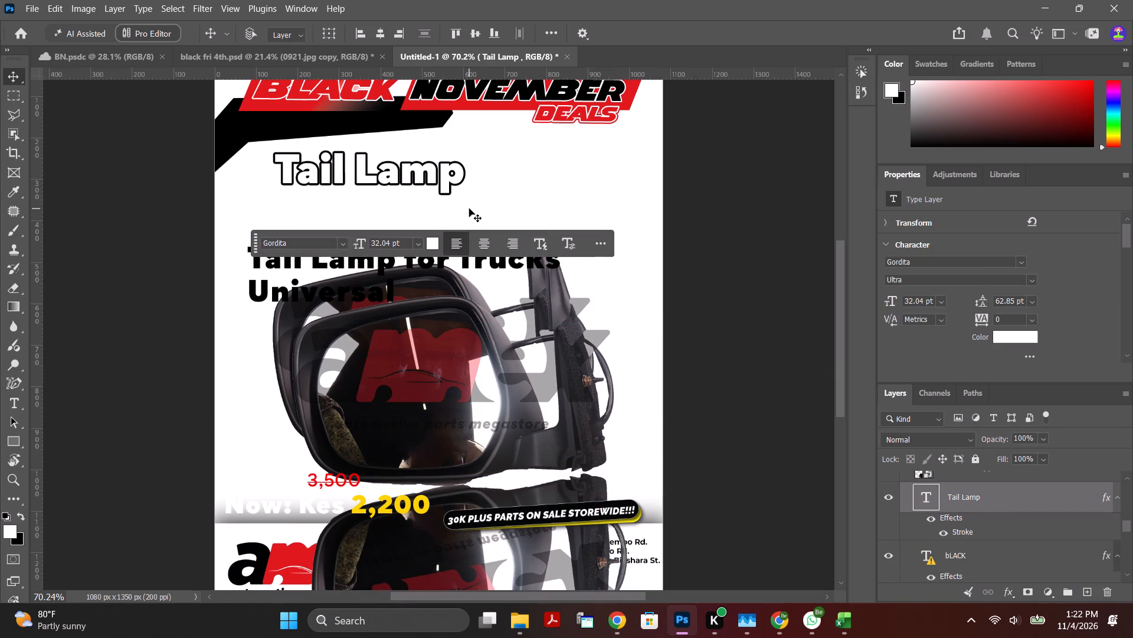
pyautogui.moveTo(445, 167); pyautogui.dragTo(421, 165)
# Look through the layer stack from the Tail Lamp heading down to the footer artwork and back up to the mirror layers.
pyautogui.scroll(-3, 1030, 519)
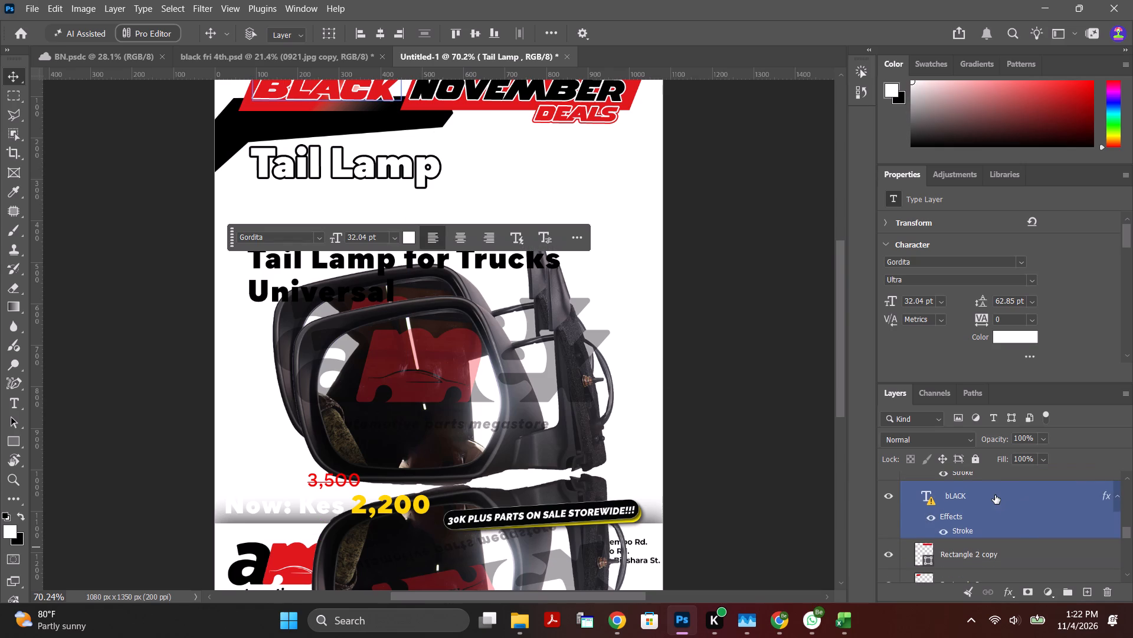
pyautogui.scroll(-3, 992, 495)
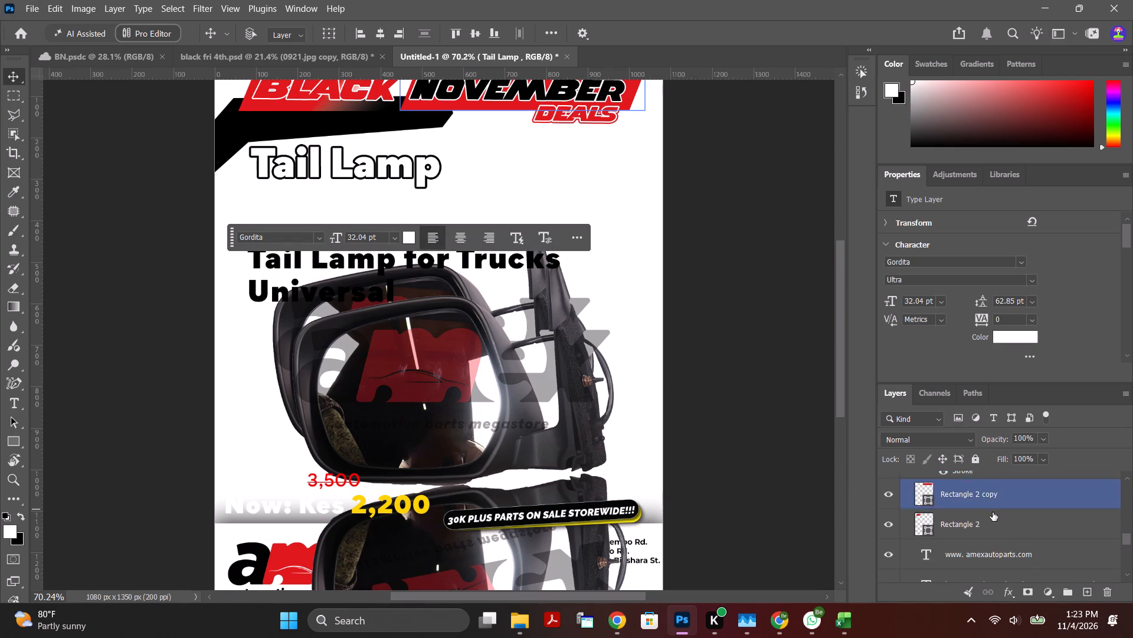
pyautogui.scroll(-9, 993, 512)
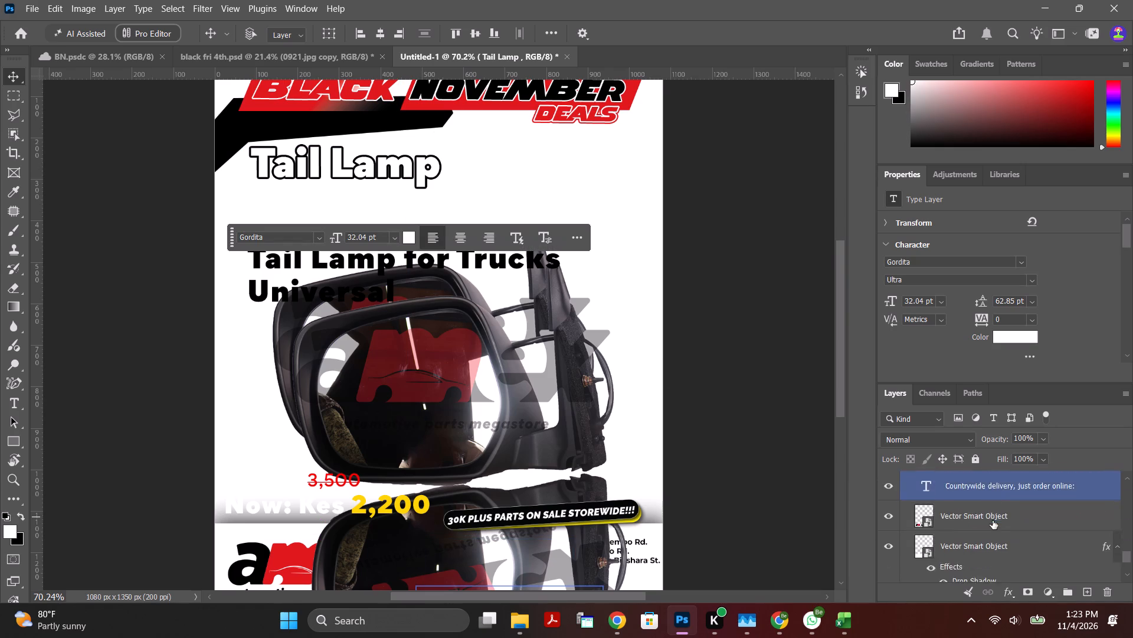
pyautogui.scroll(-2, 993, 520)
pyautogui.scroll(9, 1001, 558)
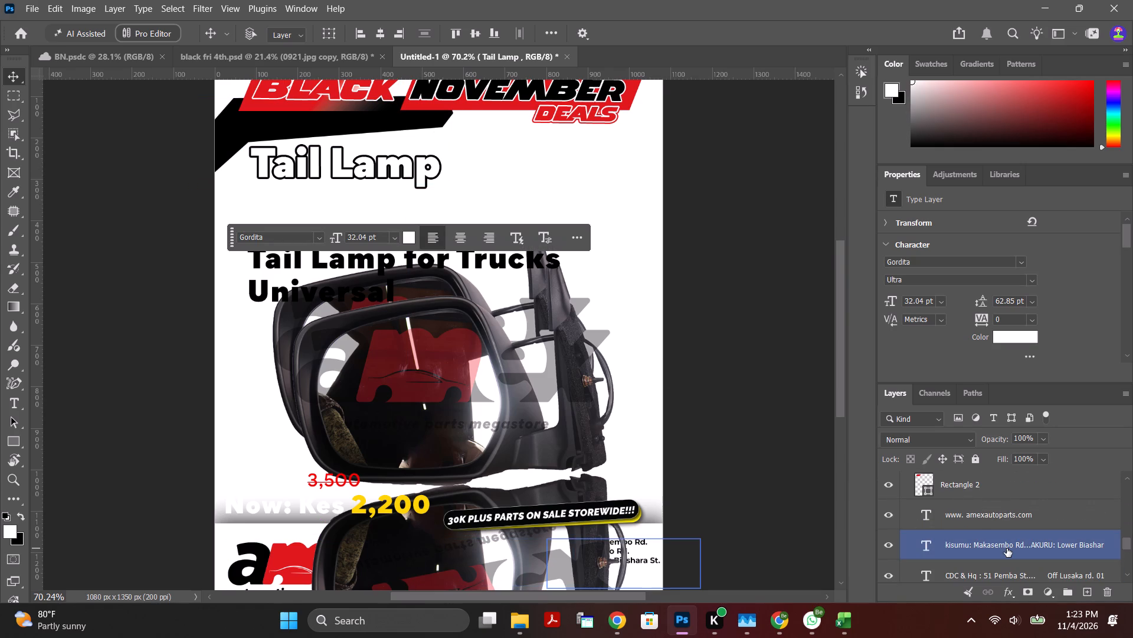
pyautogui.scroll(-2, 1007, 548)
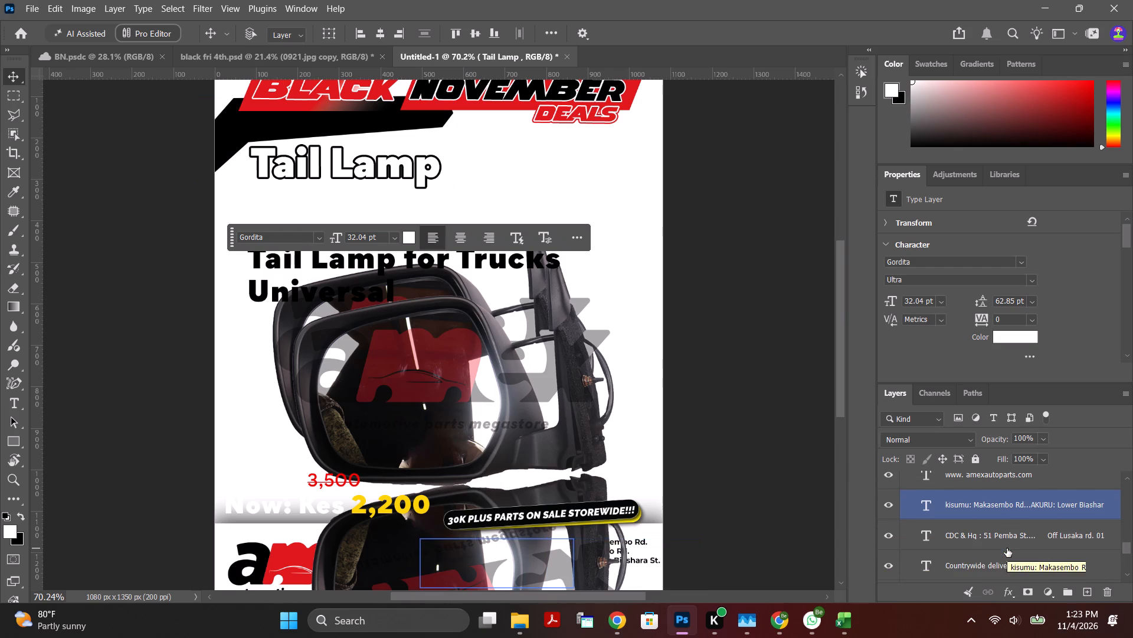
pyautogui.scroll(-10, 977, 519)
pyautogui.scroll(4, 972, 523)
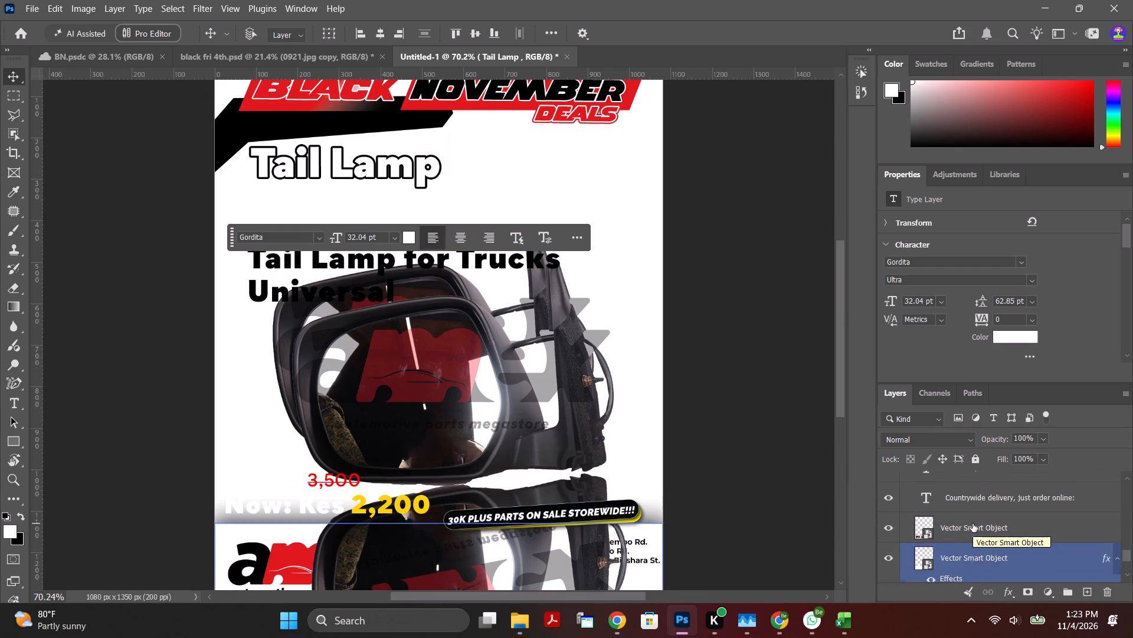
pyautogui.scroll(7, 972, 523)
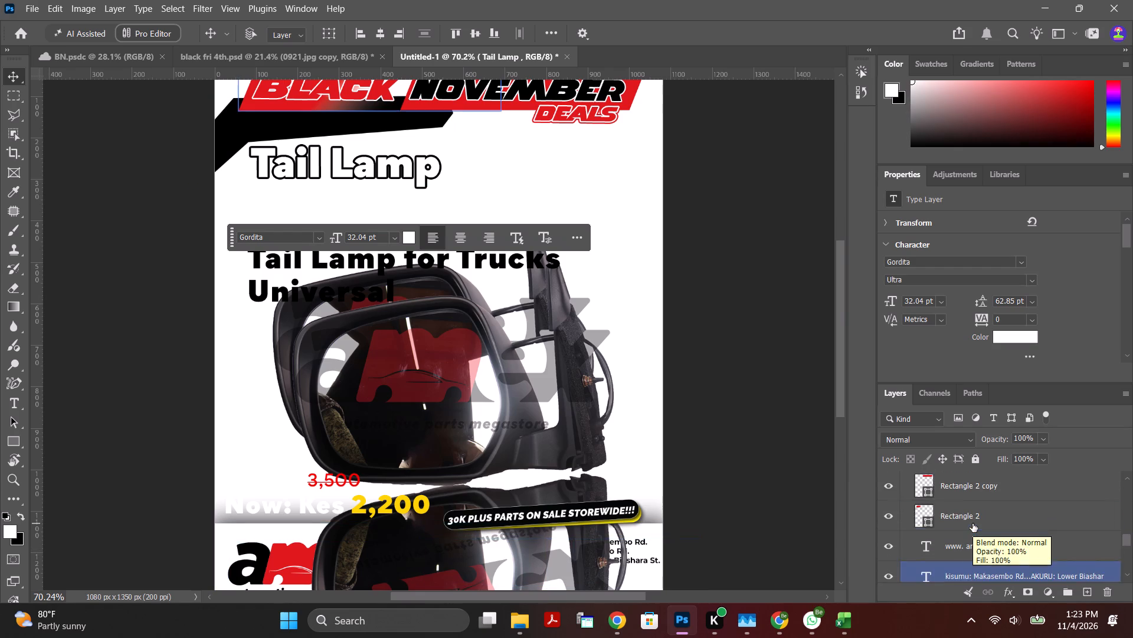
pyautogui.scroll(9, 972, 523)
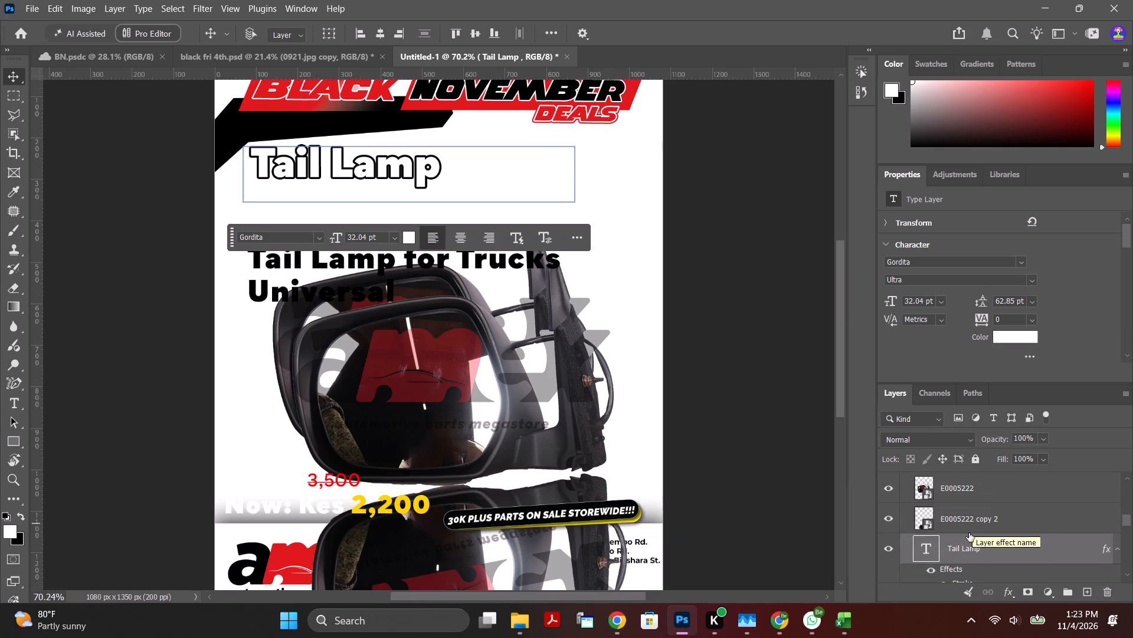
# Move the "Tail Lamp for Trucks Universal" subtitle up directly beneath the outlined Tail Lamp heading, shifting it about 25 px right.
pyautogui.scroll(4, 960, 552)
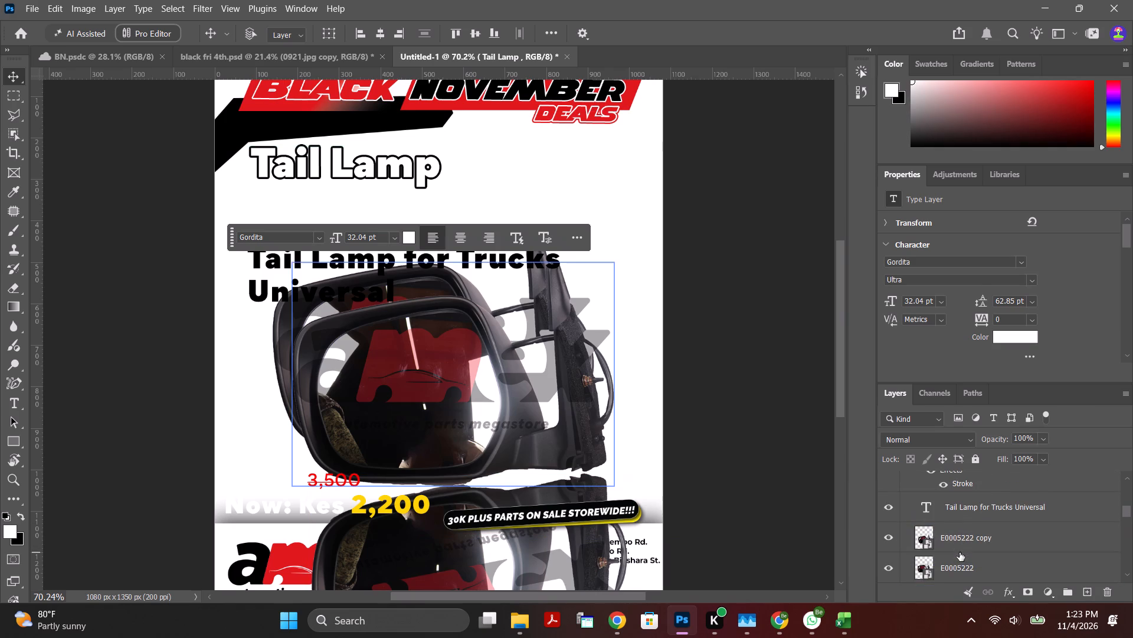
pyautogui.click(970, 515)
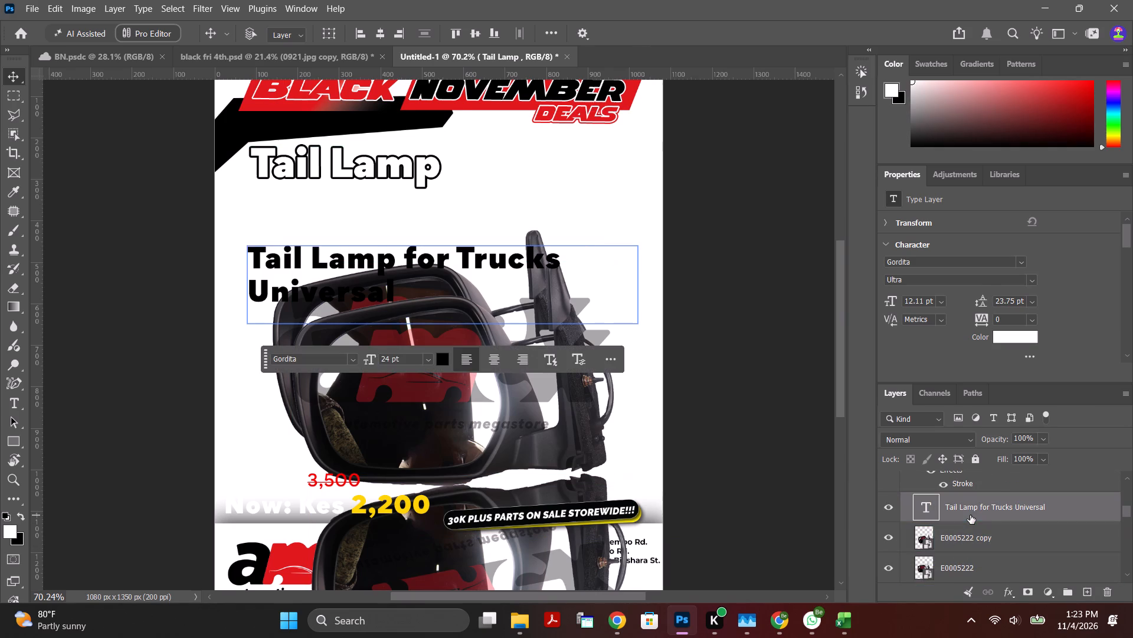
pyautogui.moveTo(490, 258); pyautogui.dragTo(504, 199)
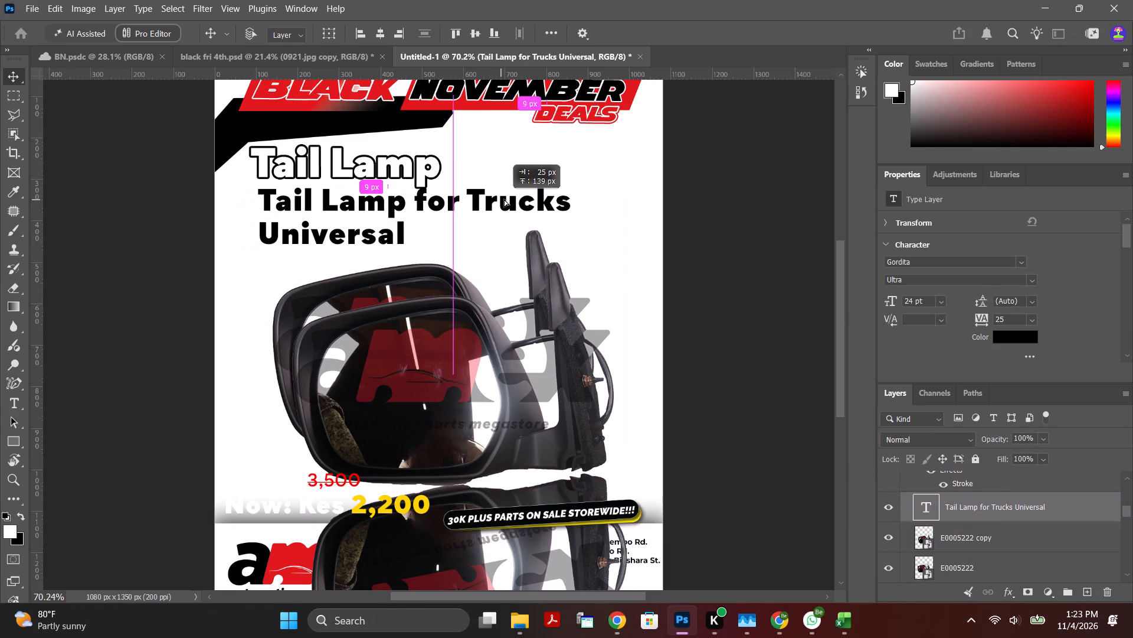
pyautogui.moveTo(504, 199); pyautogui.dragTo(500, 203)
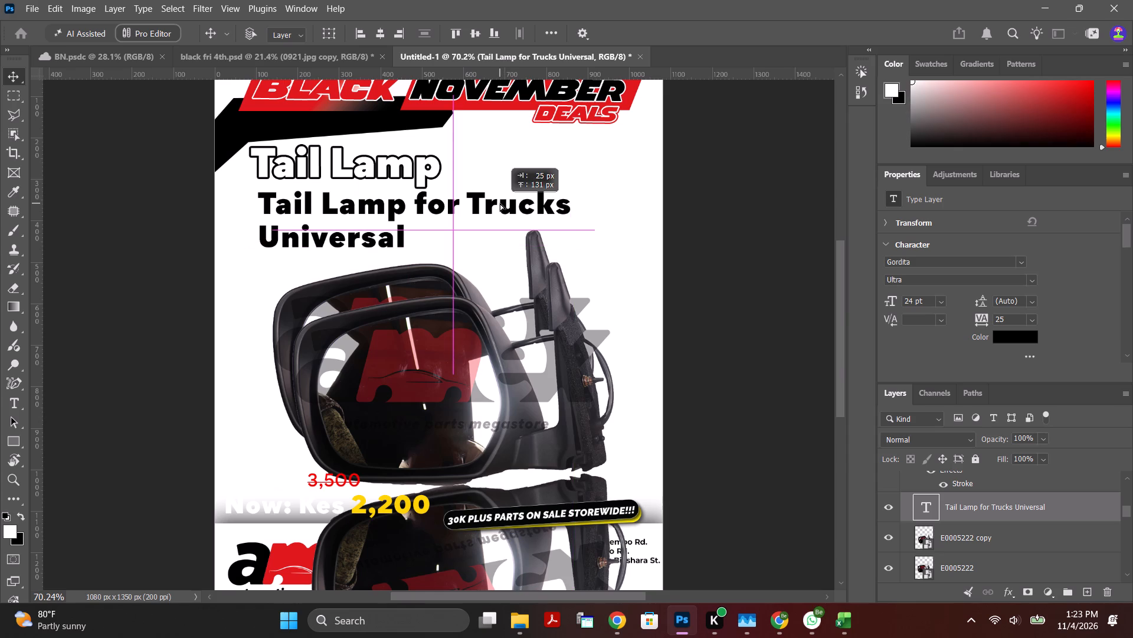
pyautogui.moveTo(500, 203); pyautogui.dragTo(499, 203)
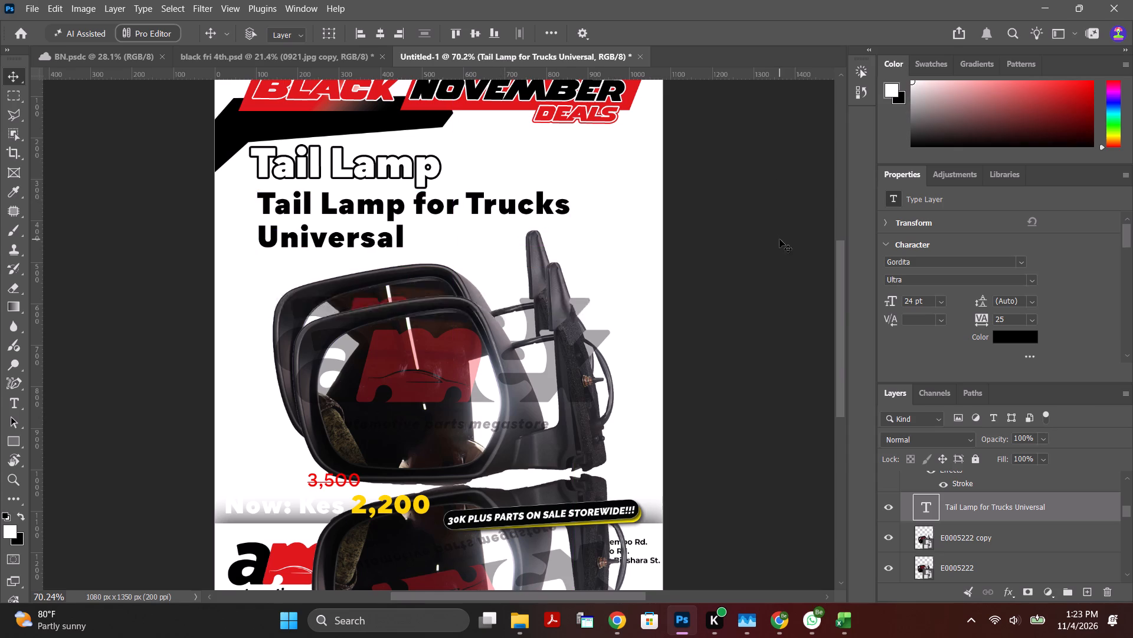
# Delete the "Tail Lamp for Trucks Universal" subtitle layer.
pyautogui.click(780, 239)
pyautogui.click(562, 370)
pyautogui.press('Delete')
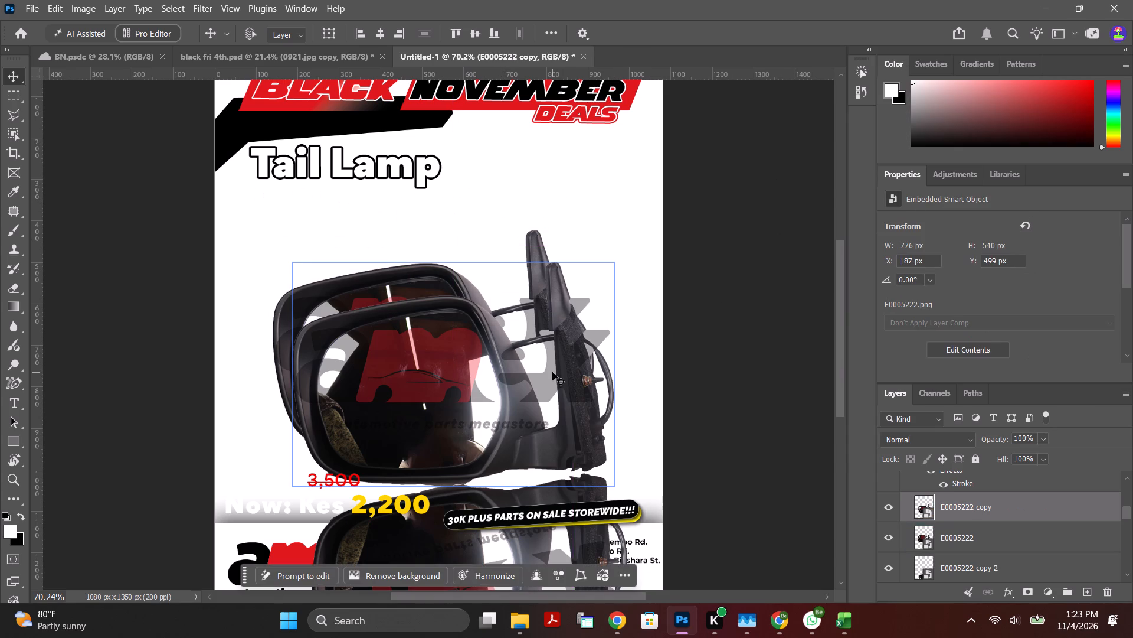
# Delete the three side mirror layers: E0005222 copy, E0005222 and the flipped E0005222 copy 2.
pyautogui.click(508, 372)
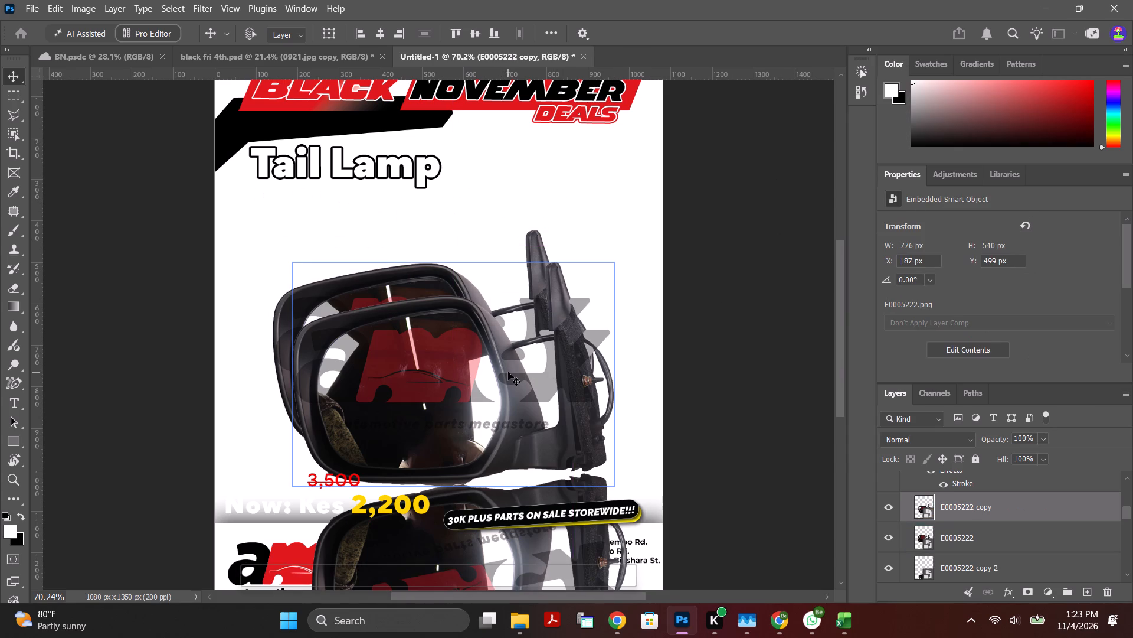
pyautogui.press('Delete')
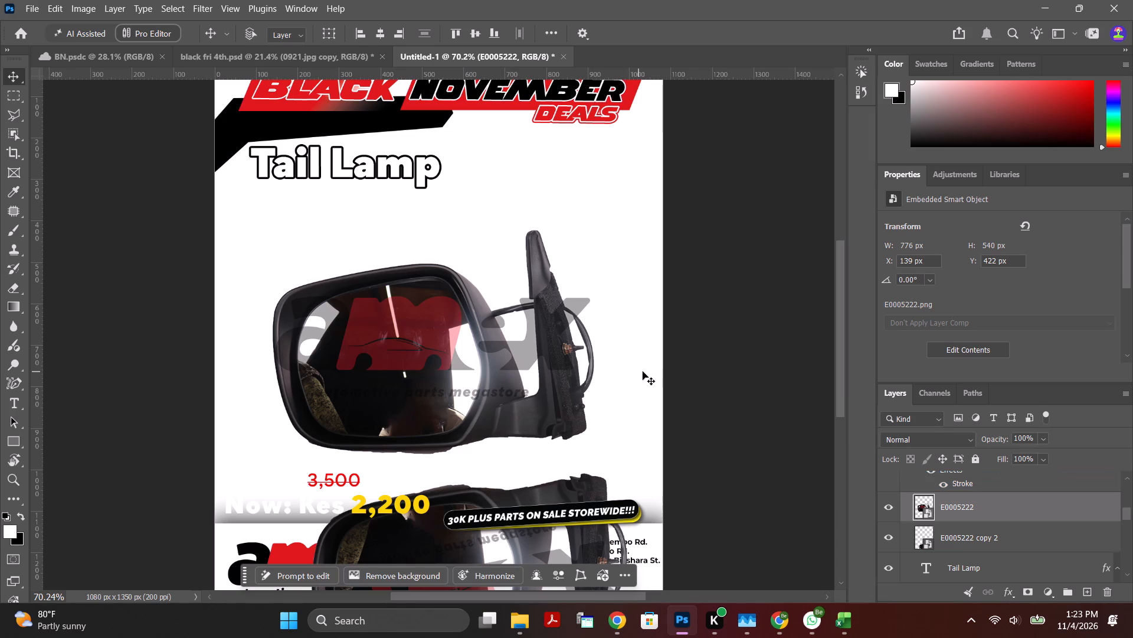
pyautogui.click(588, 486)
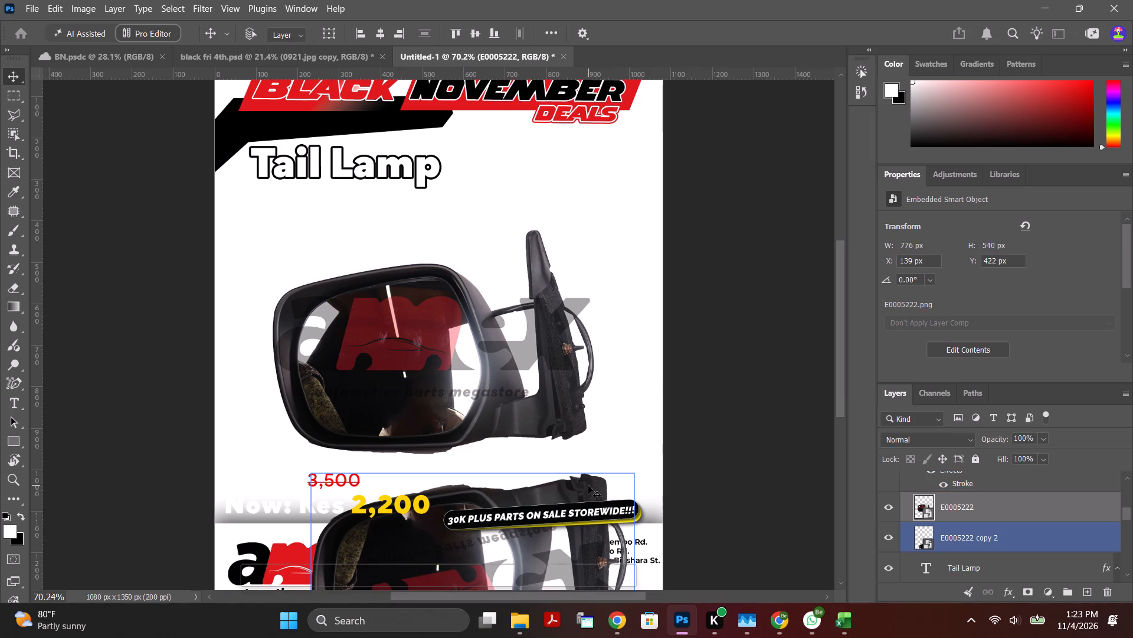
pyautogui.press('Delete')
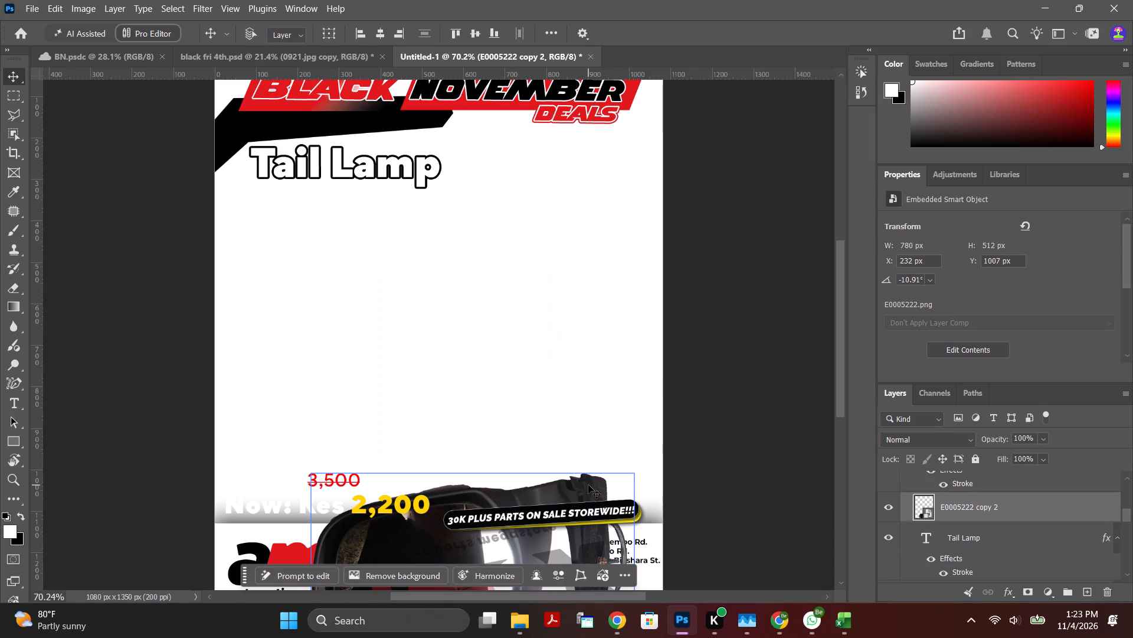
pyautogui.click(588, 485)
pyautogui.press('Delete')
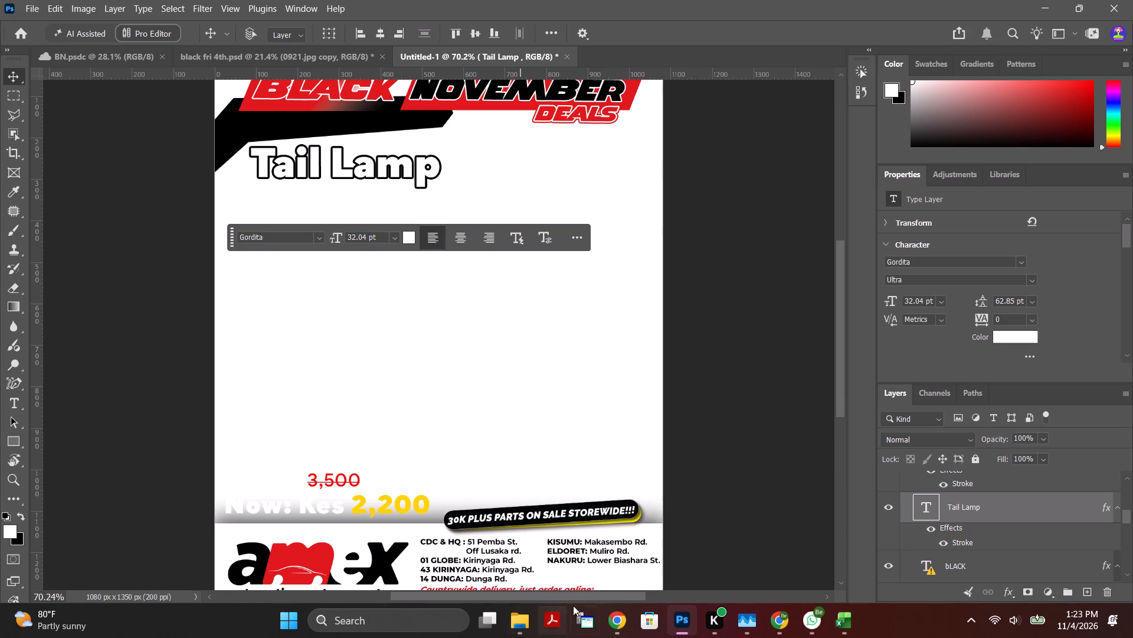
# Place E0005222.png from the Downloads folder into the Untitled-1 flyer, centred below the Tail Lamp heading at 24.30% scale.
pyautogui.click(526, 621)
pyautogui.click(594, 536)
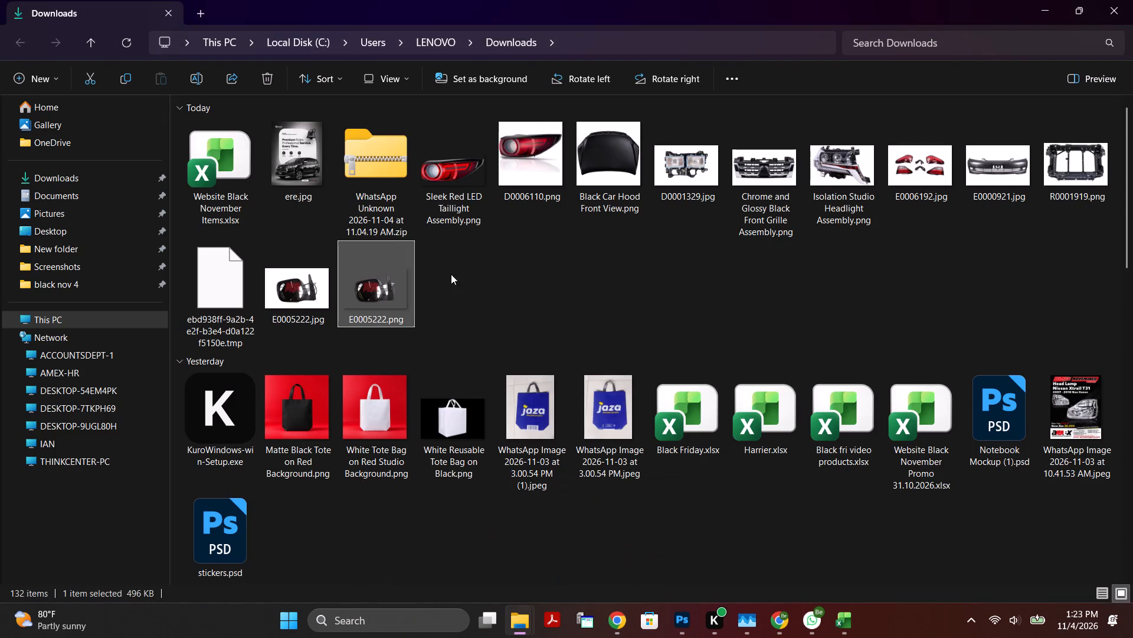
pyautogui.moveTo(376, 282); pyautogui.dragTo(689, 619)
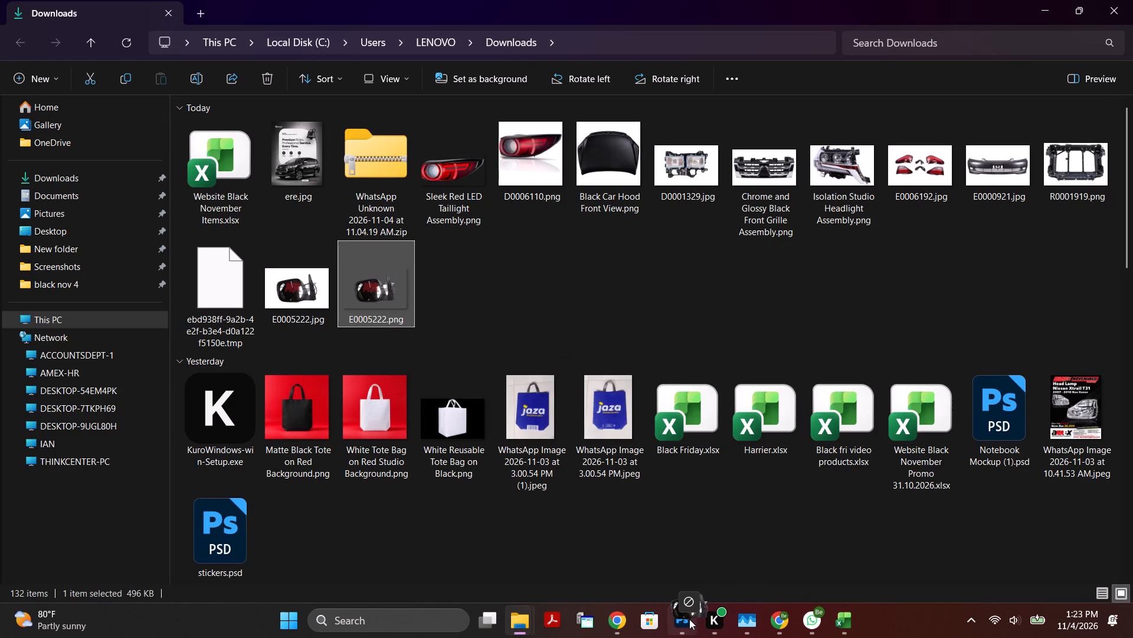
pyautogui.moveTo(689, 619); pyautogui.dragTo(480, 393)
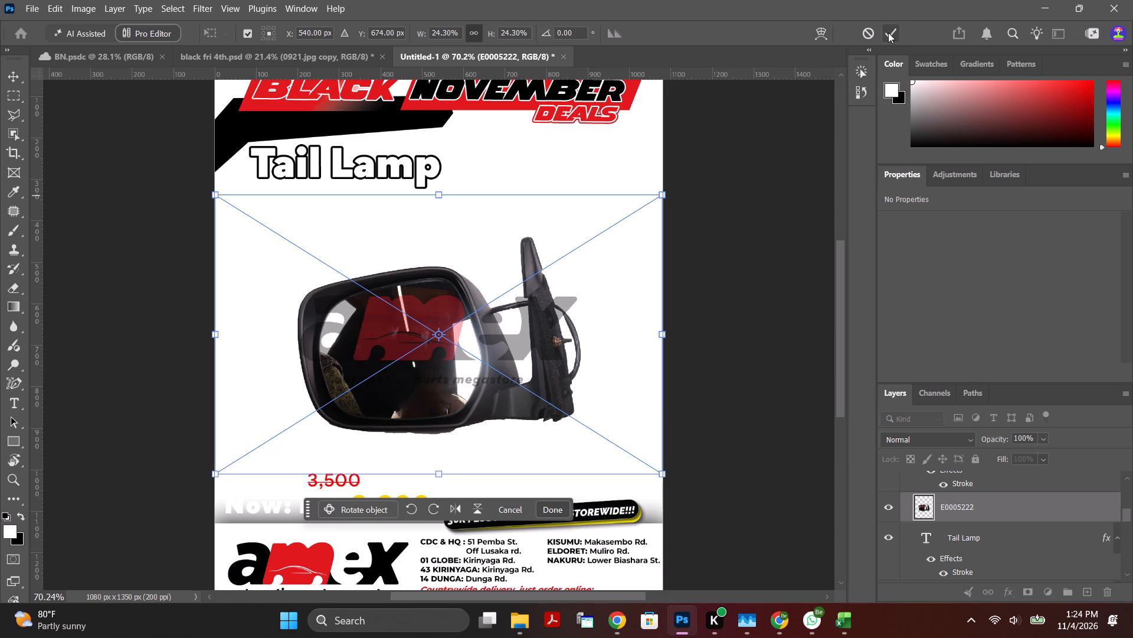
pyautogui.hotkey('ctrl', 'j')
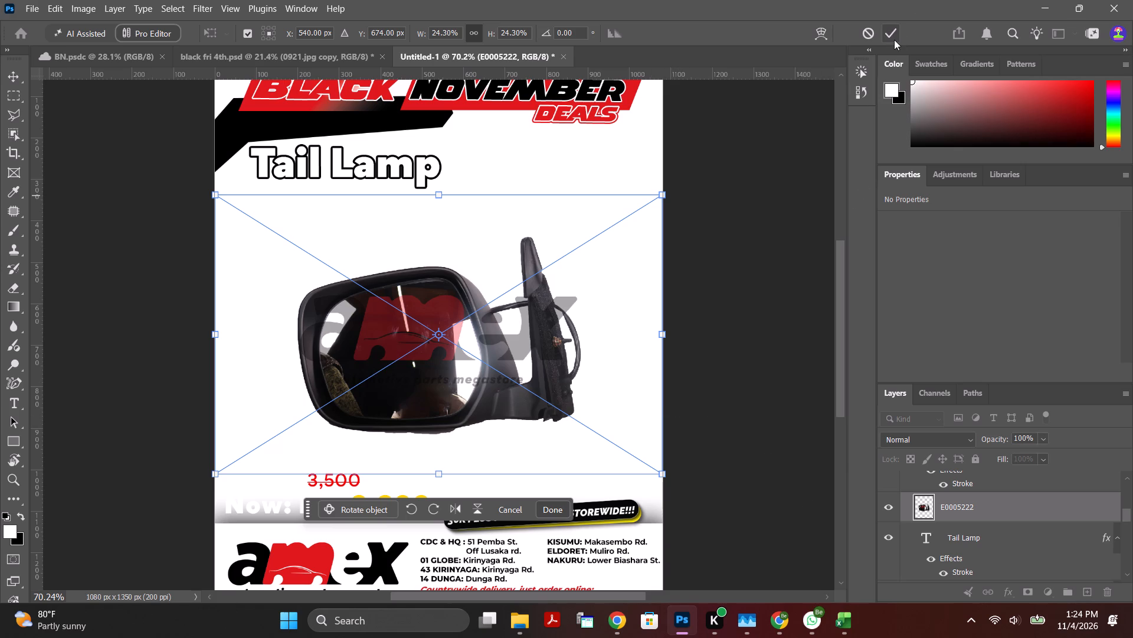
pyautogui.click(891, 47)
pyautogui.click(893, 36)
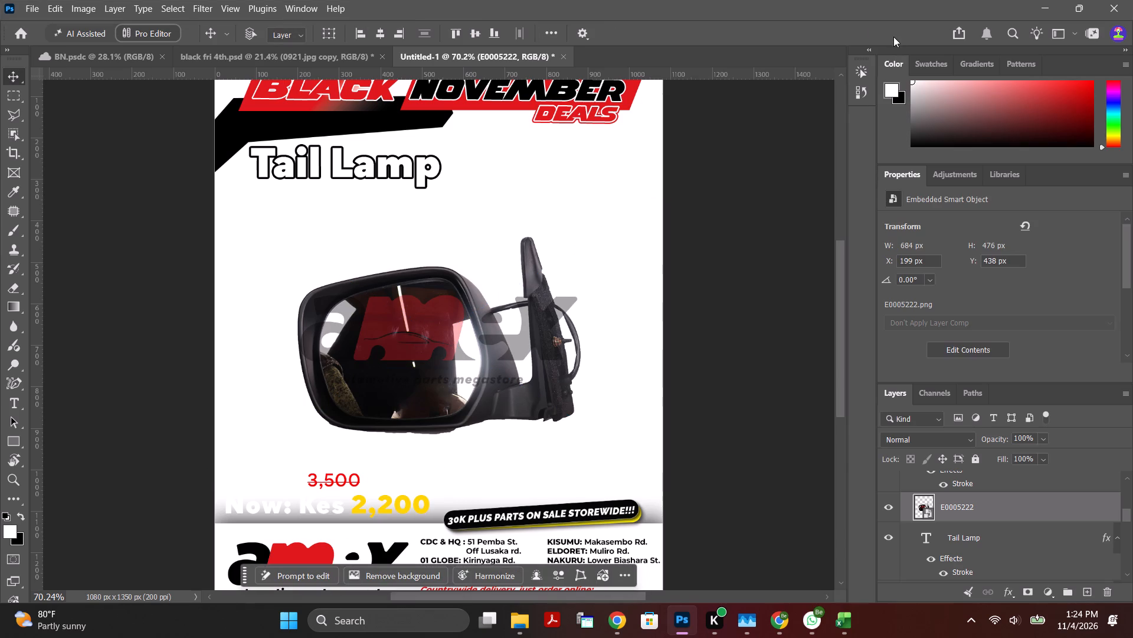
# Duplicate the E0005222 mirror layer and move the copy below the original in the layer stack.
pyautogui.click(975, 516)
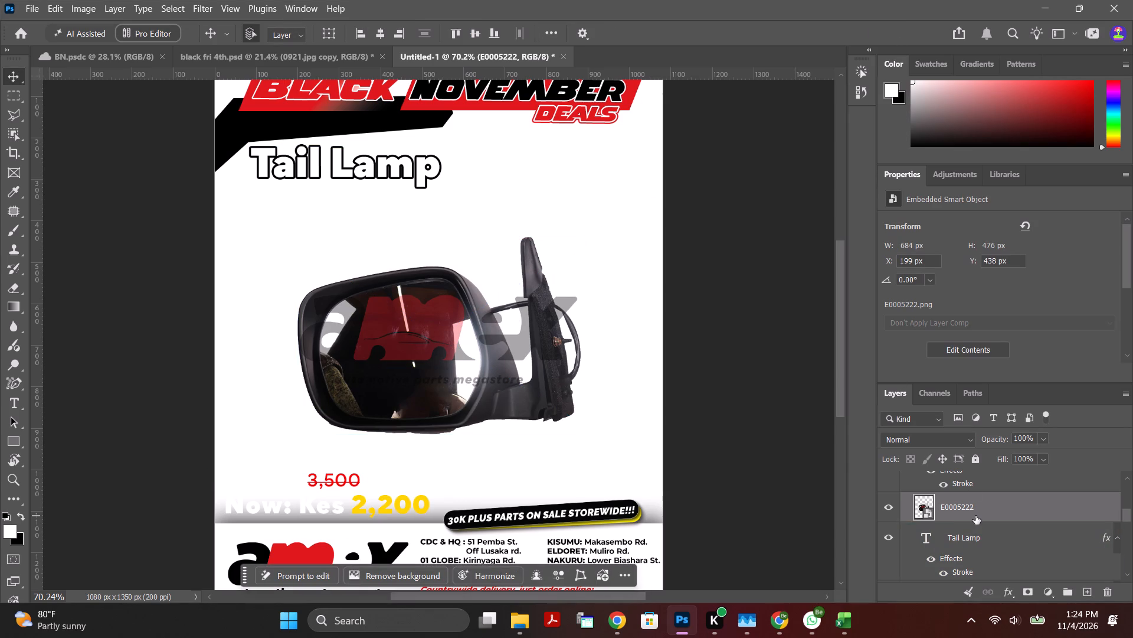
pyautogui.hotkey('ctrl', 'j')
pyautogui.click(978, 513)
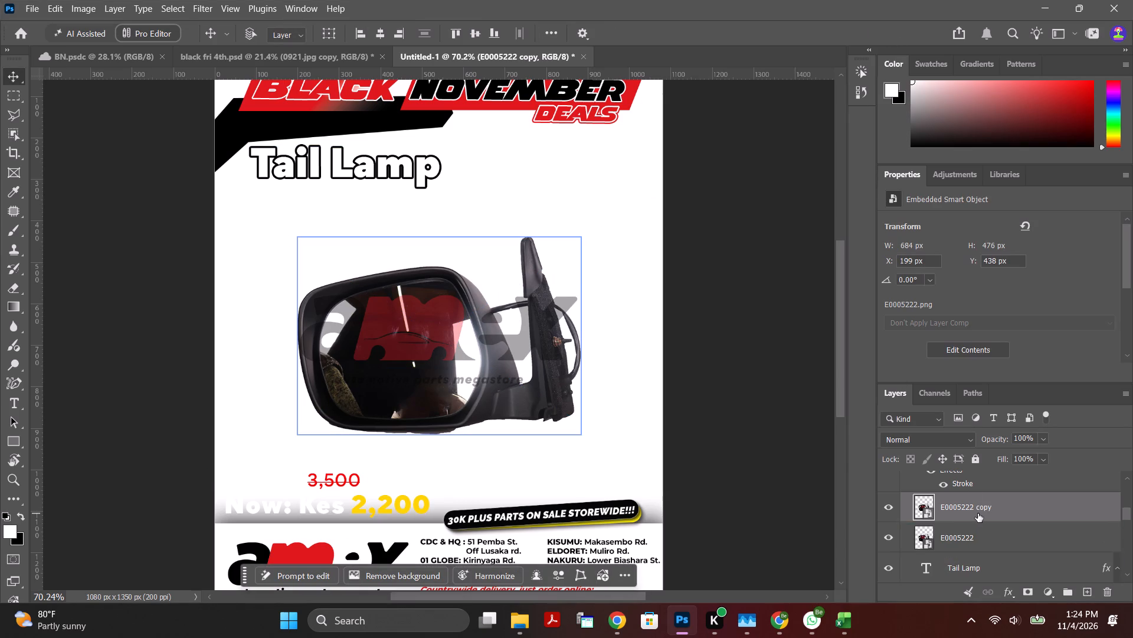
pyautogui.moveTo(990, 510); pyautogui.dragTo(1001, 549)
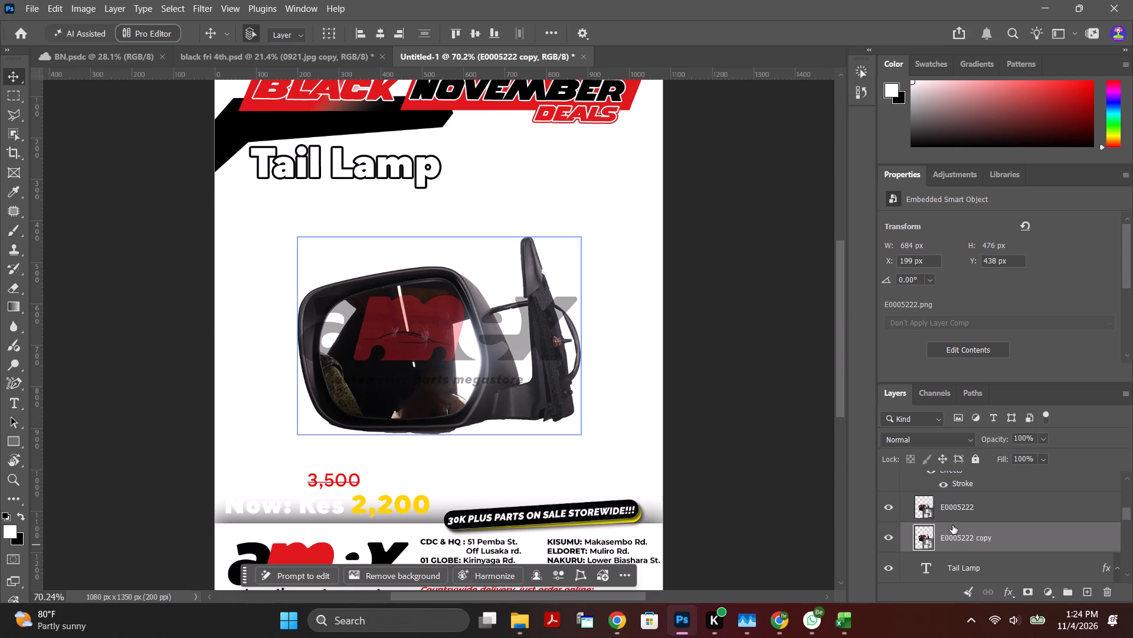
# Flip the mirror copy vertically and move it below the original mirror, at about X 521 px, Y 1160 px.
pyautogui.hotkey('ctrl', 't')
pyautogui.click(478, 510)
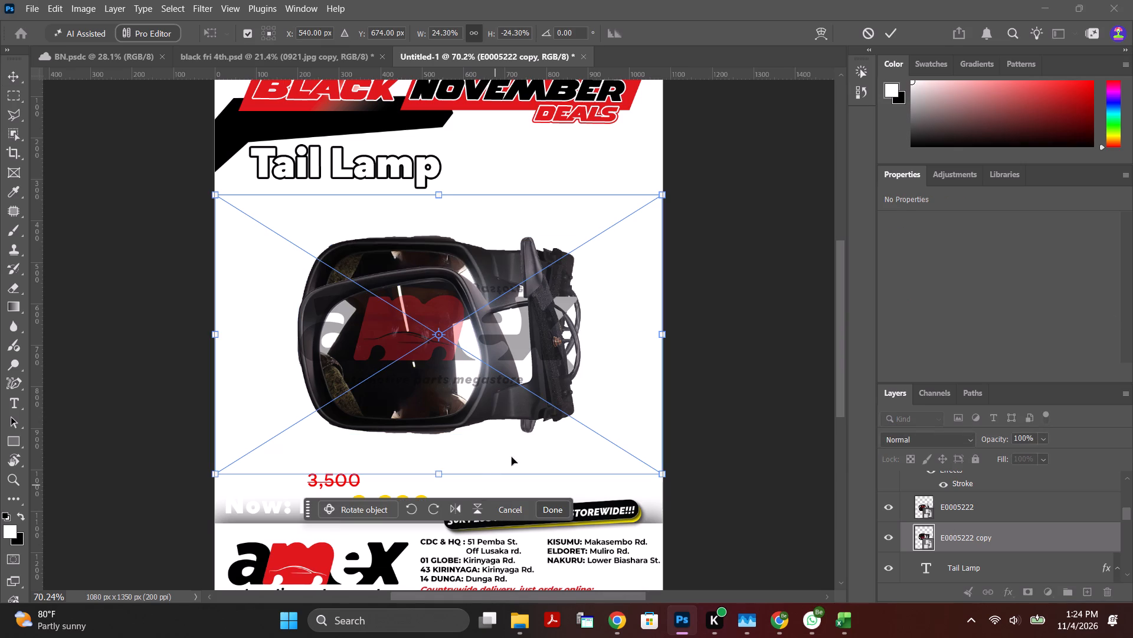
pyautogui.moveTo(565, 258); pyautogui.dragTo(554, 457)
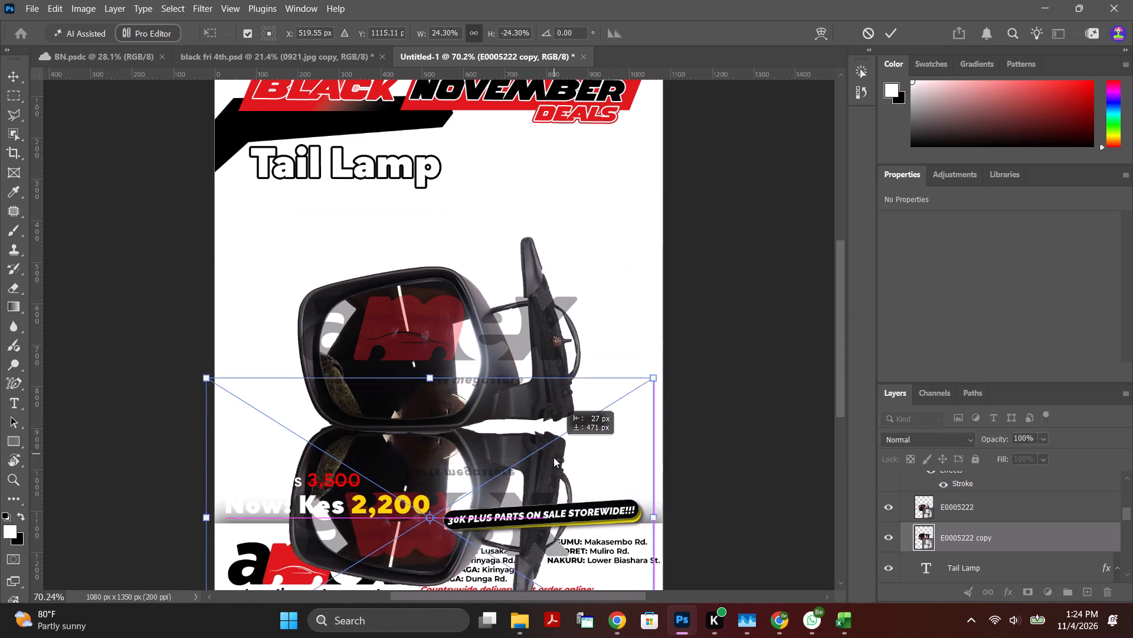
pyautogui.moveTo(554, 457); pyautogui.dragTo(558, 455)
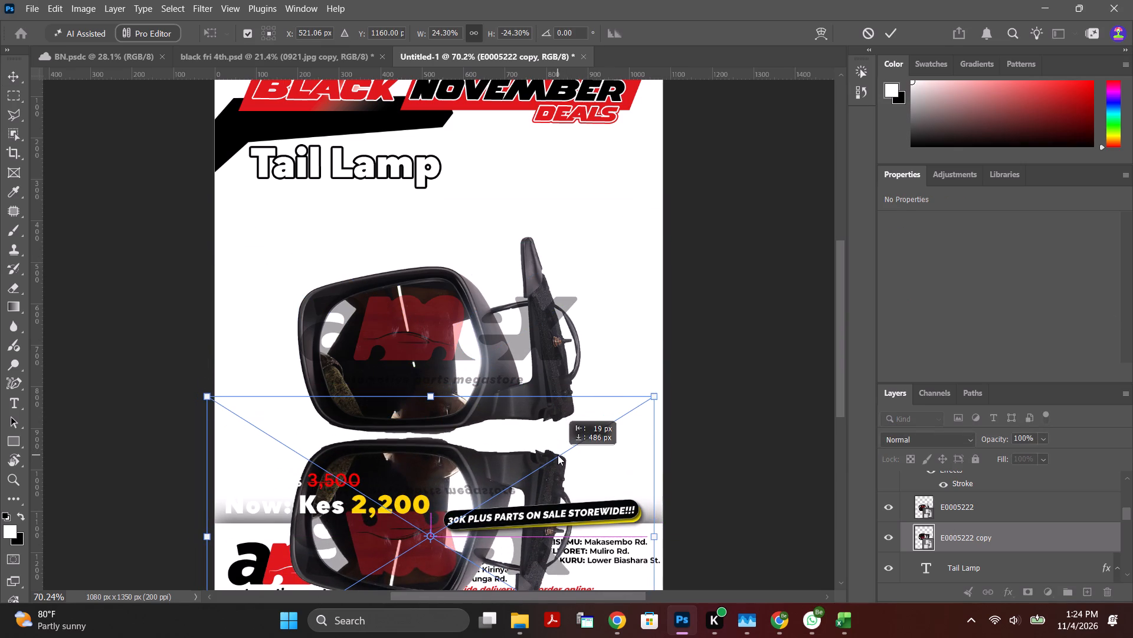
pyautogui.moveTo(558, 455); pyautogui.dragTo(559, 457)
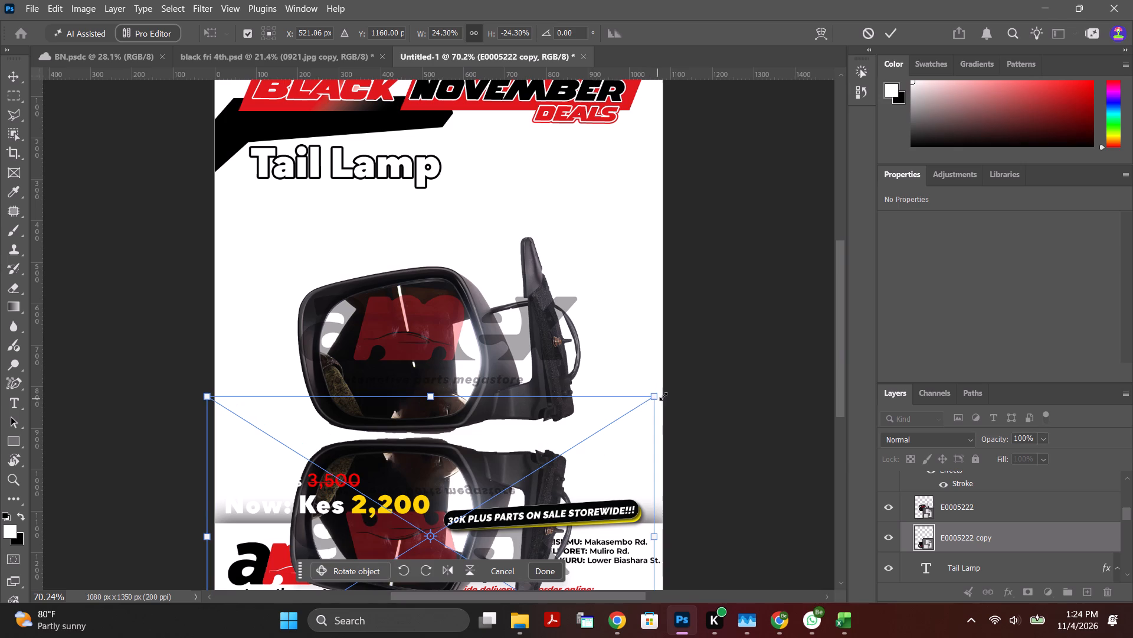
# Rotate the flipped mirror to about -9.70° and shift it right to about X 565 px.
pyautogui.moveTo(672, 391); pyautogui.dragTo(673, 347)
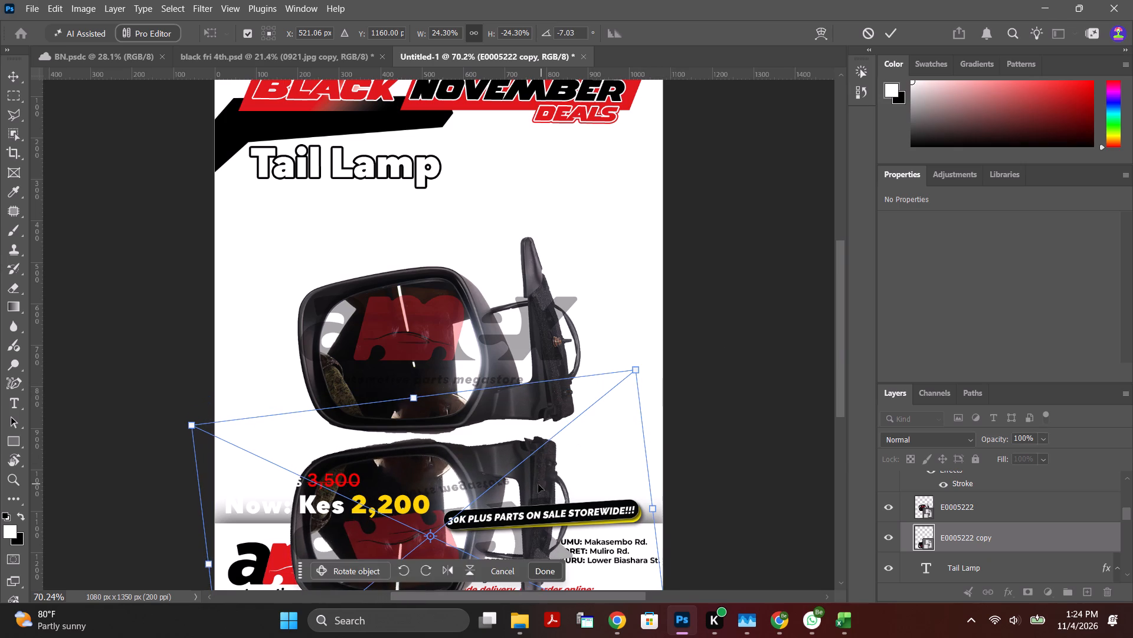
pyautogui.moveTo(541, 471); pyautogui.dragTo(559, 466)
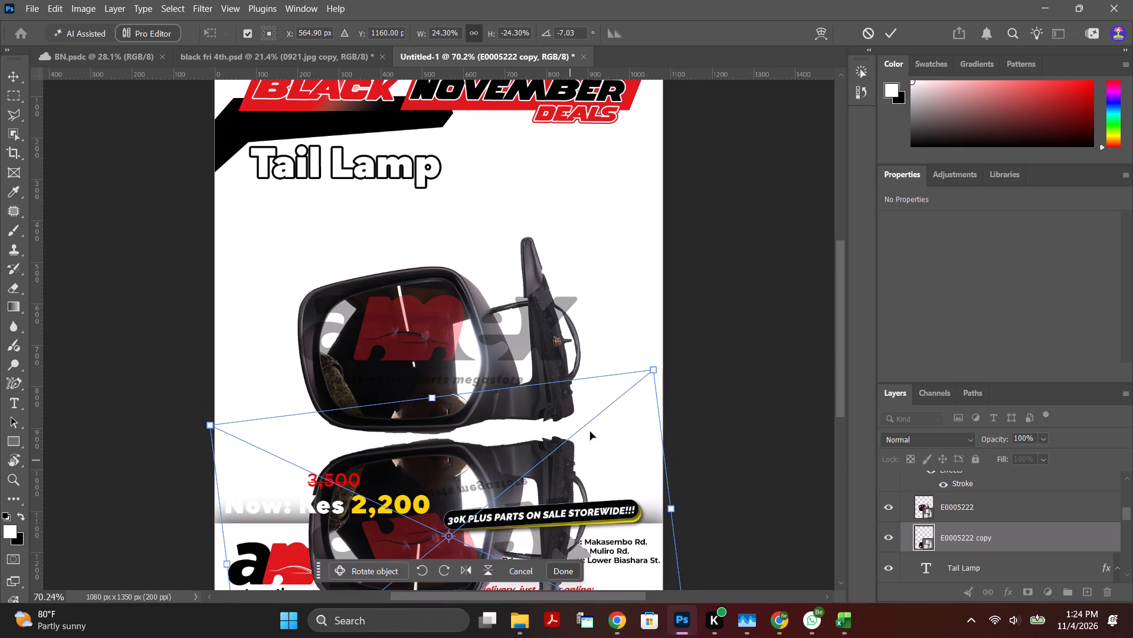
pyautogui.moveTo(675, 359); pyautogui.dragTo(679, 341)
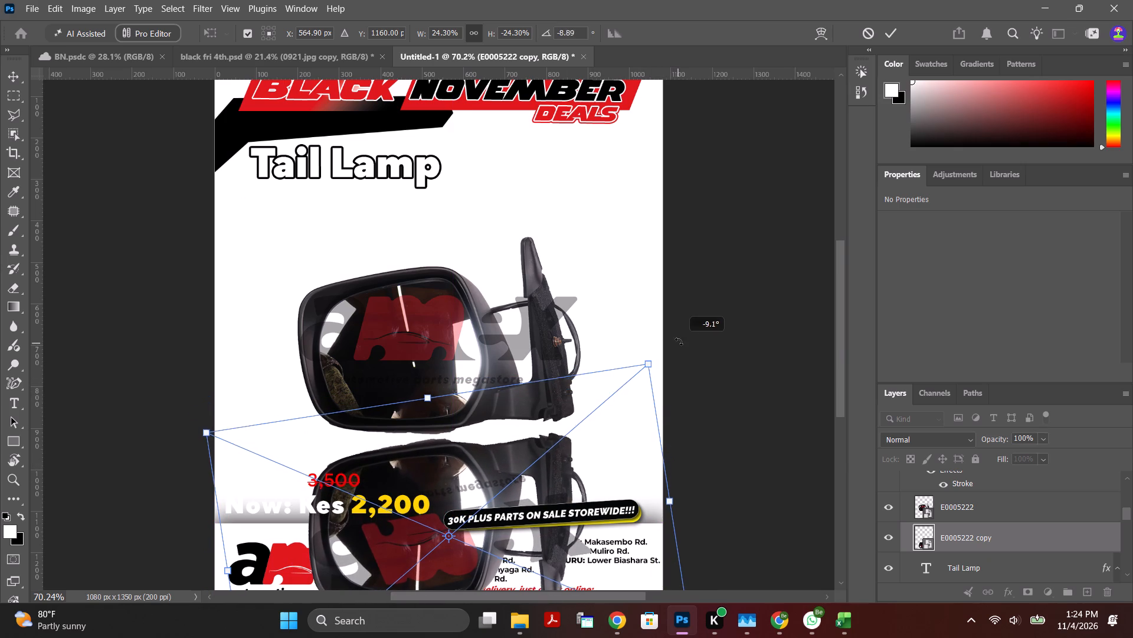
pyautogui.moveTo(679, 341); pyautogui.dragTo(679, 338)
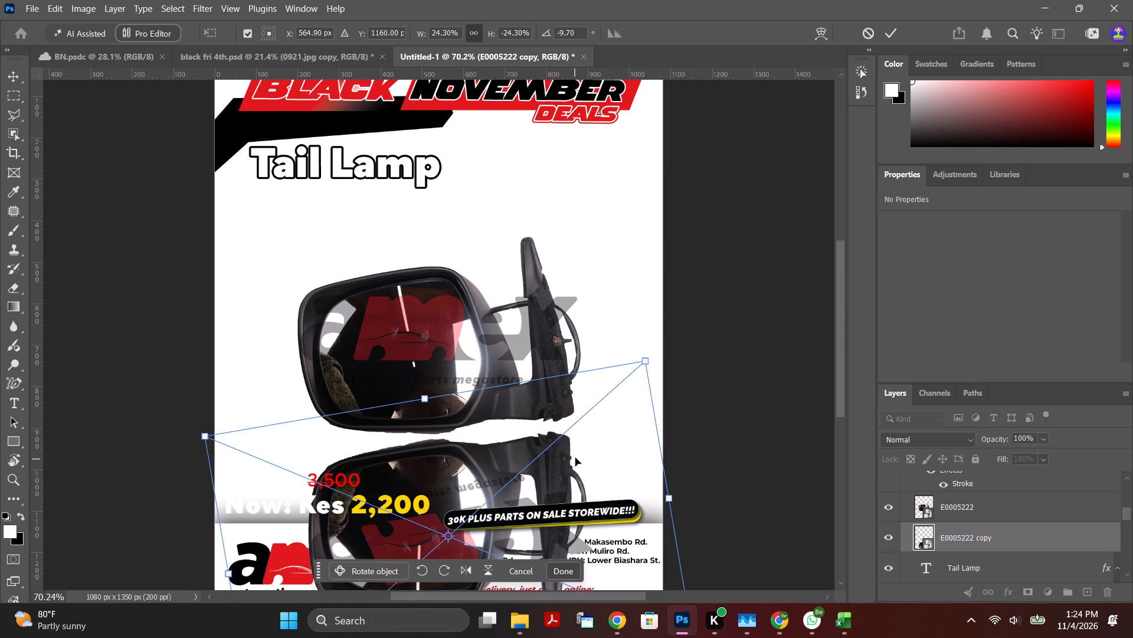
# Nudge the flipped mirror up to about Y 1146 px, closer to the original mirror's base.
pyautogui.scroll(1, 579, 455)
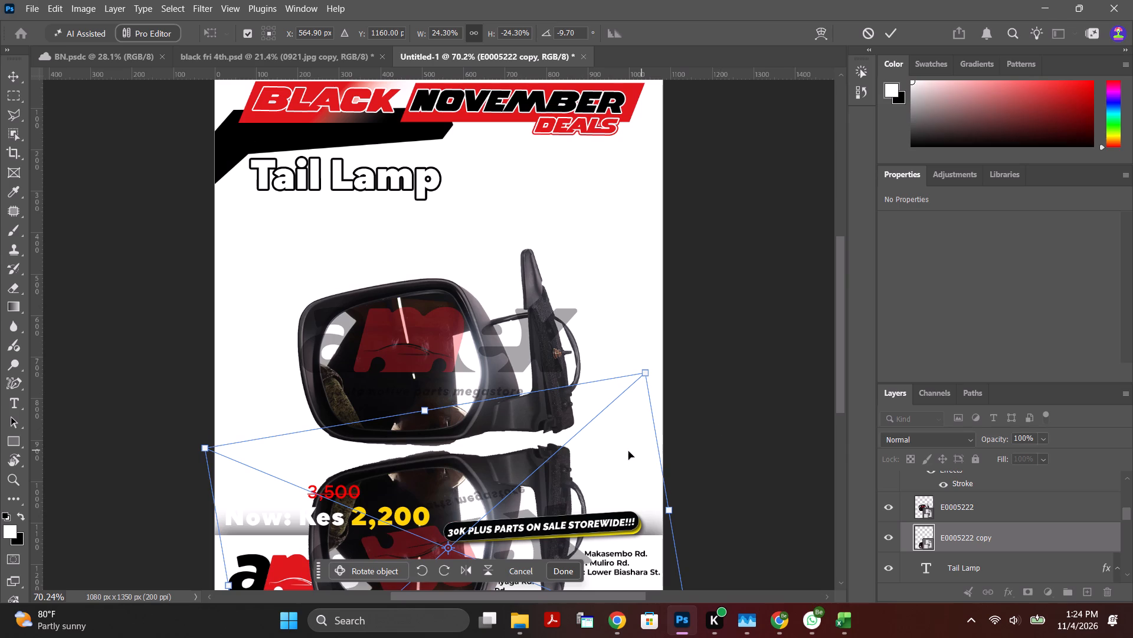
pyautogui.press('Down')
pyautogui.press('Up')
pyautogui.press('Up')
pyautogui.press('Up')
pyautogui.press('Up')
pyautogui.press('Up')
pyautogui.press('Up')
pyautogui.press('Up')
pyautogui.press('Up')
pyautogui.press('Up')
pyautogui.press('Up')
pyautogui.press('Up')
pyautogui.press('Up')
pyautogui.press('Up')
pyautogui.press('Up')
pyautogui.press('Up')
pyautogui.press('Up')
pyautogui.press('Up')
pyautogui.press('Up')
pyautogui.press('Up')
pyautogui.press('Up')
pyautogui.press('Up')
pyautogui.press('Up')
pyautogui.press('Up')
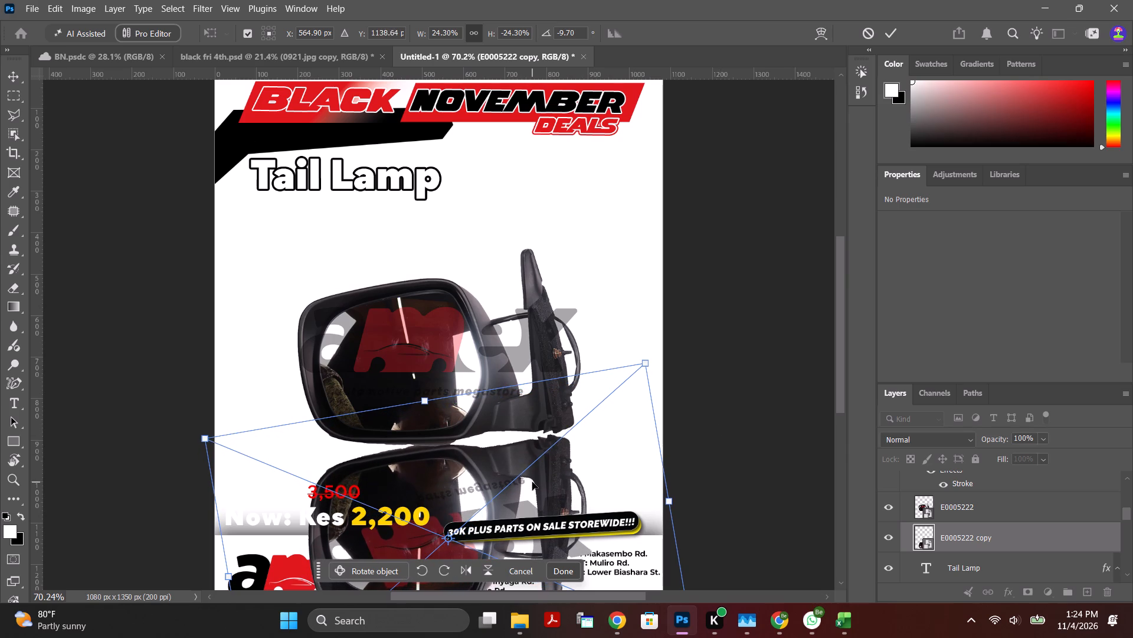
pyautogui.press('Down')
pyautogui.press('Down')
pyautogui.press('Down')
pyautogui.press('Down')
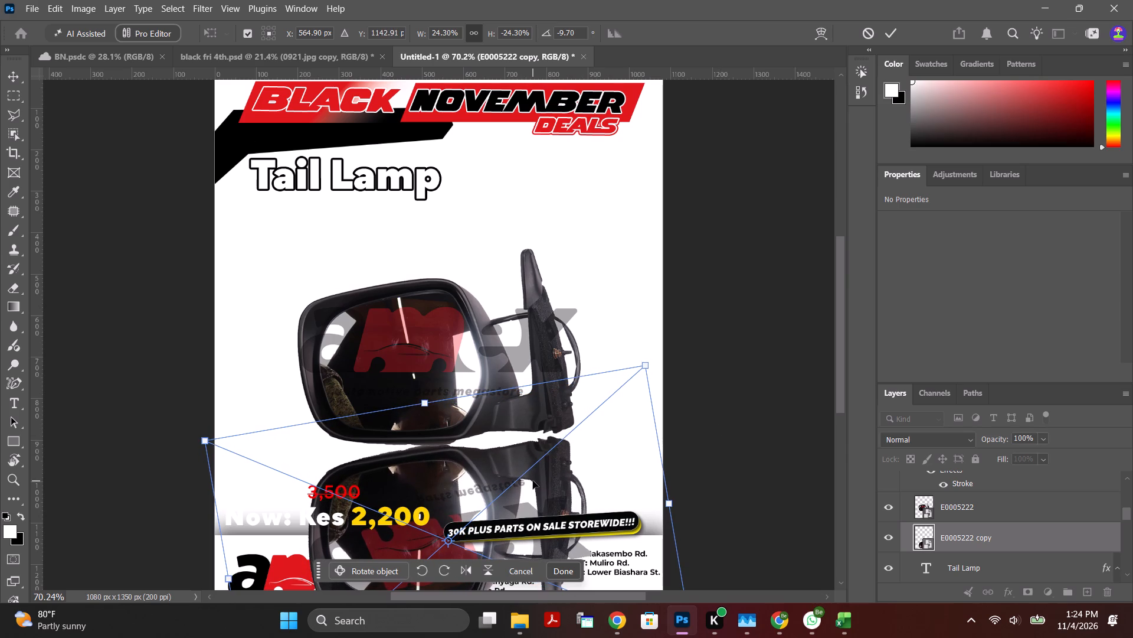
pyautogui.press('Down')
pyautogui.press('Down')
# Rotate the flipped mirror copy to about -10.59° and move it to about X 578 px, Y 1140 px, applying the transform.
pyautogui.moveTo(666, 358); pyautogui.dragTo(670, 355)
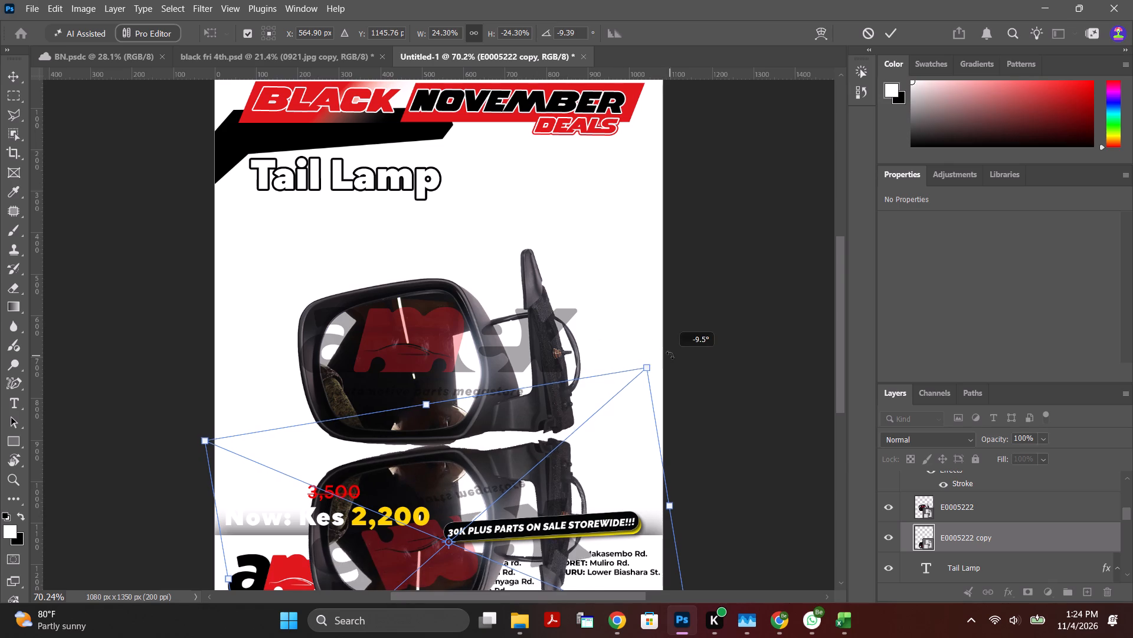
pyautogui.moveTo(670, 355); pyautogui.dragTo(670, 348)
pyautogui.click(542, 478)
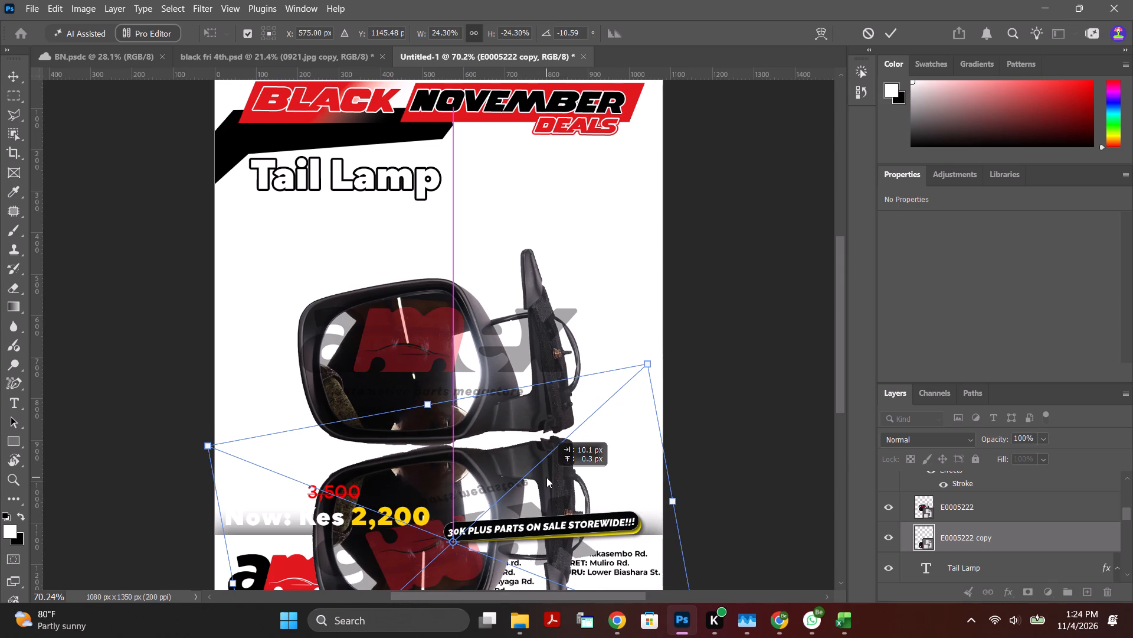
pyautogui.press('Right')
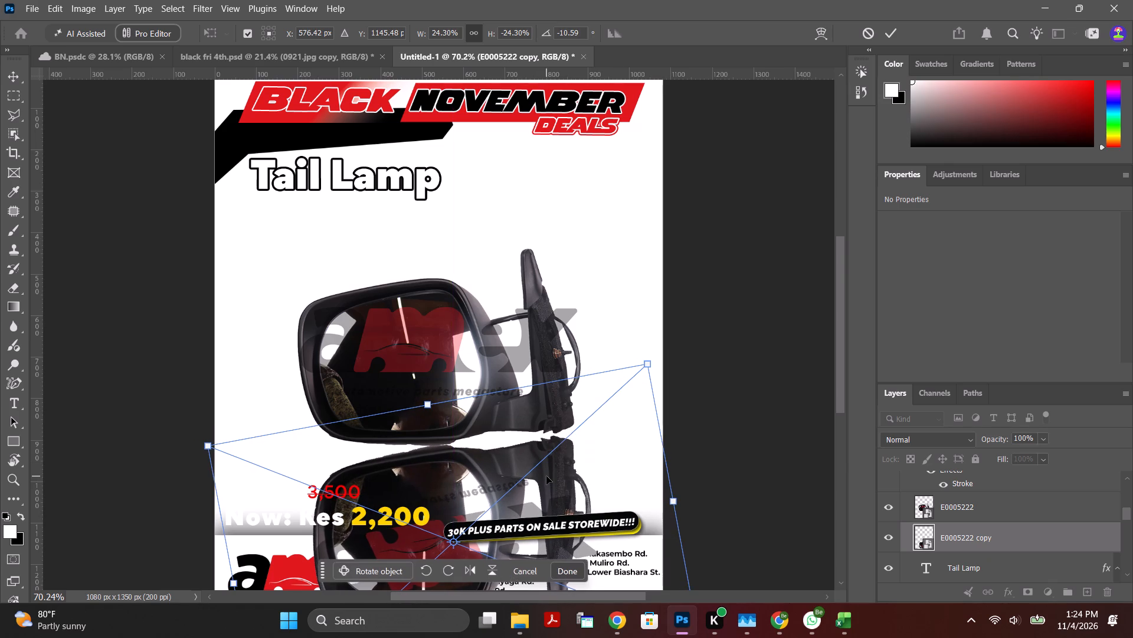
pyautogui.press('Right')
pyautogui.press('Up')
pyautogui.press('Up')
pyautogui.press('Up')
pyautogui.press('Up')
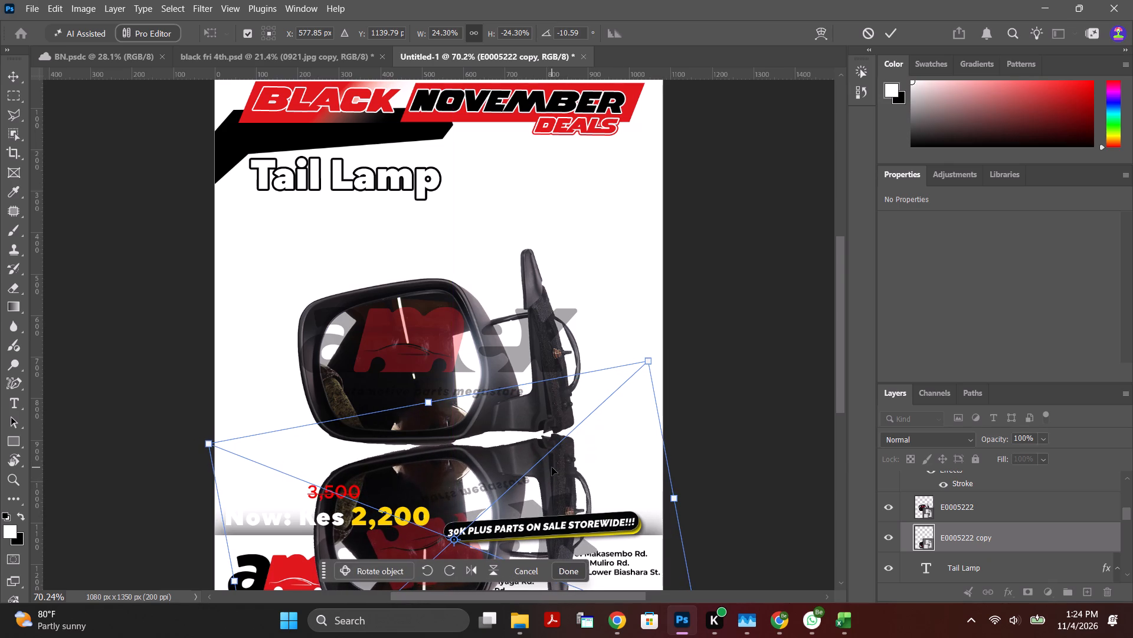
pyautogui.click(893, 31)
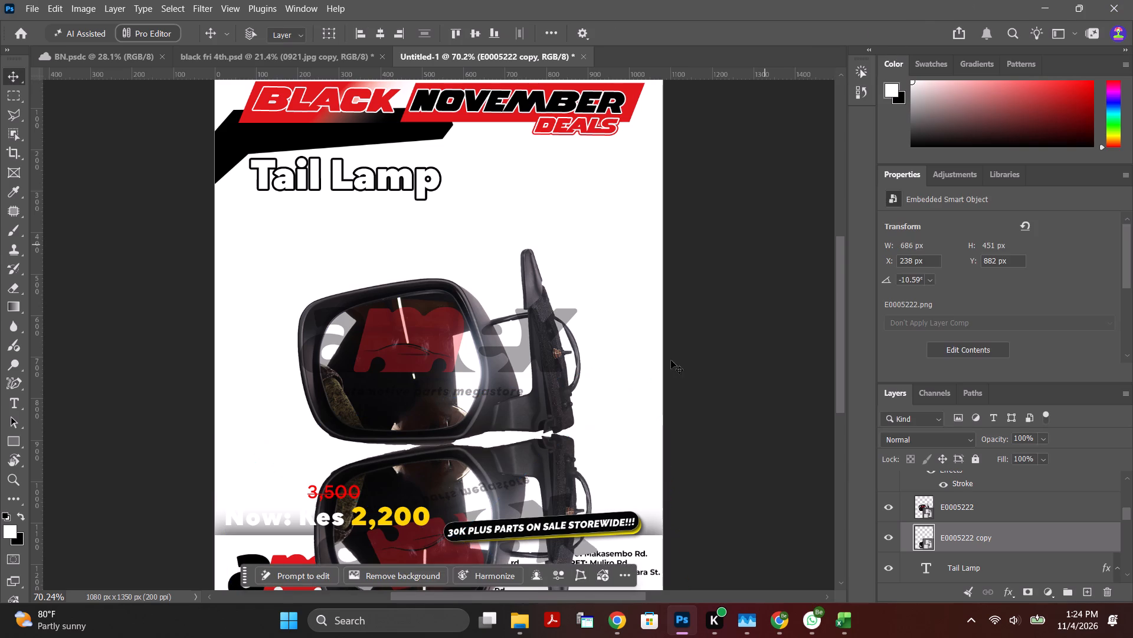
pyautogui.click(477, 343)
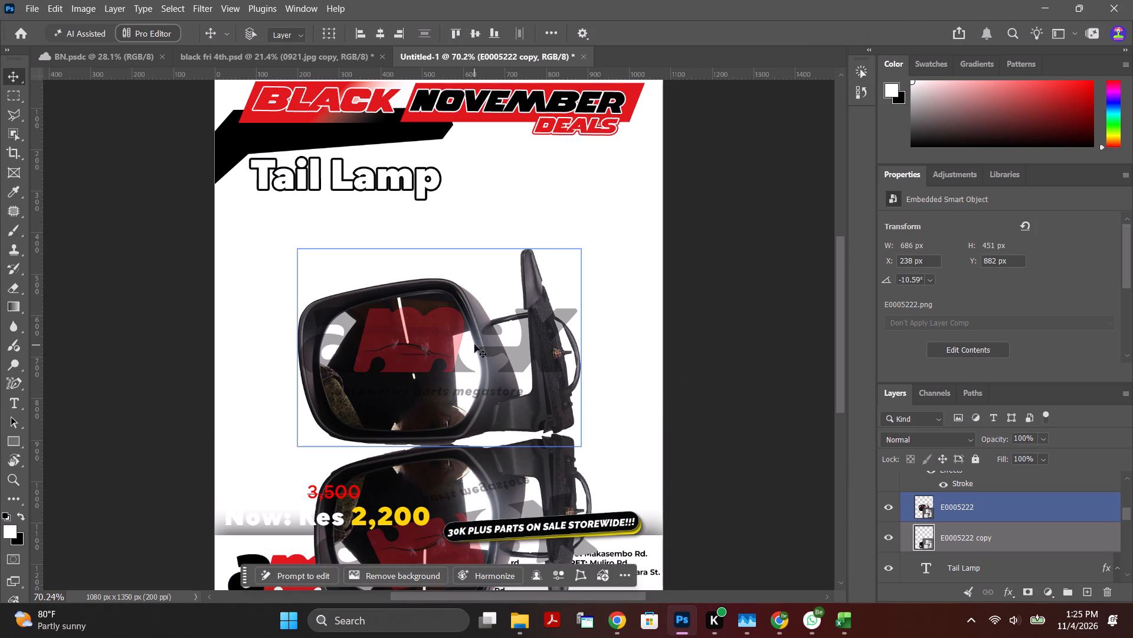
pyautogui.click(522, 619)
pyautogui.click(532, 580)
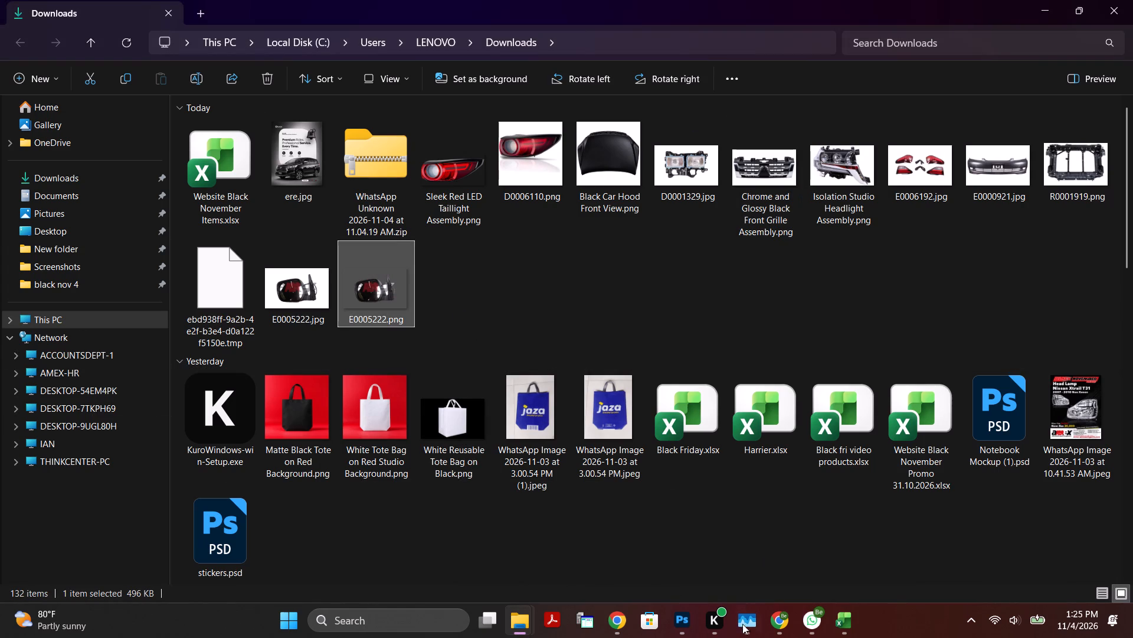
# Switch to Chrome and search Google Images for "car glass mirror" in a new tab.
pyautogui.click(614, 623)
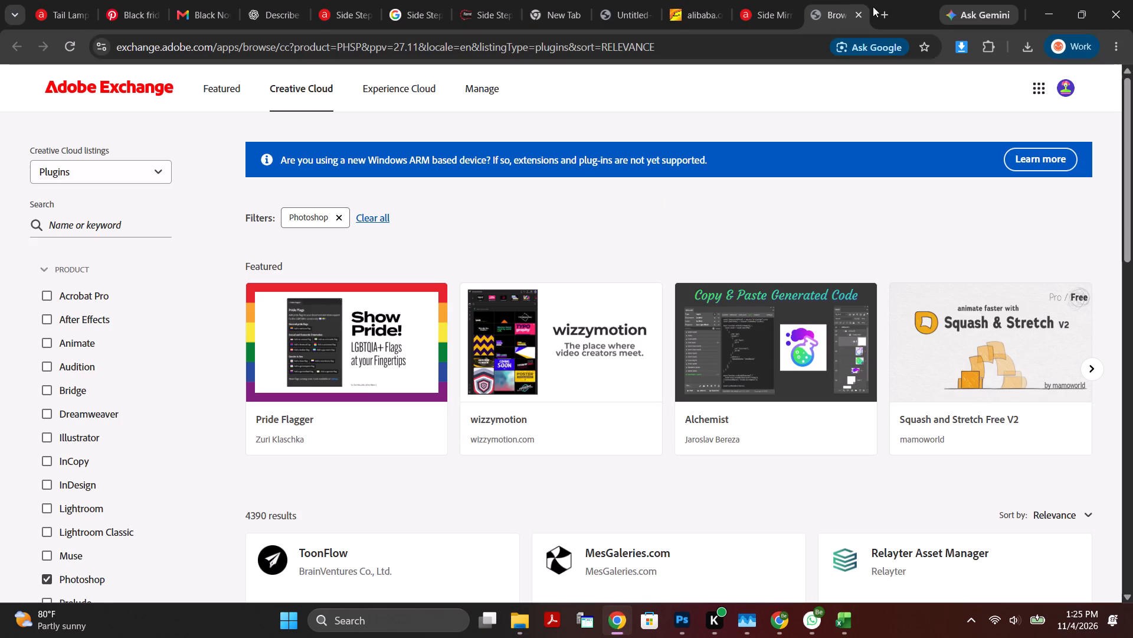
pyautogui.click(888, 14)
pyautogui.click(798, 62)
pyautogui.click(803, 49)
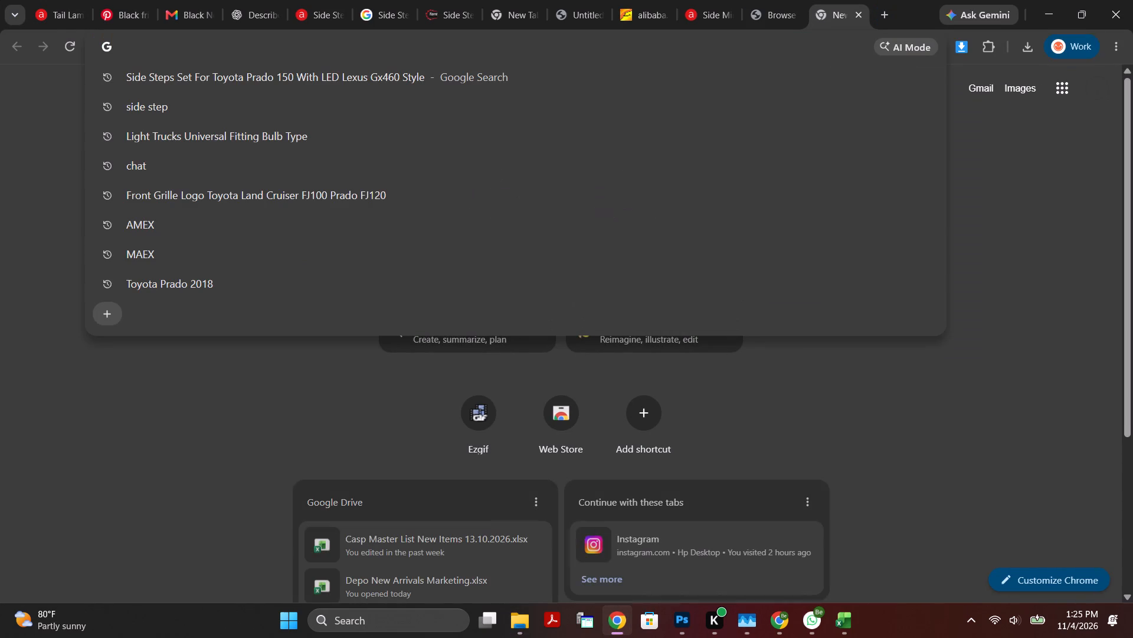
pyautogui.write('ga')
pyautogui.press('BackSpace')
pyautogui.press('BackSpace')
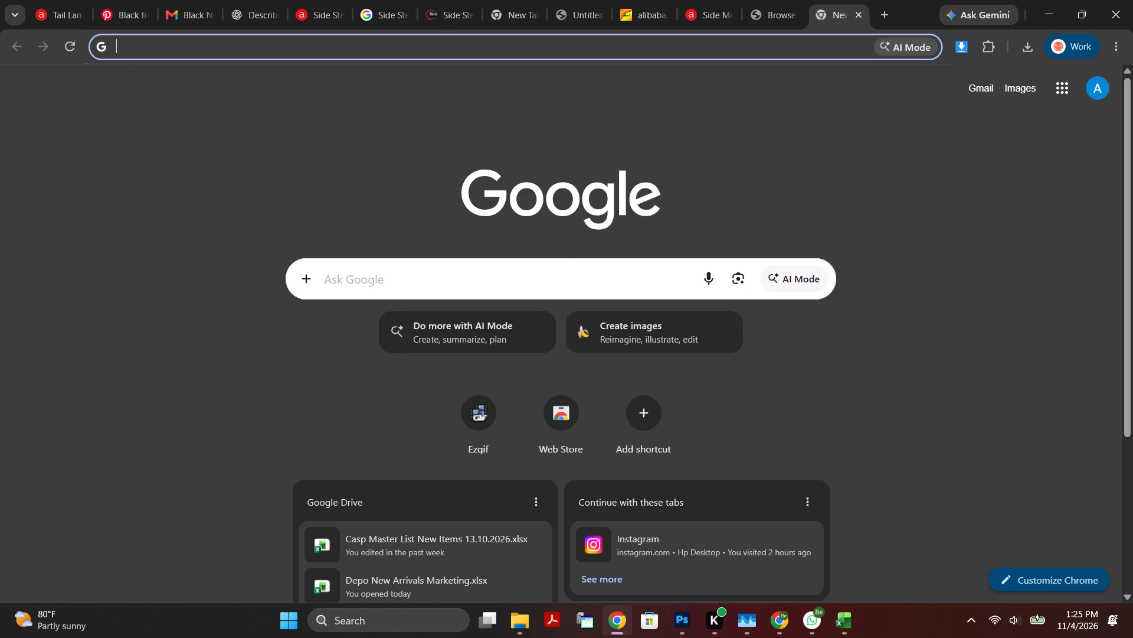
pyautogui.write('car glass')
pyautogui.press('space')
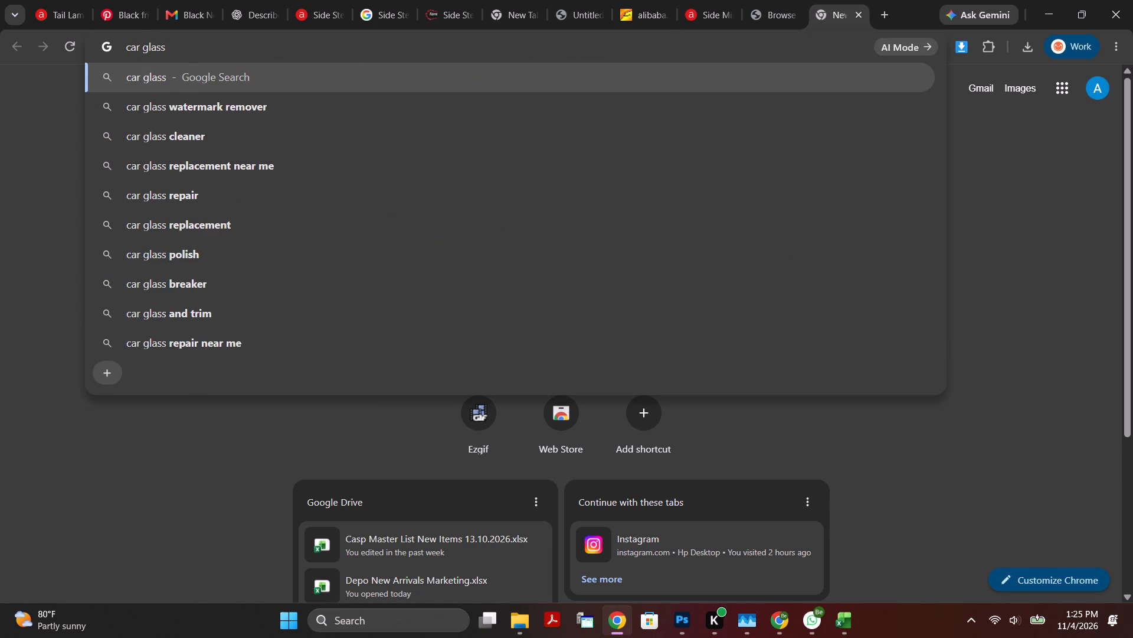
pyautogui.write('mirror')
pyautogui.press('space')
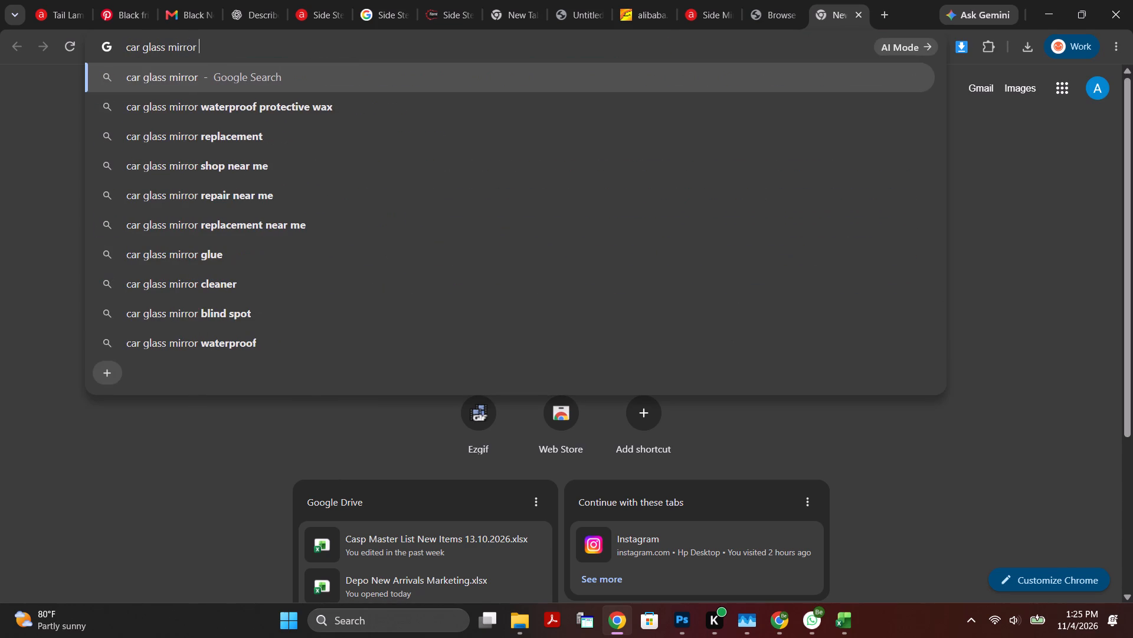
pyautogui.press('Return')
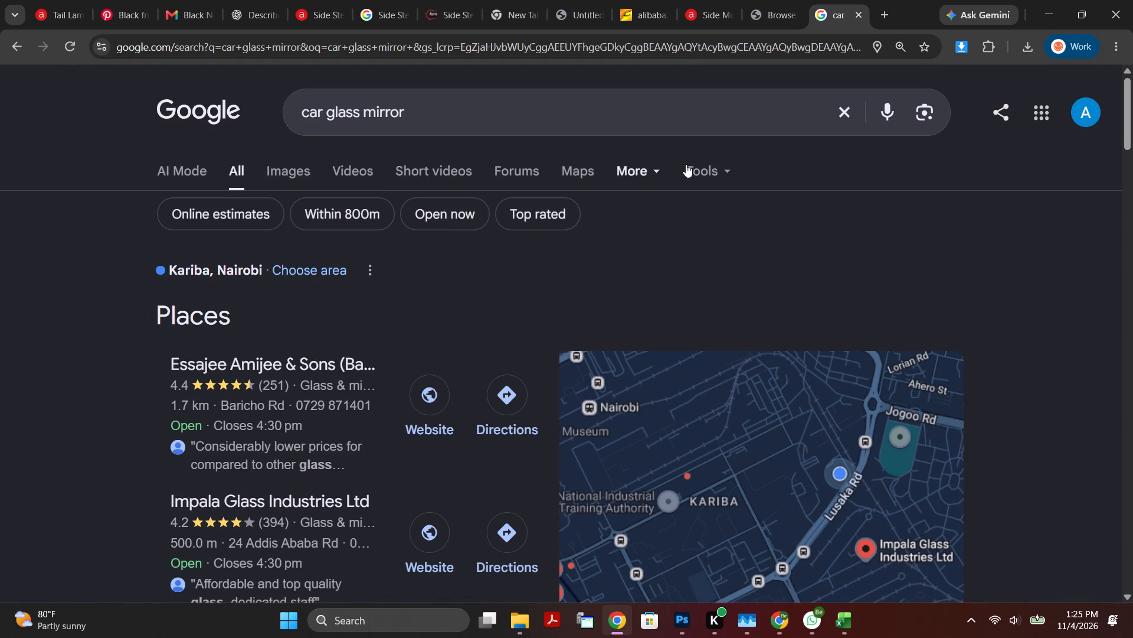
pyautogui.click(294, 170)
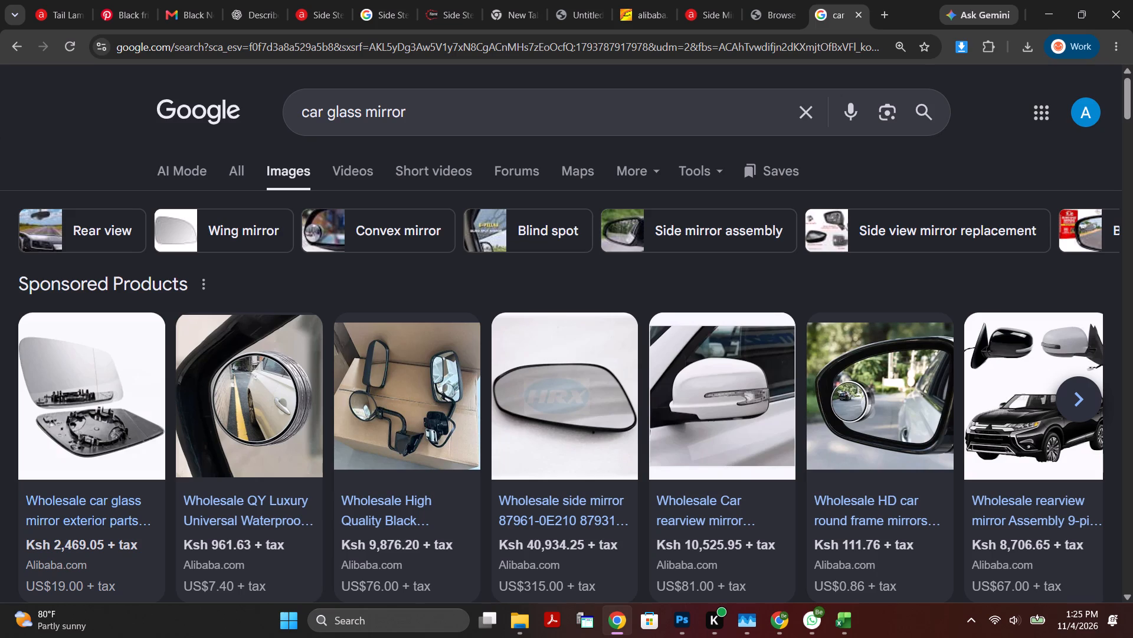
# Open the Halfords stick-on mirror glass result and examine the related images for a suitable plain mirror glass picture.
pyautogui.scroll(-5, 529, 283)
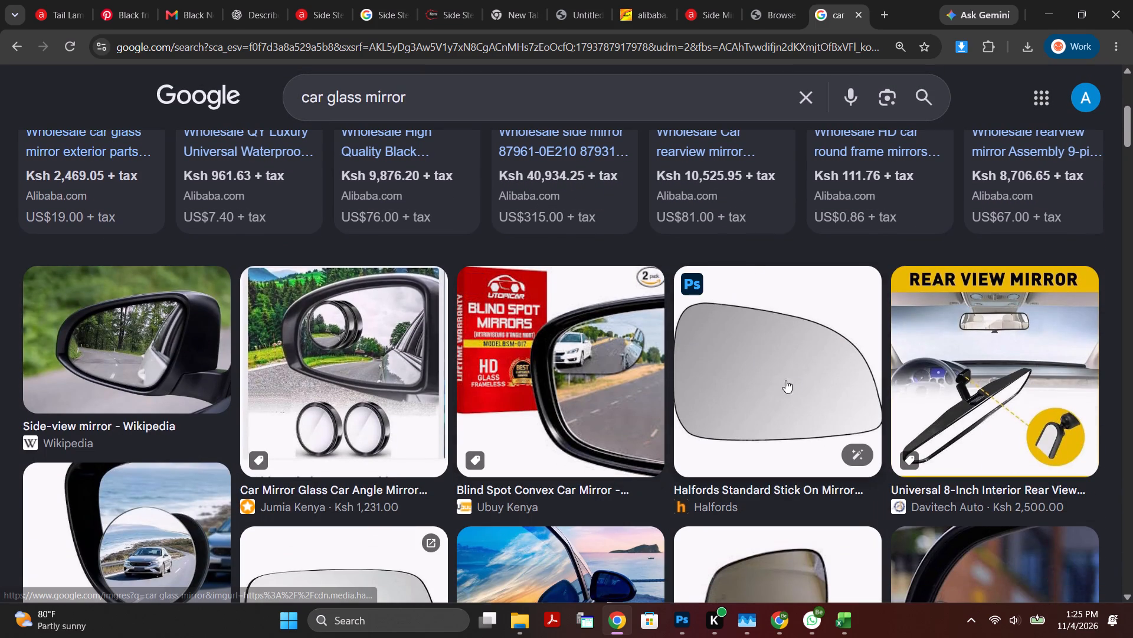
pyautogui.click(794, 382)
pyautogui.scroll(-5, 446, 414)
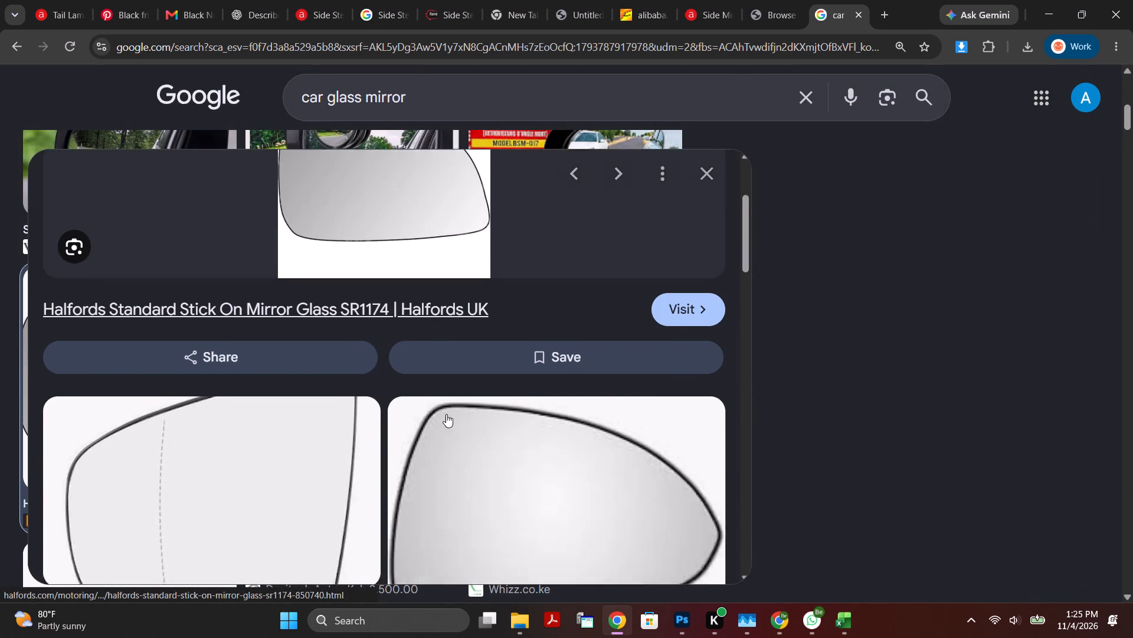
pyautogui.scroll(-3, 448, 416)
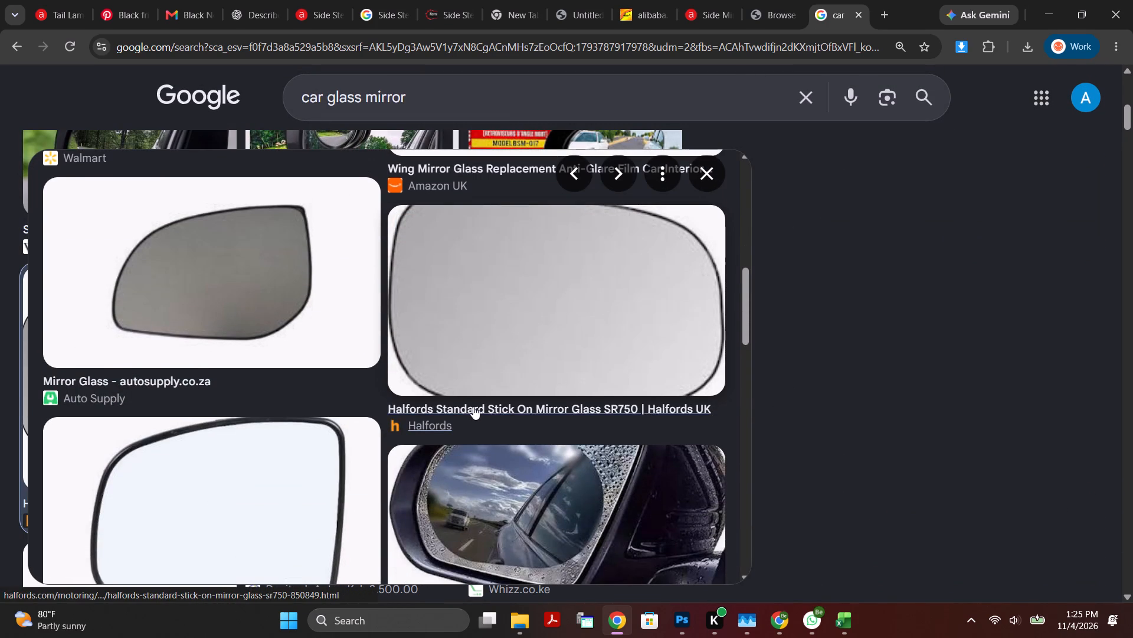
pyautogui.scroll(-13, 469, 408)
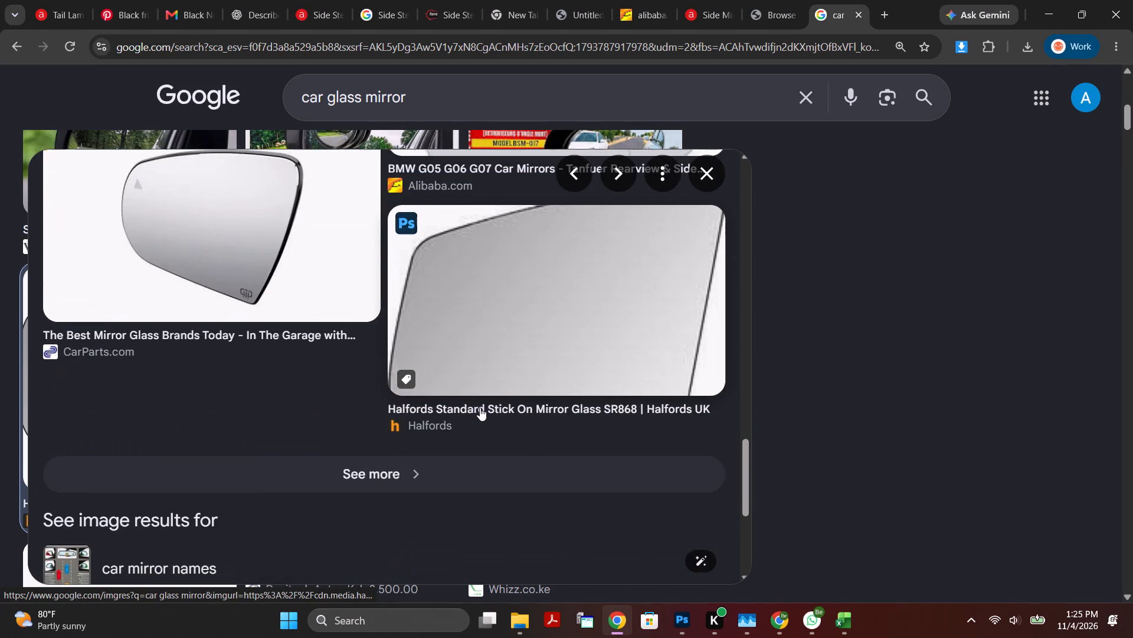
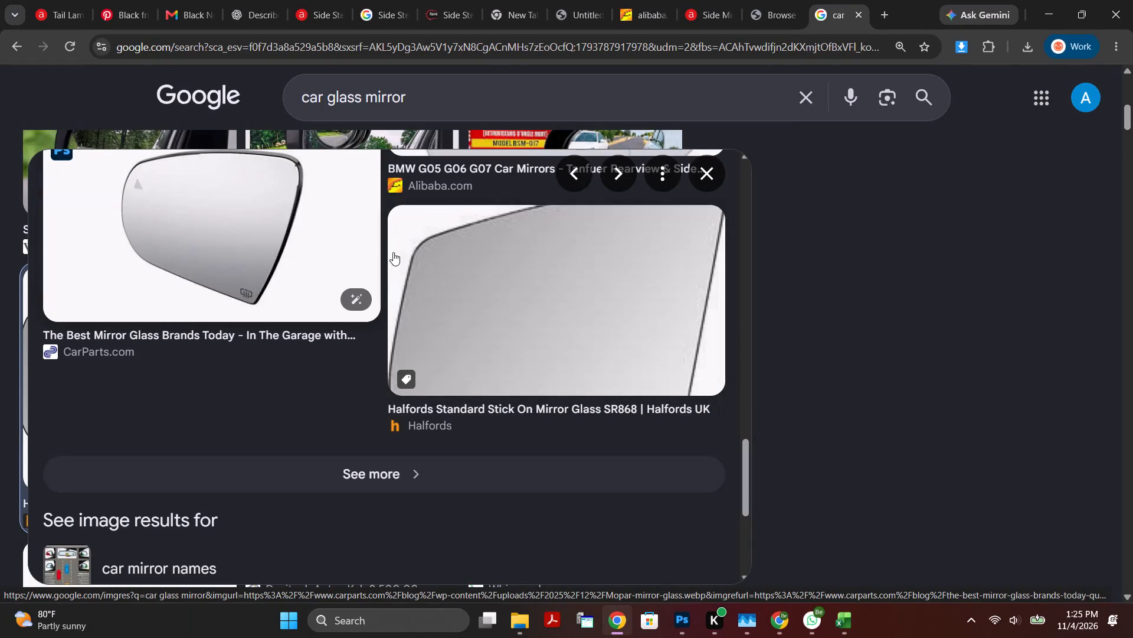
# Open the Halfords Standard Stick On Mirror Glass SR868 result and examine its related images for a plain mirror glass picture.
pyautogui.click(501, 272)
pyautogui.scroll(-4, 589, 448)
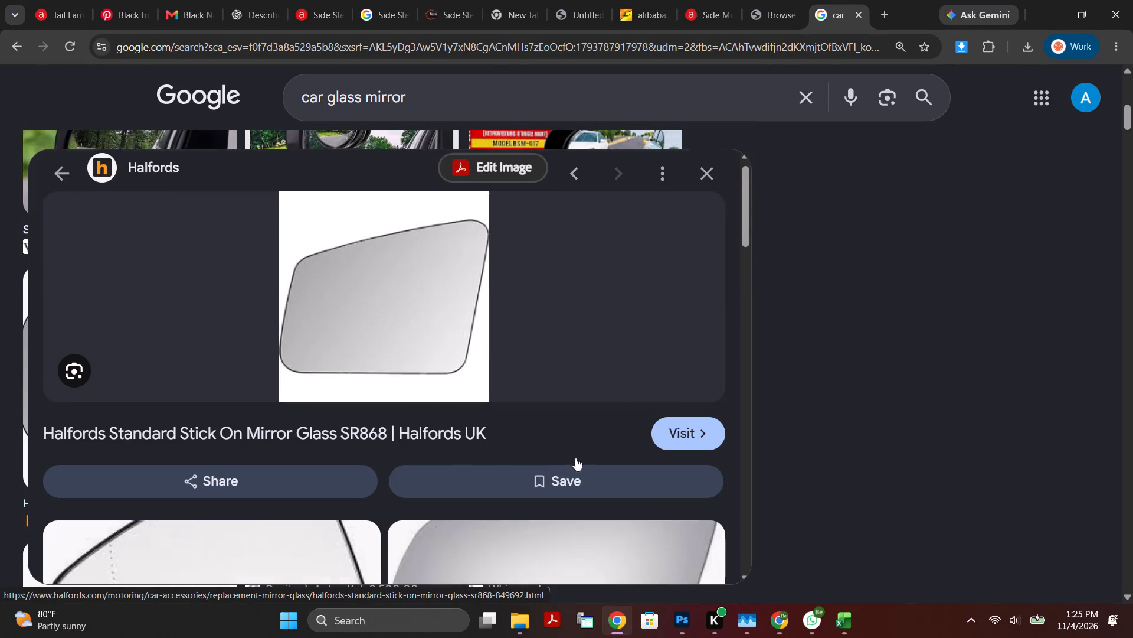
pyautogui.scroll(-6, 575, 458)
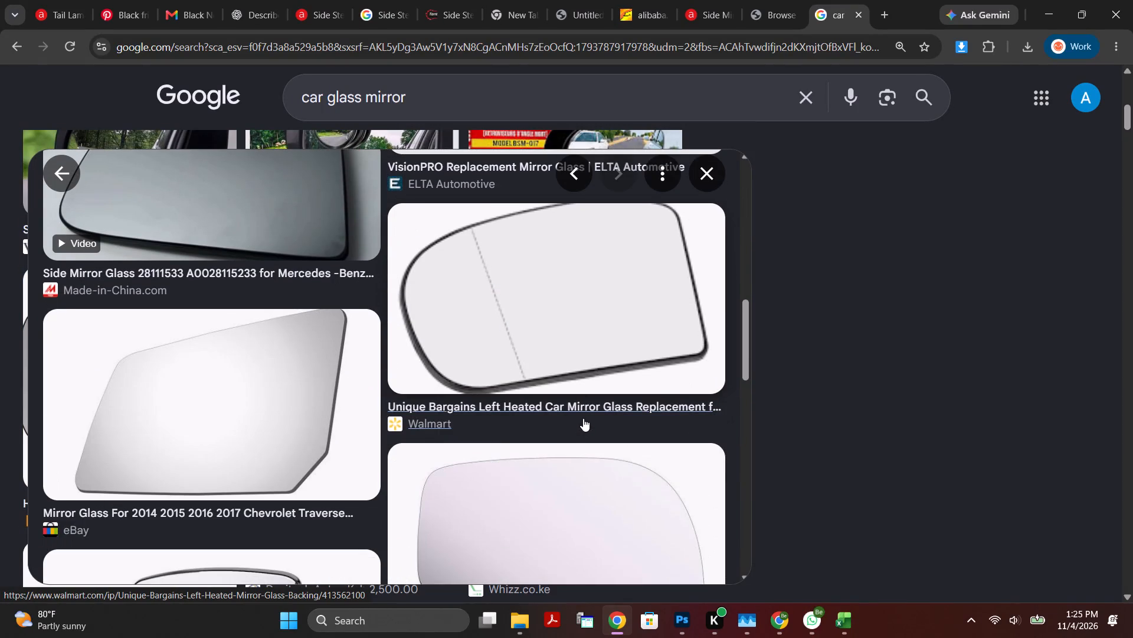
pyautogui.scroll(-6, 583, 418)
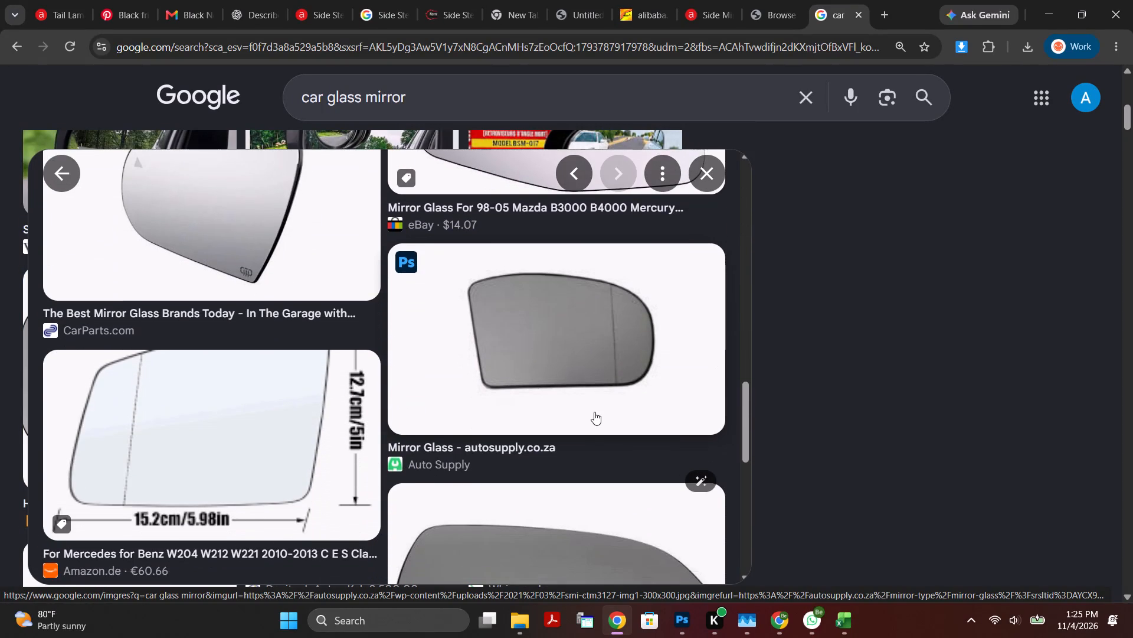
pyautogui.scroll(-2, 594, 412)
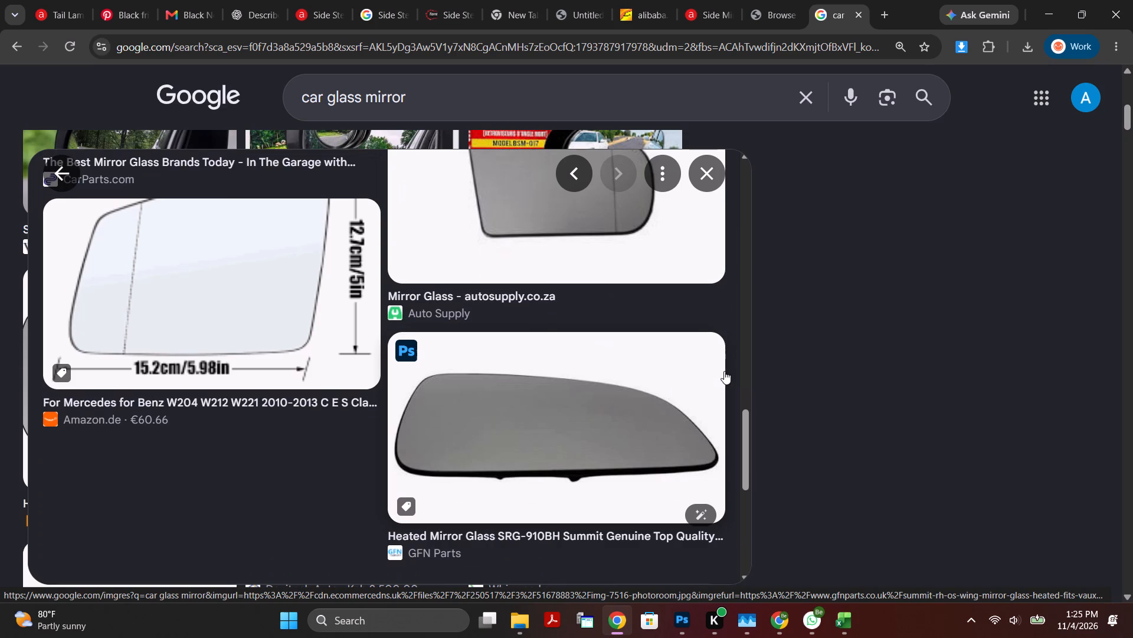
pyautogui.scroll(14, 663, 382)
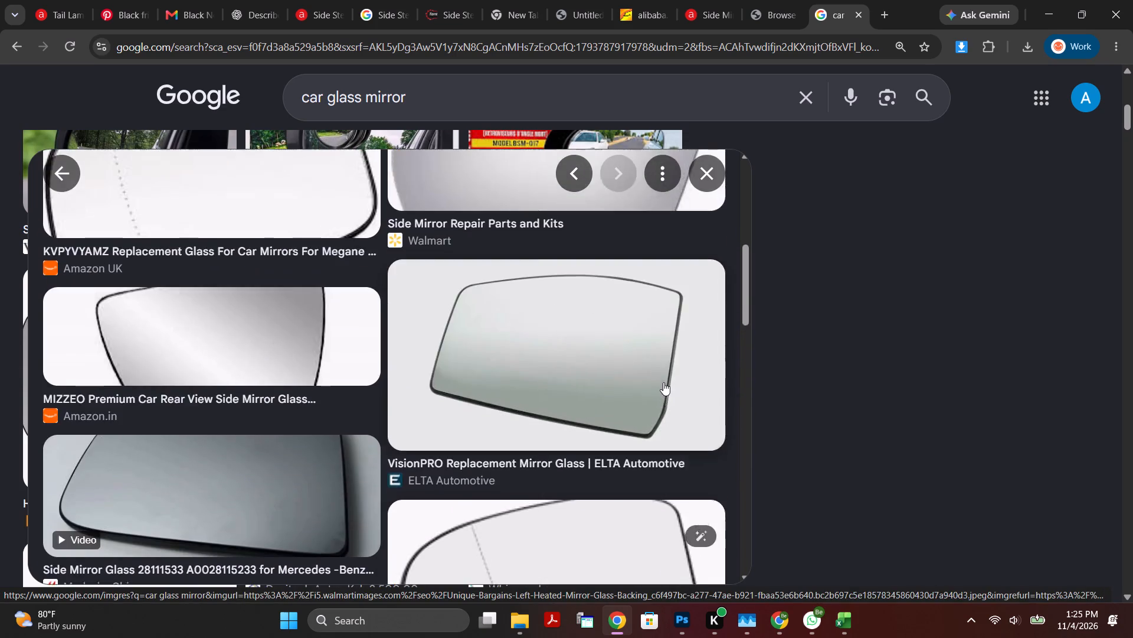
pyautogui.scroll(8, 663, 382)
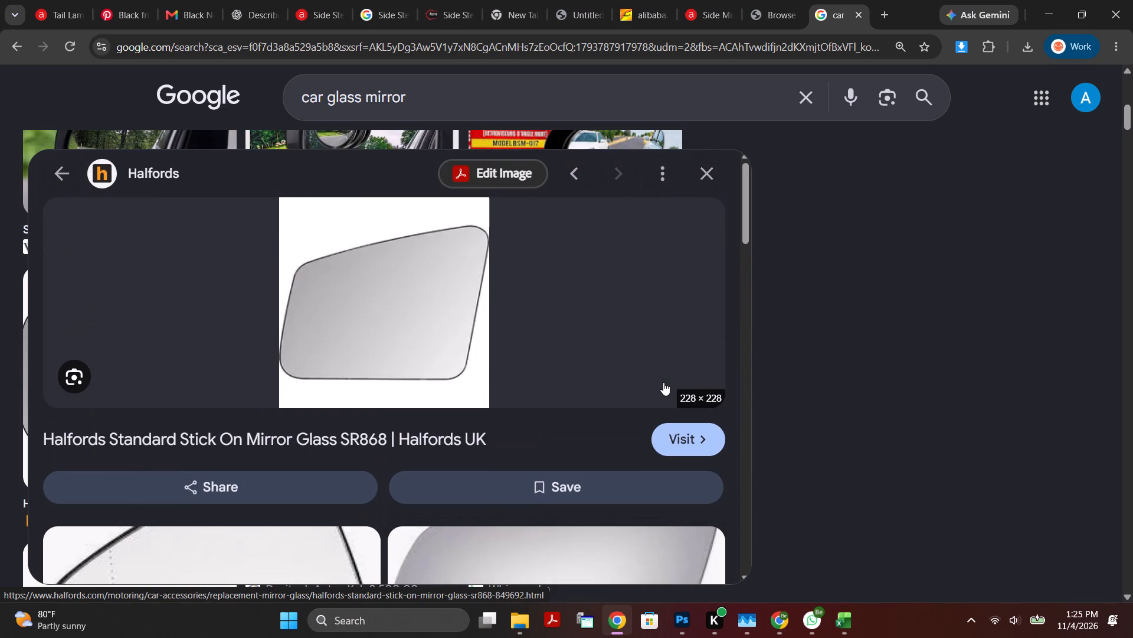
pyautogui.scroll(-4, 439, 331)
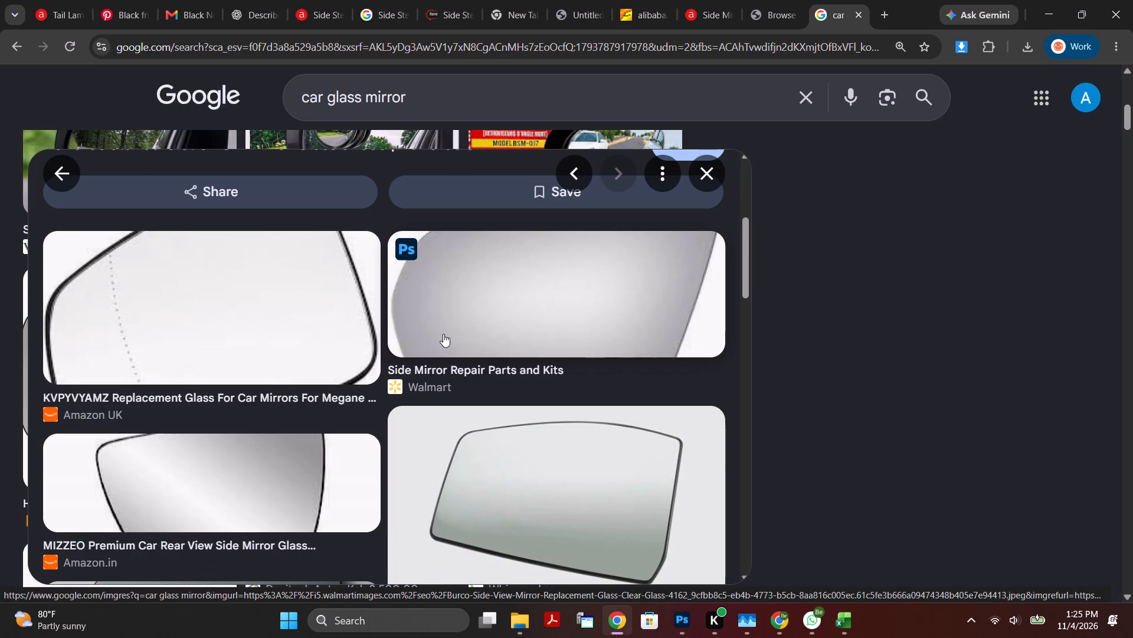
pyautogui.scroll(7, 456, 330)
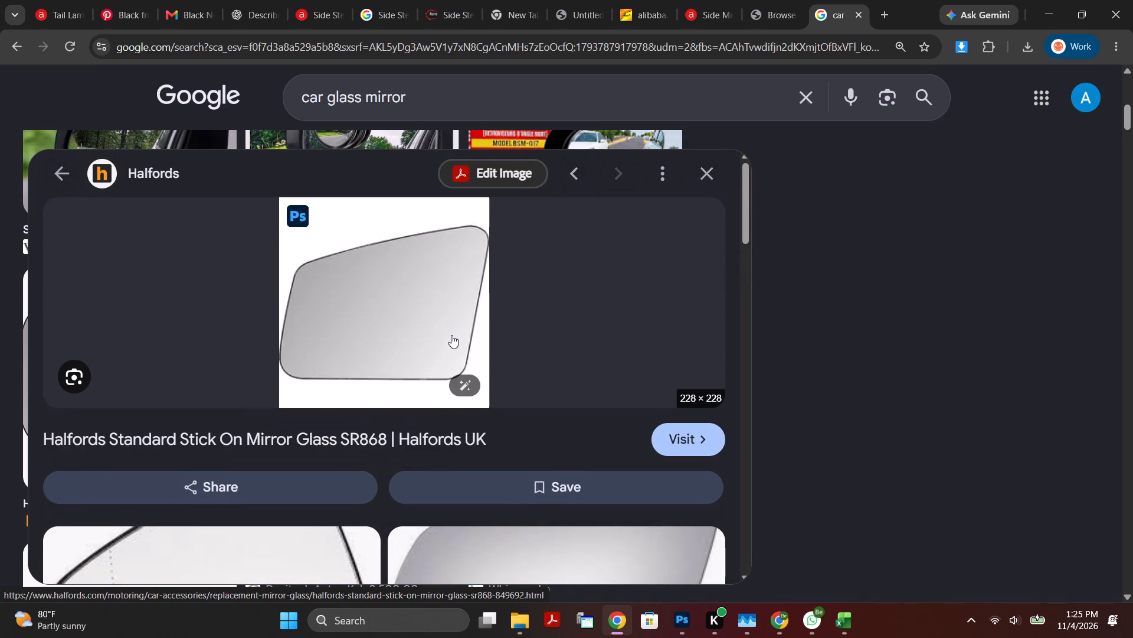
pyautogui.scroll(-5, 533, 363)
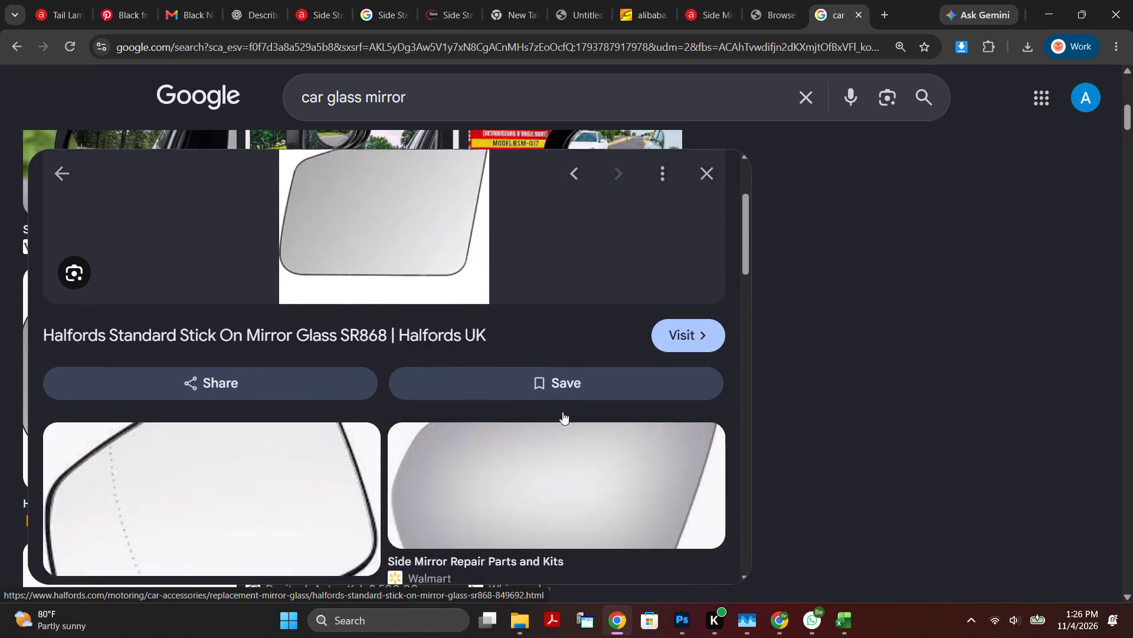
pyautogui.scroll(4, 565, 412)
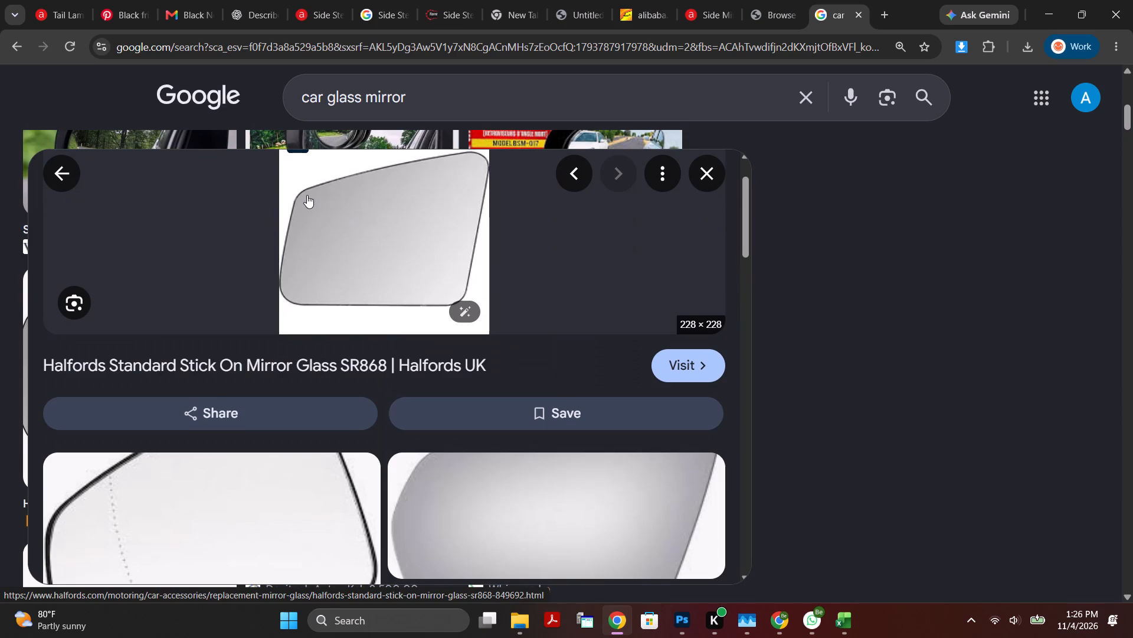
# Copy the Halfords SR868 mirror glass image and paste it into the side mirror flyer in Photoshop.
pyautogui.rightClick(307, 195)
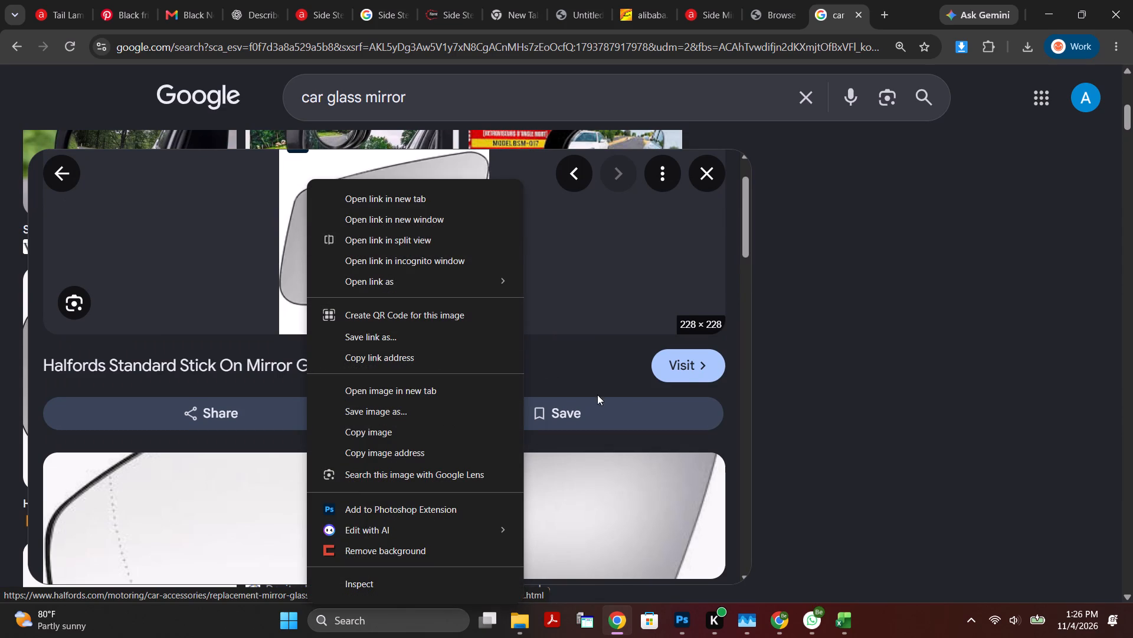
pyautogui.click(743, 245)
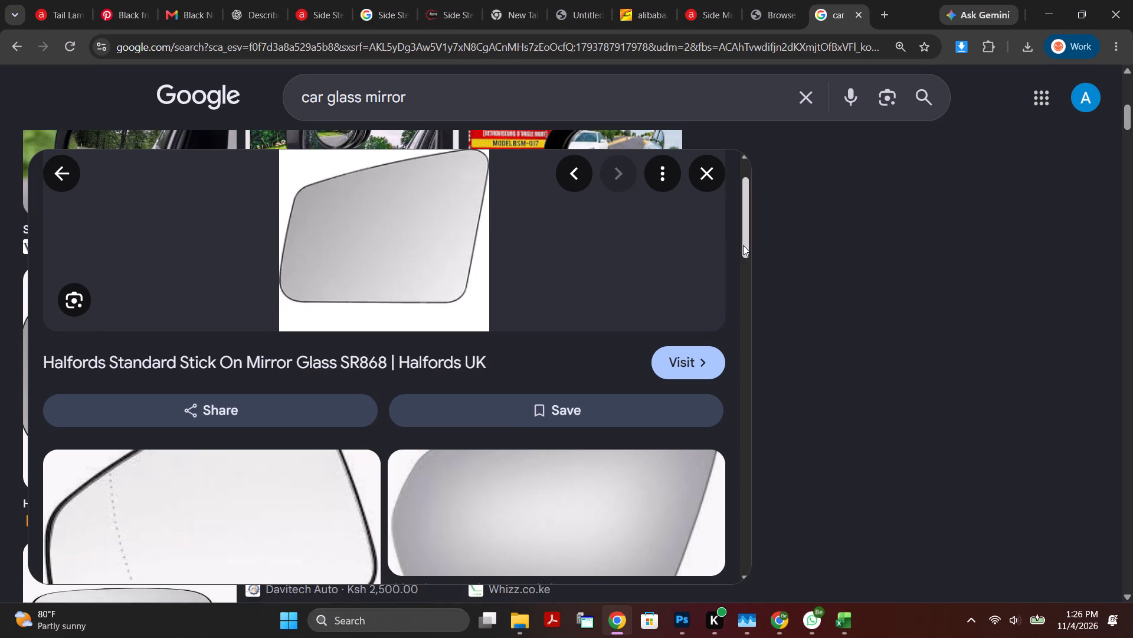
pyautogui.scroll(4, 669, 307)
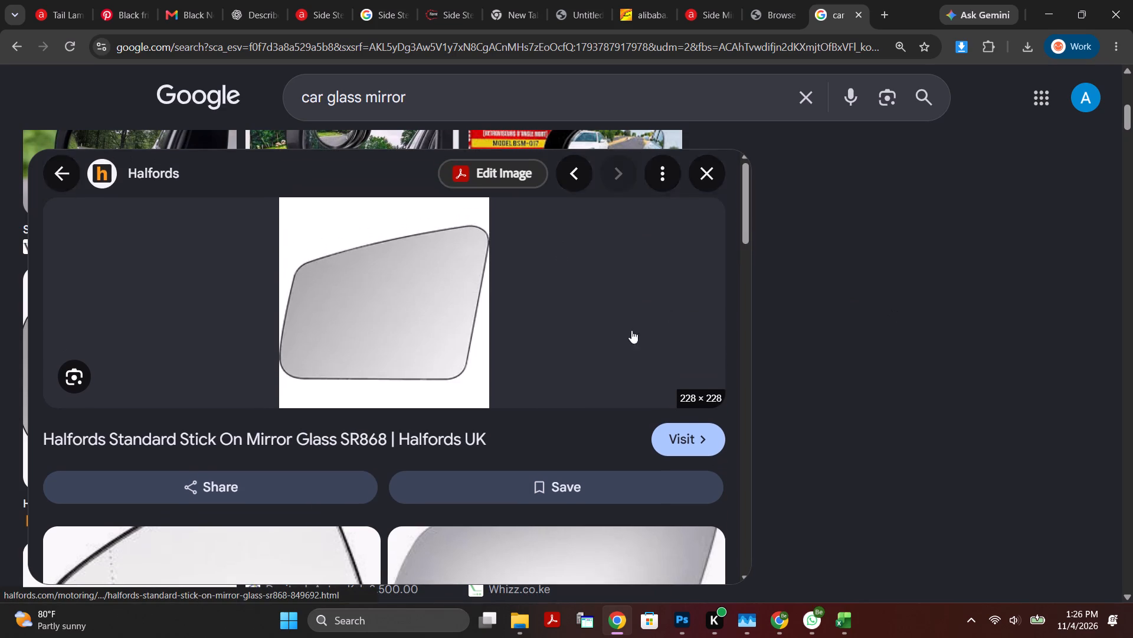
pyautogui.rightClick(358, 291)
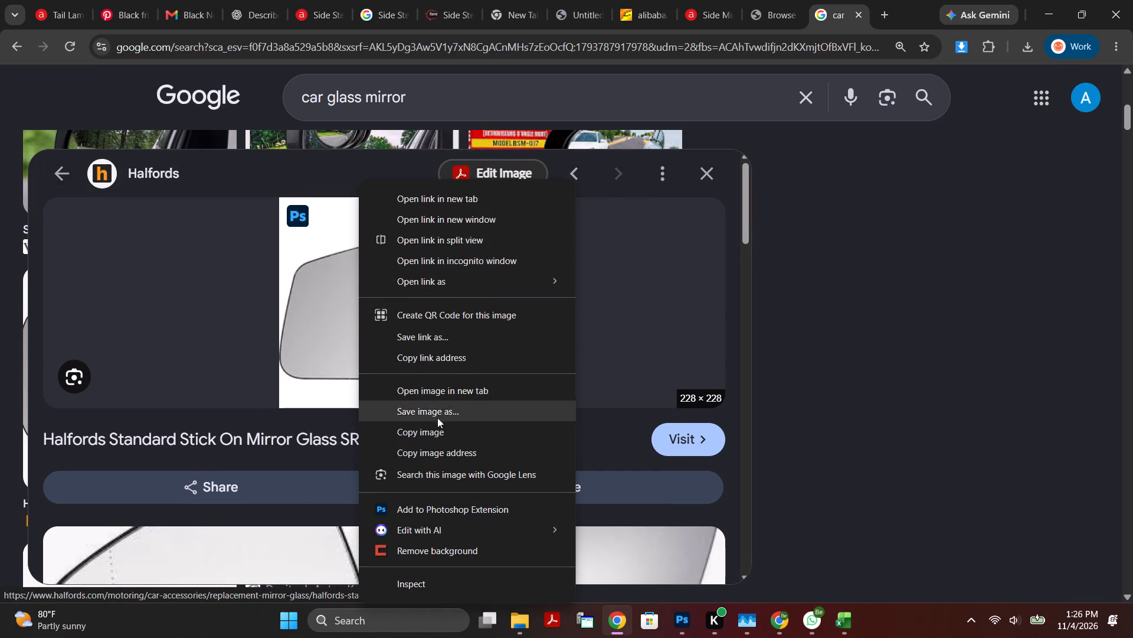
pyautogui.click(447, 431)
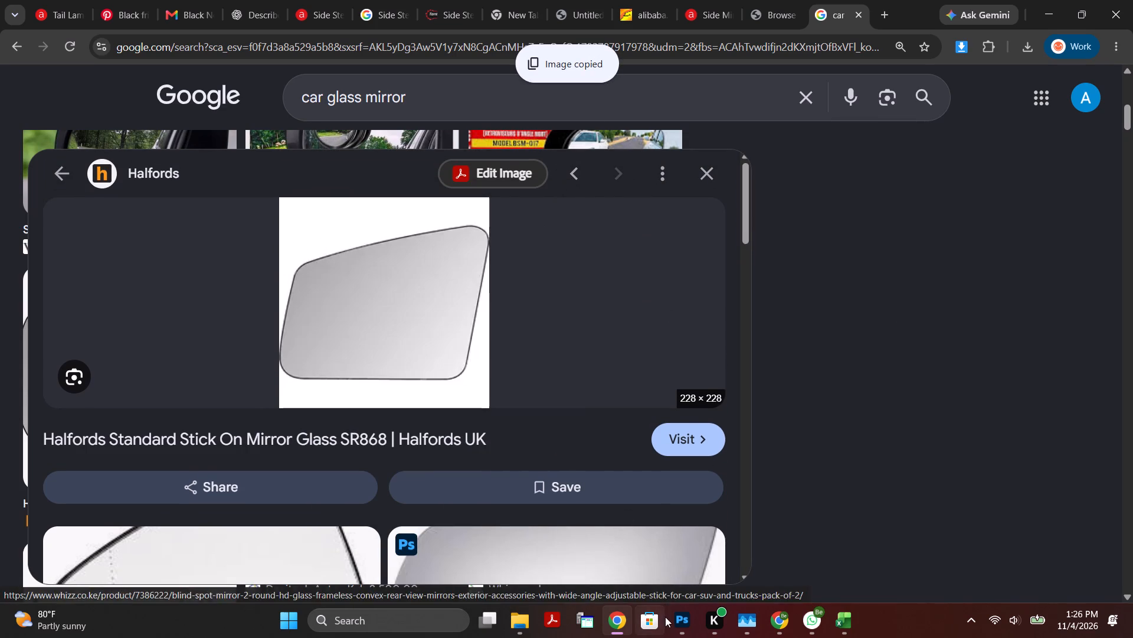
pyautogui.click(676, 617)
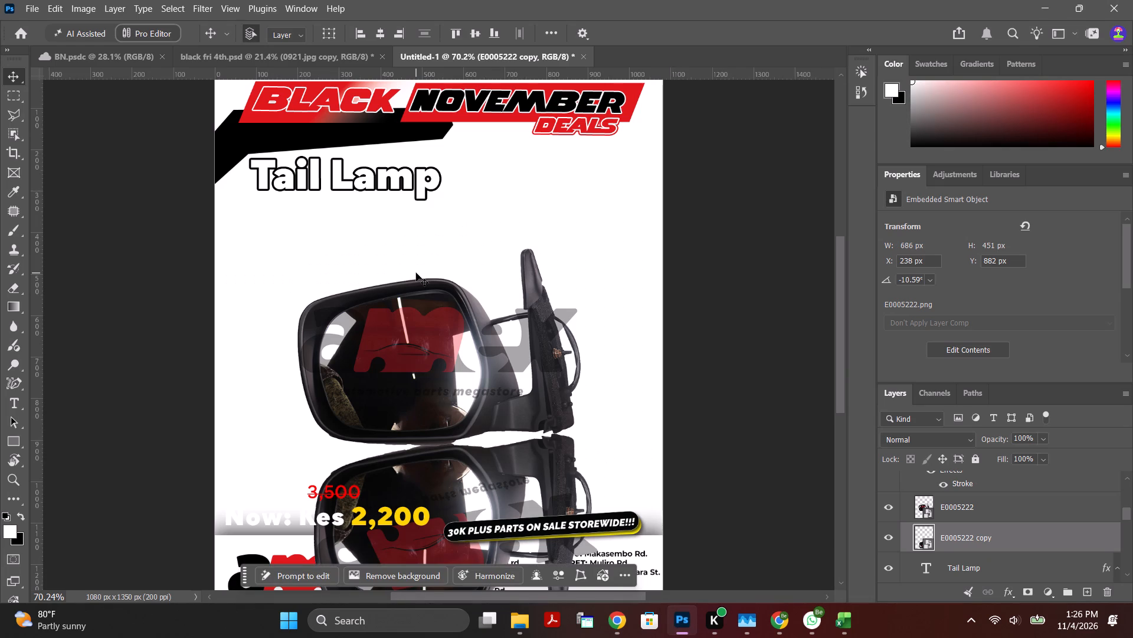
pyautogui.hotkey('ctrl', 'v')
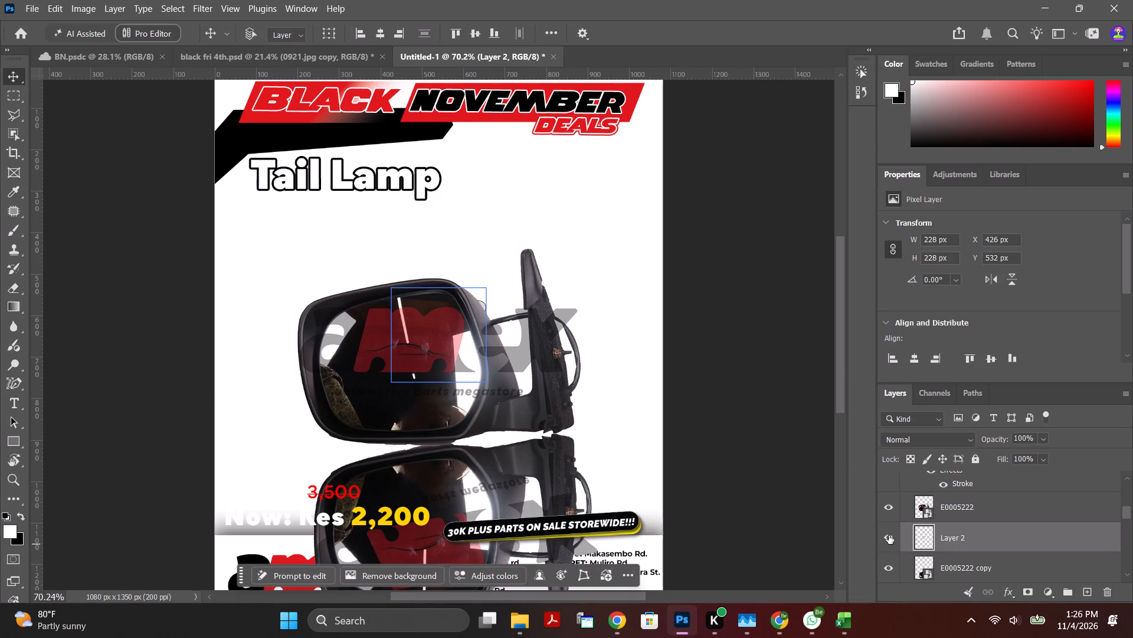
# Scale the pasted mirror glass to about 349% and move it over the upper side mirror at about X 447 px, Y 710 px.
pyautogui.keyDown('alt'); pyautogui.scroll(-5, 520, 373); pyautogui.keyUp('alt')
pyautogui.keyDown('alt'); pyautogui.scroll(3, 562, 444); pyautogui.keyUp('alt')
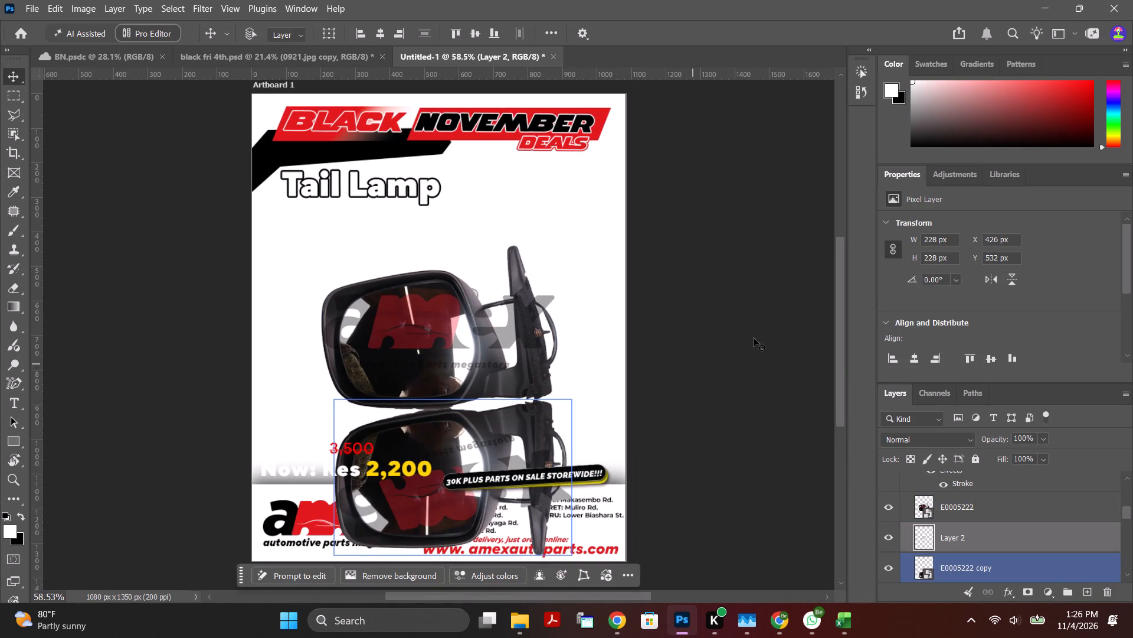
pyautogui.moveTo(843, 327); pyautogui.dragTo(854, 358)
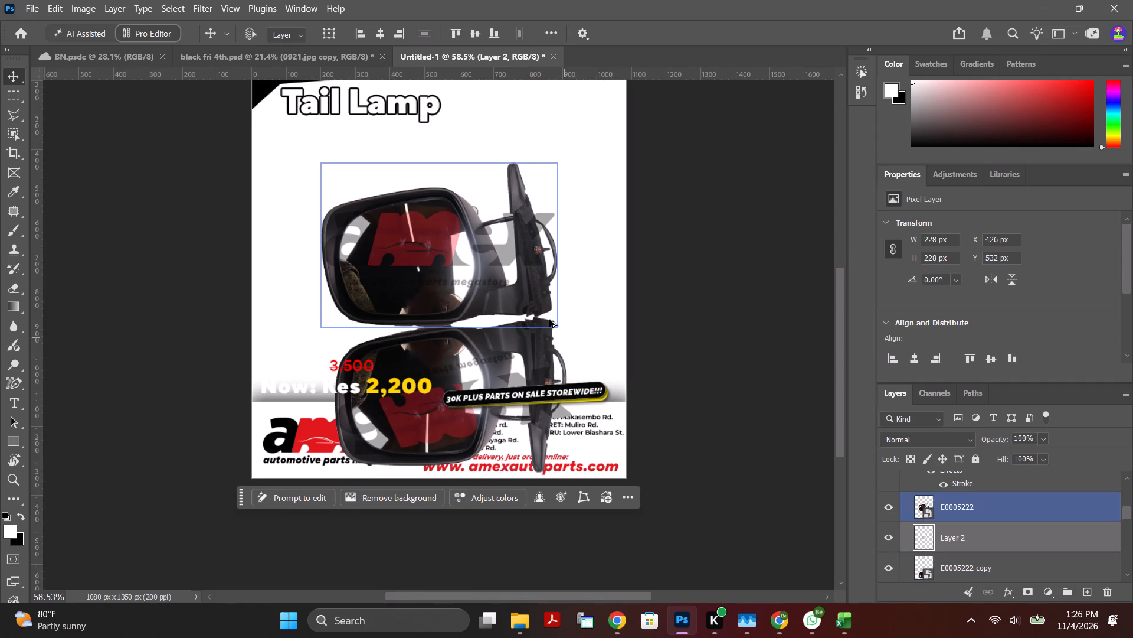
pyautogui.keyDown('alt'); pyautogui.scroll(-2, 548, 317); pyautogui.keyUp('alt')
pyautogui.keyDown('alt'); pyautogui.scroll(1, 556, 310); pyautogui.keyUp('alt')
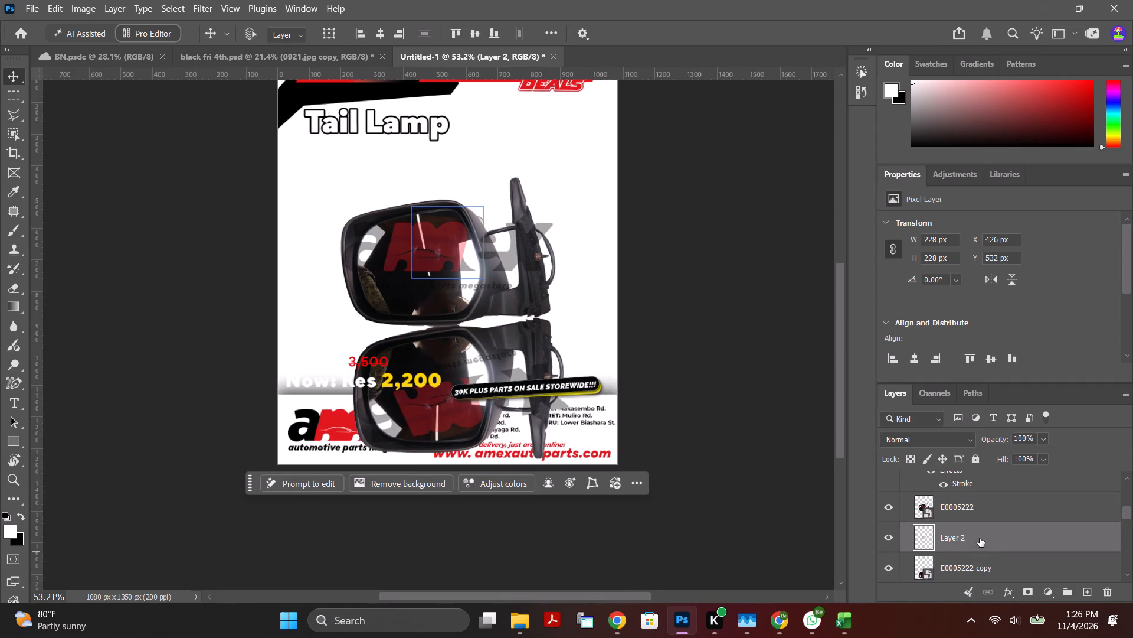
pyautogui.click(980, 538)
pyautogui.hotkey('ctrl', 't')
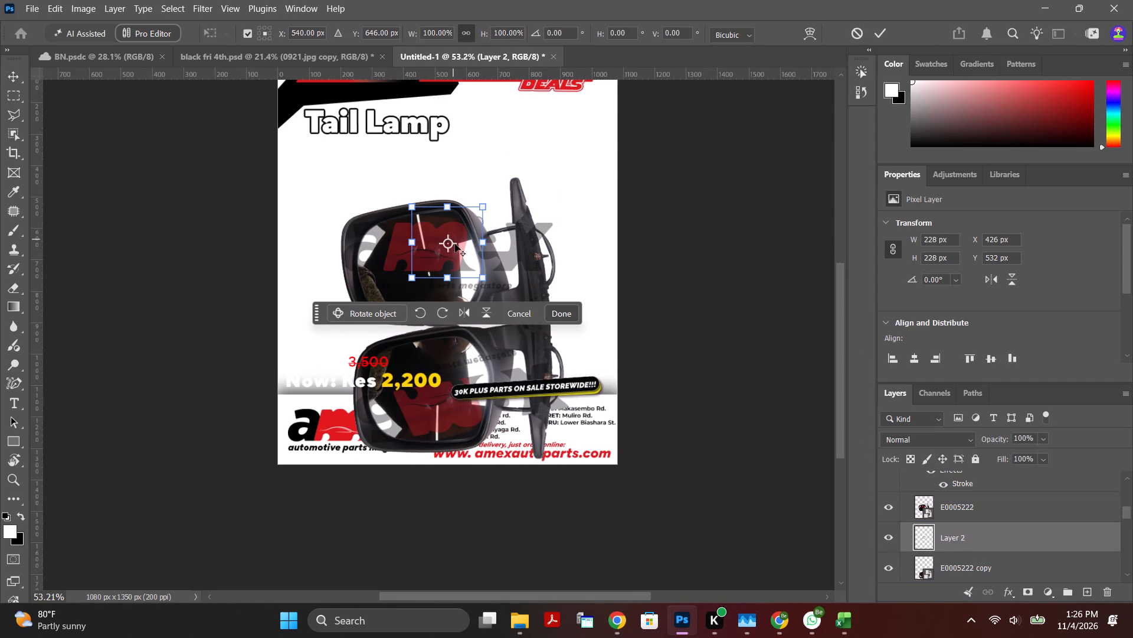
pyautogui.moveTo(462, 252); pyautogui.dragTo(347, 187)
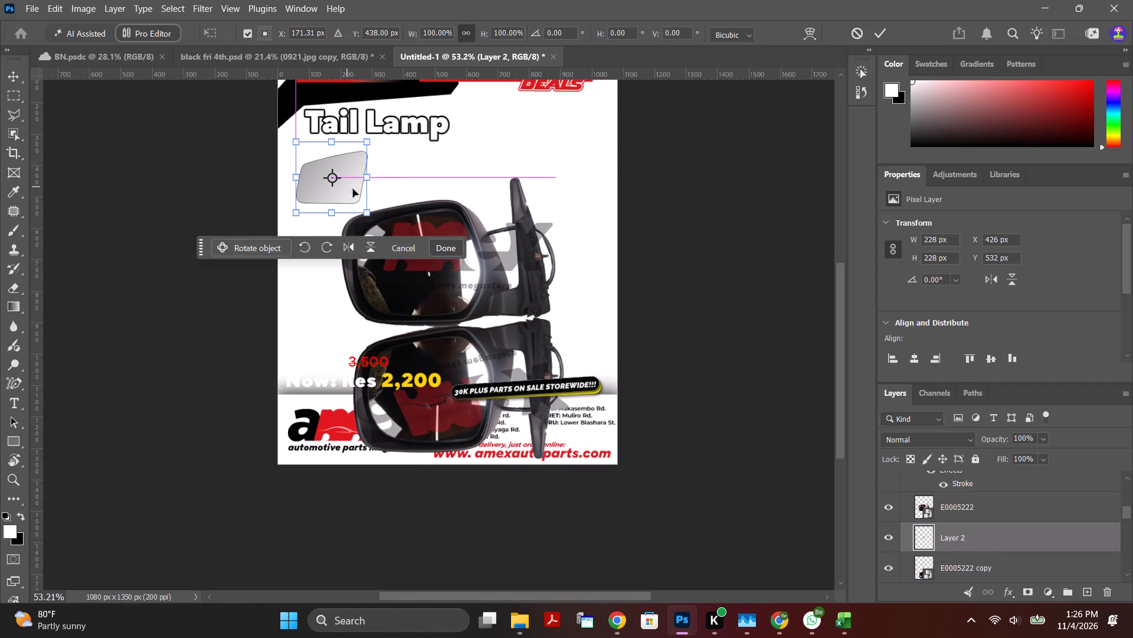
pyautogui.keyDown('alt'); pyautogui.moveTo(368, 214); pyautogui.dragTo(426, 284); pyautogui.keyUp('alt')
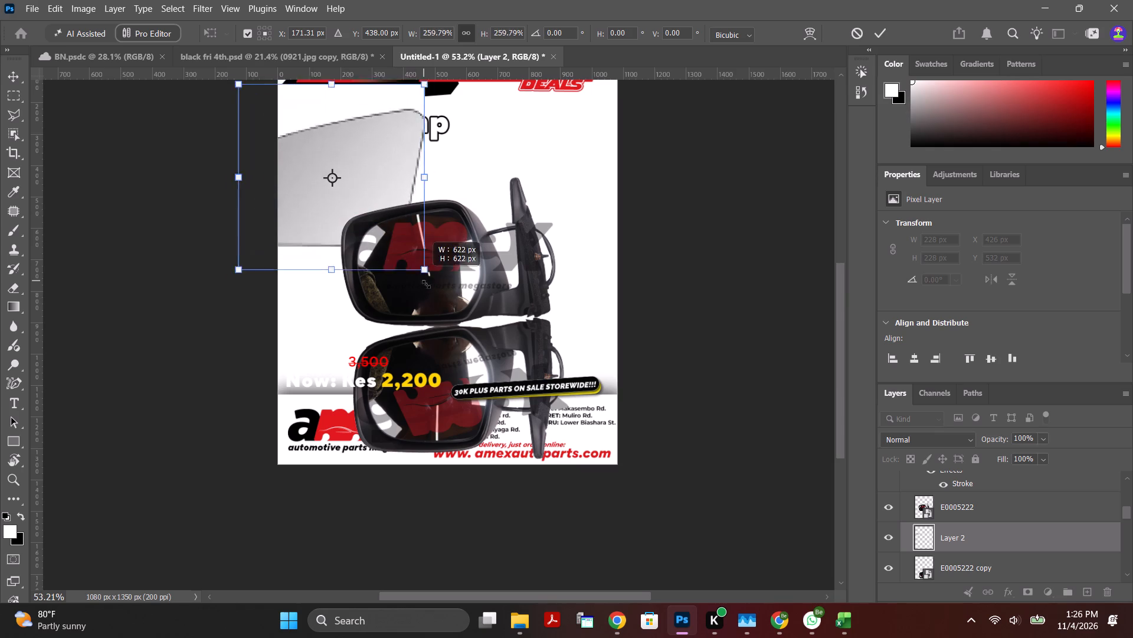
pyautogui.keyDown('alt'); pyautogui.moveTo(426, 284); pyautogui.dragTo(451, 309); pyautogui.keyUp('alt')
pyautogui.moveTo(367, 140); pyautogui.dragTo(438, 223)
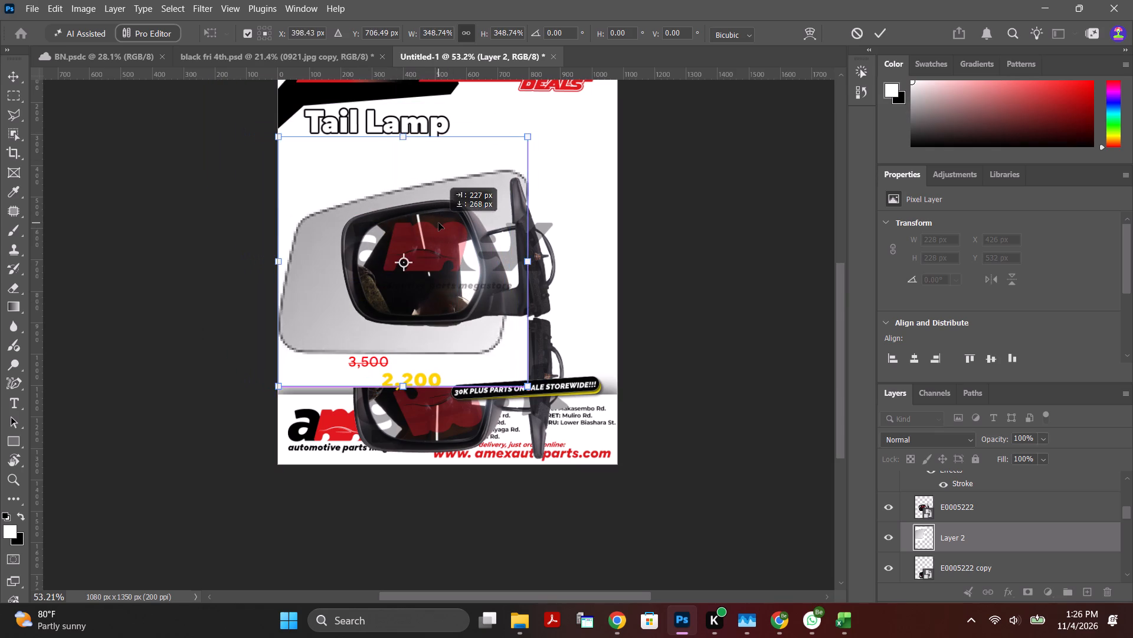
pyautogui.moveTo(438, 223); pyautogui.dragTo(452, 225)
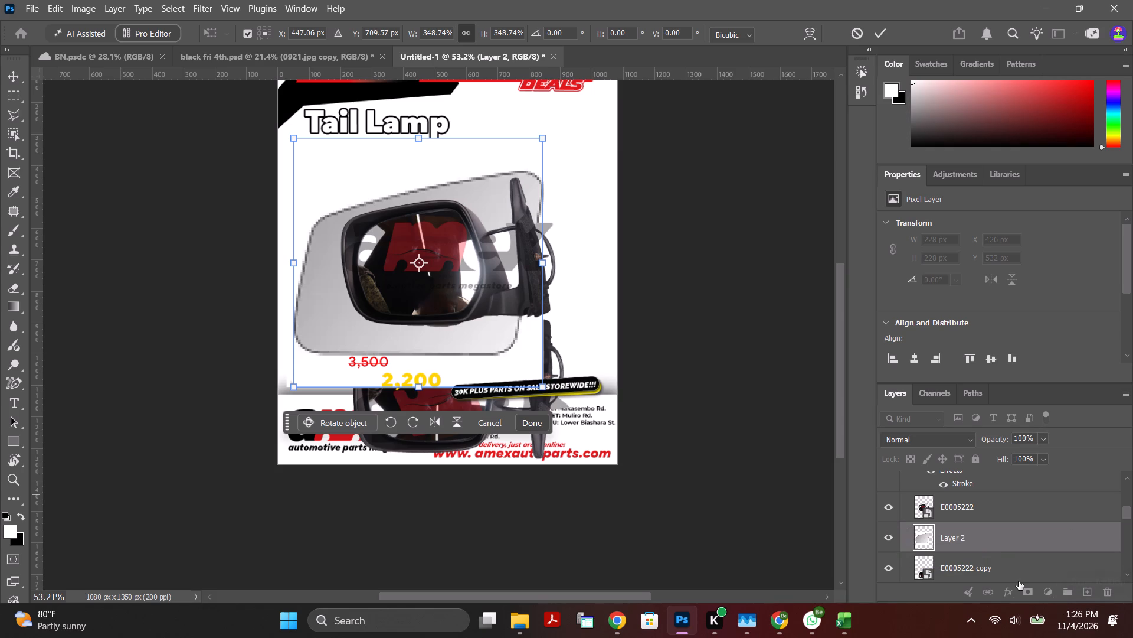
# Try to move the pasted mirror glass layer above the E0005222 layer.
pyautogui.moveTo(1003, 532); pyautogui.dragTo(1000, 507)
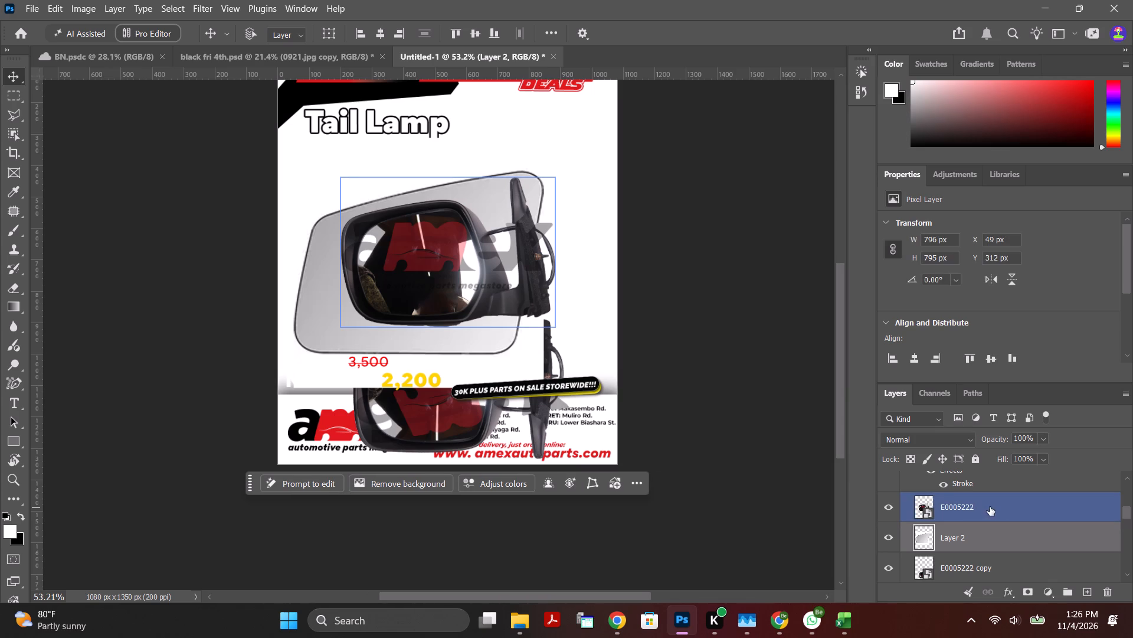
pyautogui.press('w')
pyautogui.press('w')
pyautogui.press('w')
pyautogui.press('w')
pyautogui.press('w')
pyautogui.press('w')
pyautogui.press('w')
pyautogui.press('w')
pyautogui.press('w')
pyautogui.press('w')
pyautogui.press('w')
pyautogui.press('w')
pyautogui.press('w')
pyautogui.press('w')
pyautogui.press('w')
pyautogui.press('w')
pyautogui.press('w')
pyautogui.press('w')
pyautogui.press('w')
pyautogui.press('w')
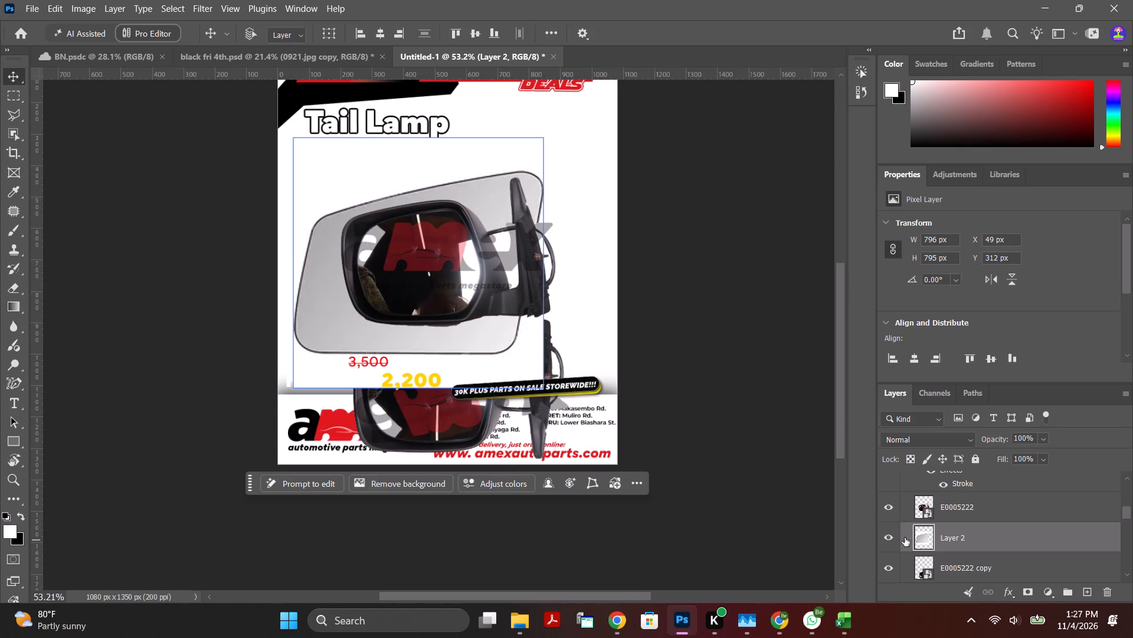
# Add a layer mask to the E0005222 side mirror layer.
pyautogui.click(938, 511)
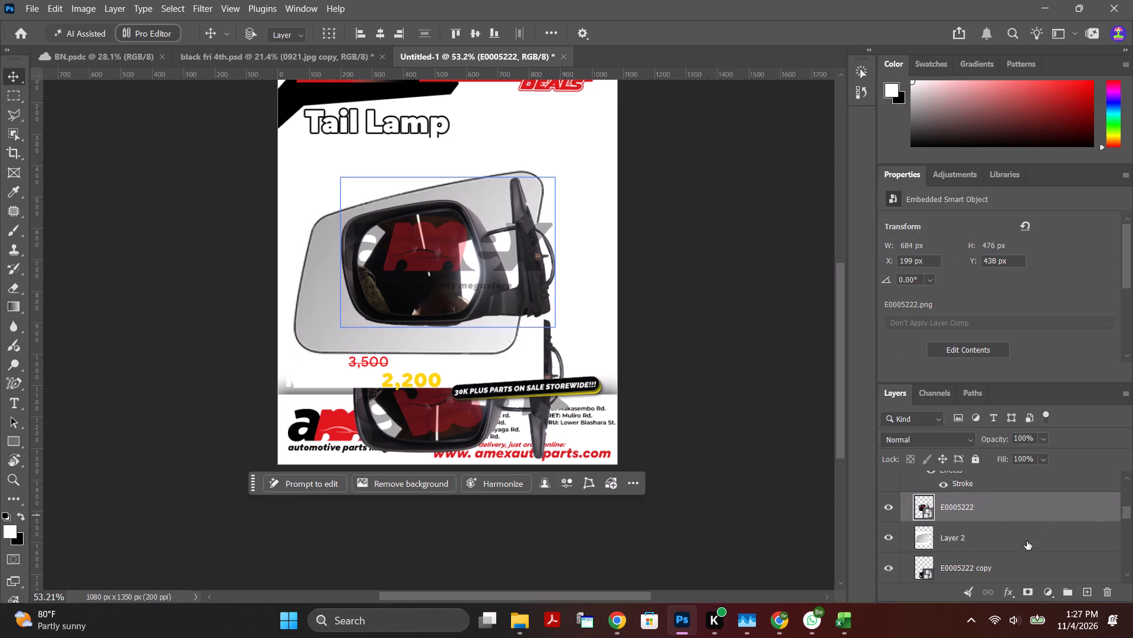
pyautogui.click(1026, 596)
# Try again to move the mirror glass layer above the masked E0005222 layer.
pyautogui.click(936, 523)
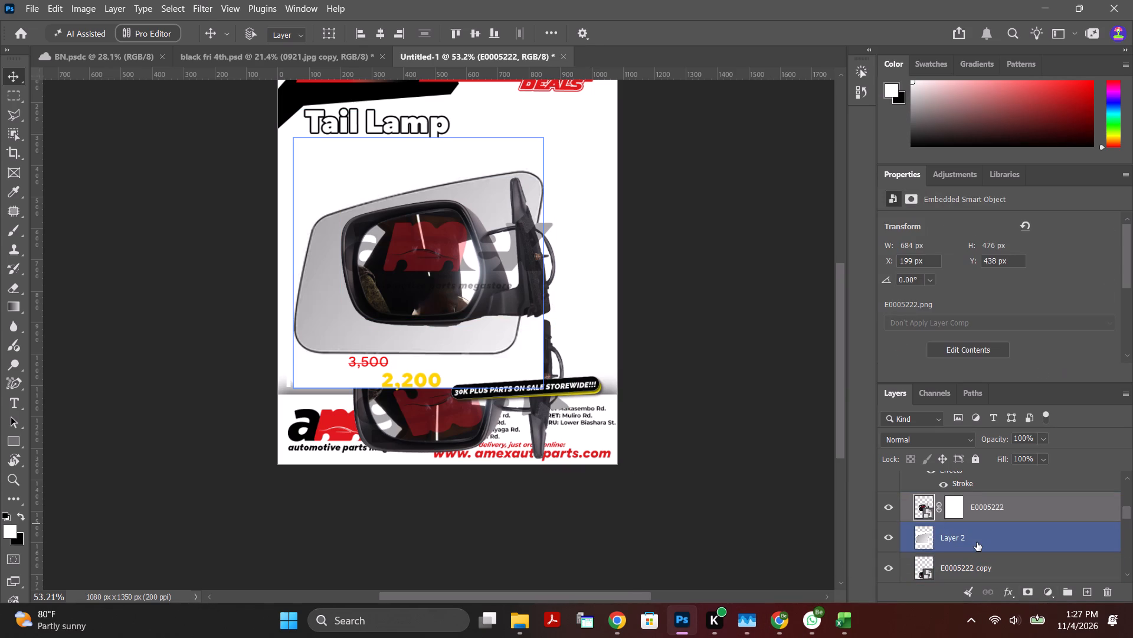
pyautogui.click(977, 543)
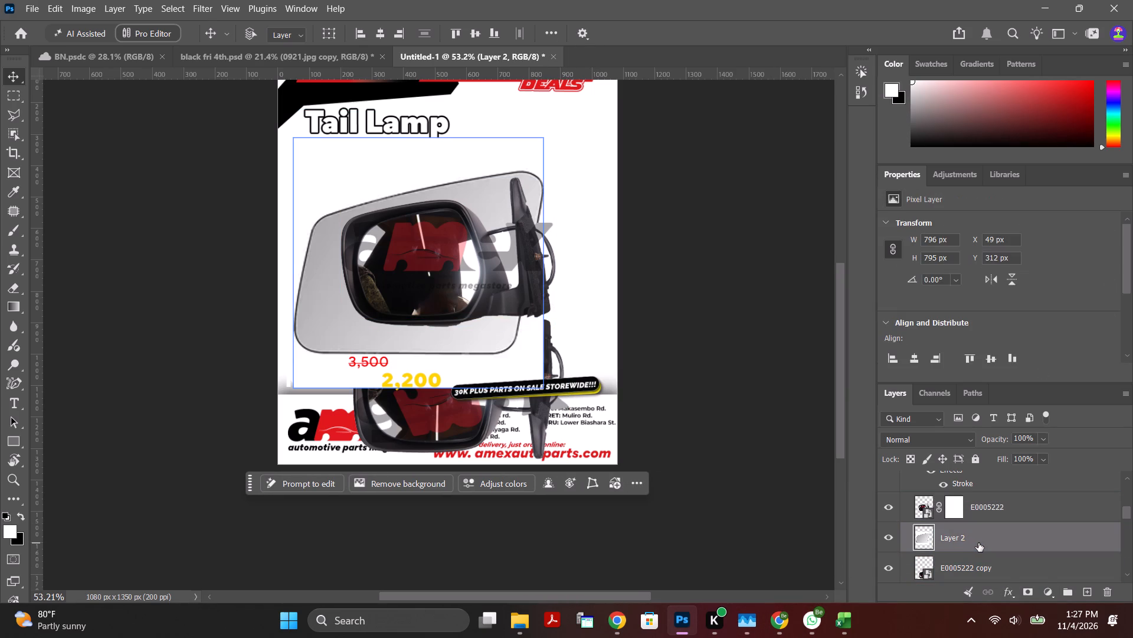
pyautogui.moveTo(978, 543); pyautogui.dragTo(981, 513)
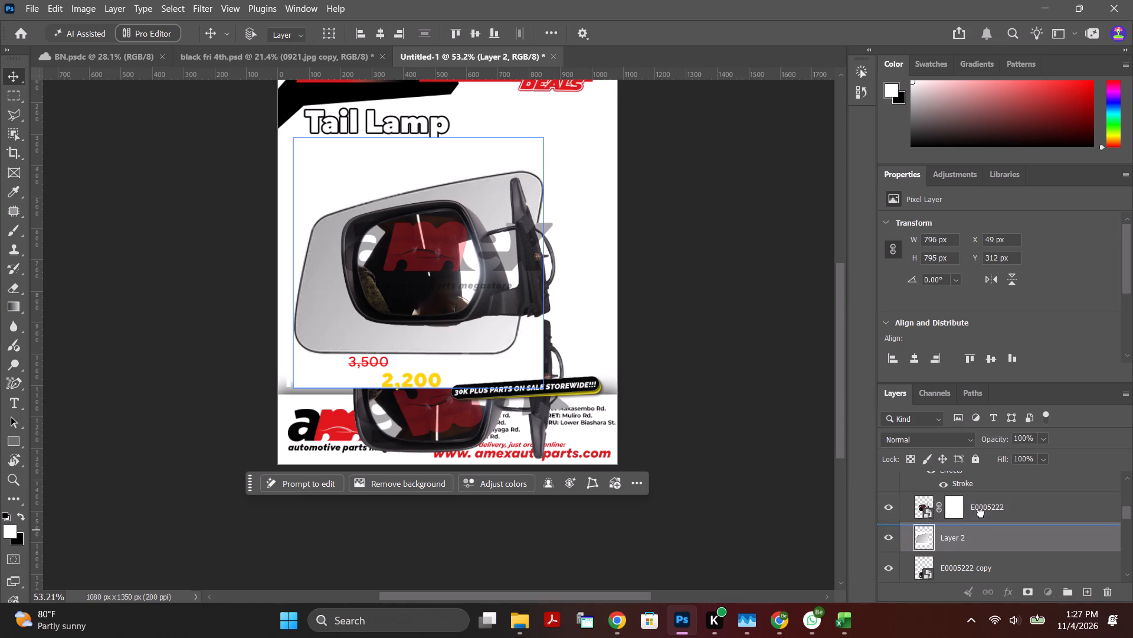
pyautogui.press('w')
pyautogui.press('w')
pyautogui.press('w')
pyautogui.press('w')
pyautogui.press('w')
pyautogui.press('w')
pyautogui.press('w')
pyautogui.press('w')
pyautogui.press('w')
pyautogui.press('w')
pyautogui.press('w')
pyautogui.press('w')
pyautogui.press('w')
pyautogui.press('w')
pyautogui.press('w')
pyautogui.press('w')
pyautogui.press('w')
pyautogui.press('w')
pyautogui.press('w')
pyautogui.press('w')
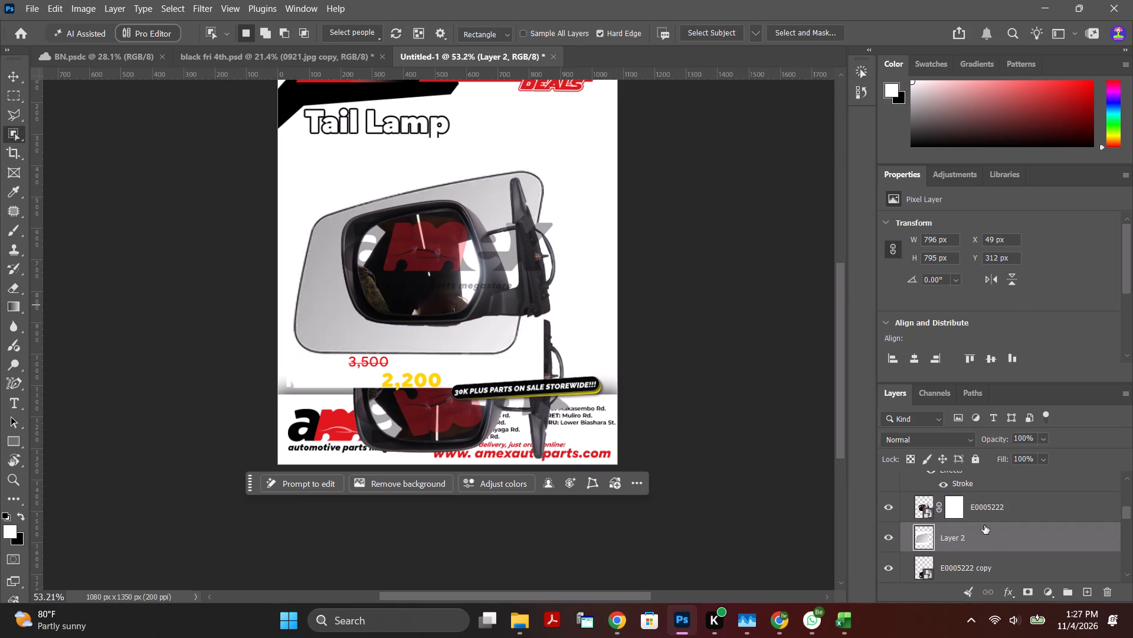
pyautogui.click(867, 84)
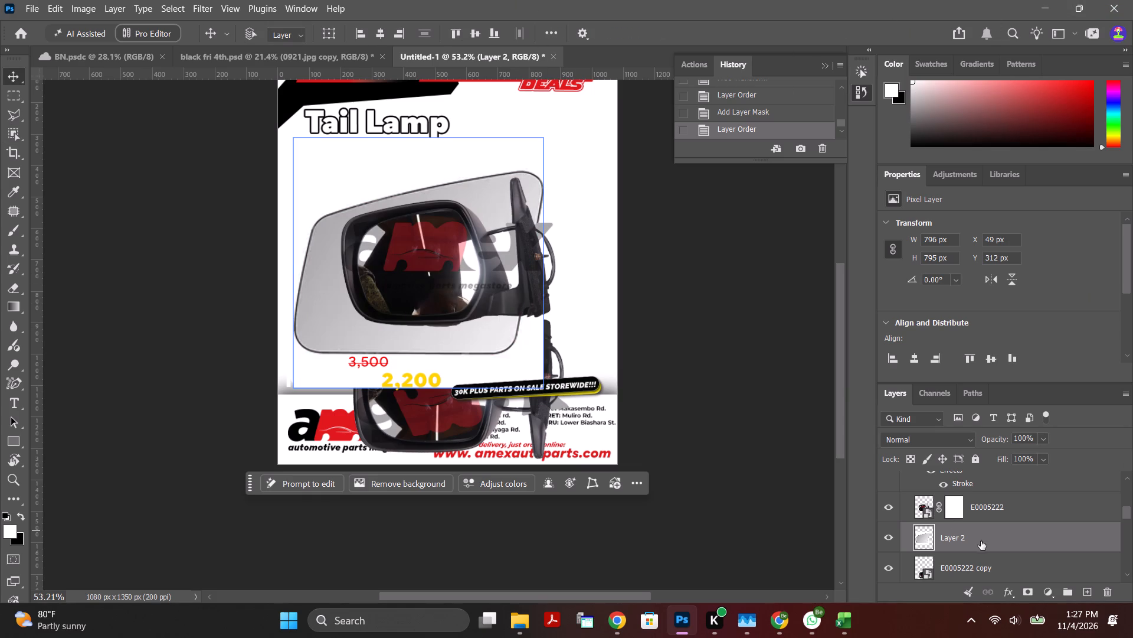
# Move the mirror glass layer directly above the E0005222 layer and clip it to that layer.
pyautogui.moveTo(981, 541); pyautogui.dragTo(979, 489)
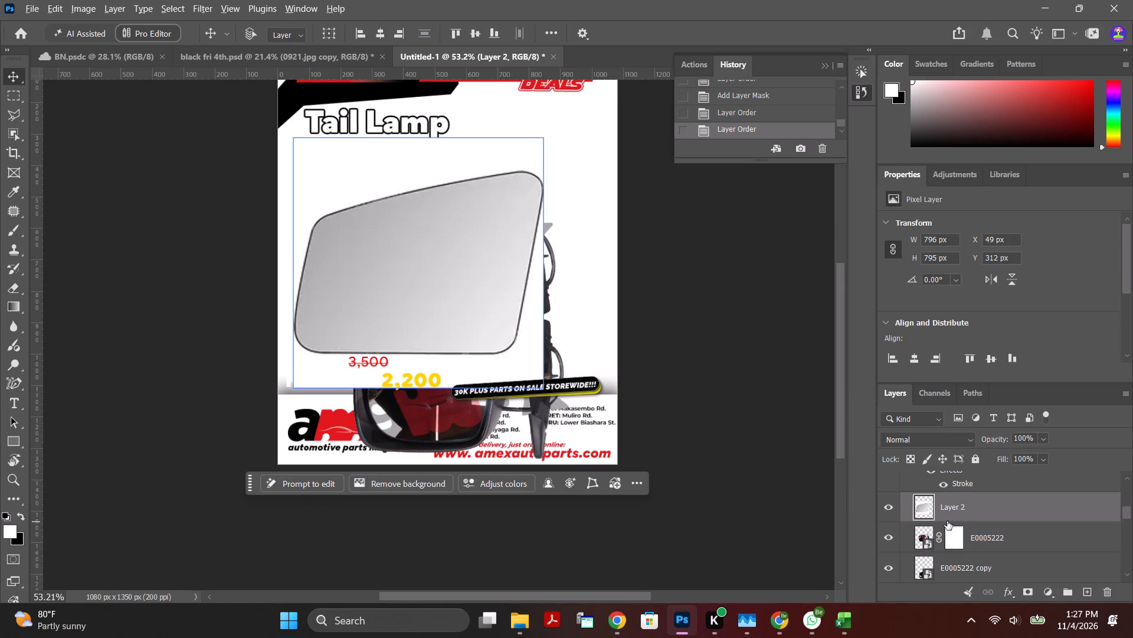
pyautogui.keyDown('alt'); pyautogui.click(944, 523); pyautogui.keyUp('alt')
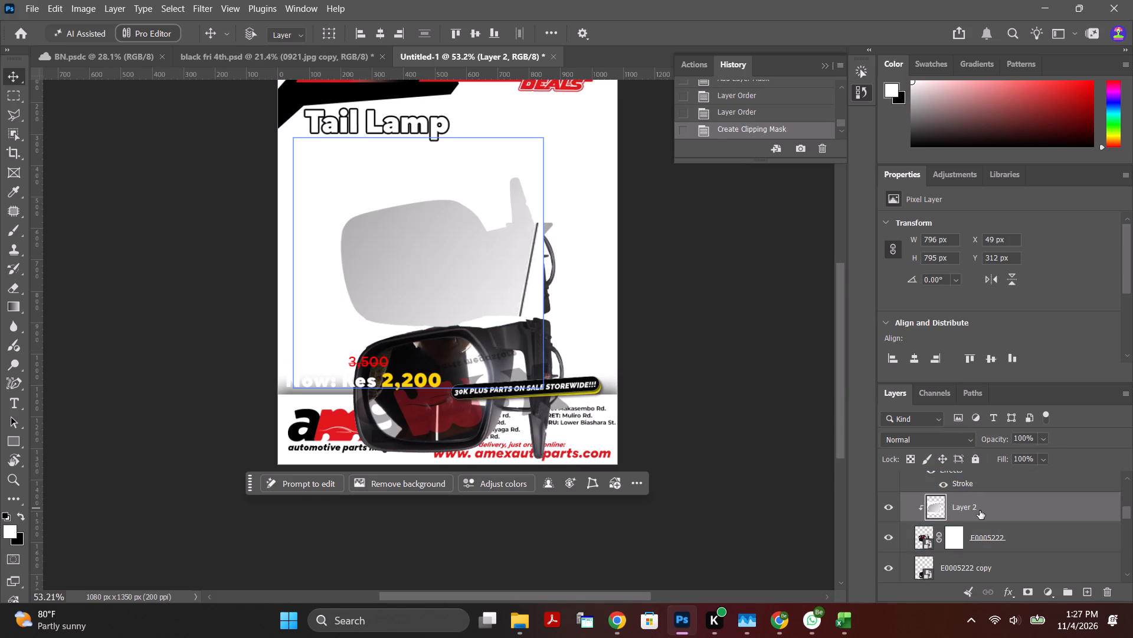
# Undo the clipping of the mirror glass layer and move that layer directly below the masked E0005222 layer.
pyautogui.hotkey('ctrl', 'z')
pyautogui.moveTo(980, 510); pyautogui.dragTo(981, 561)
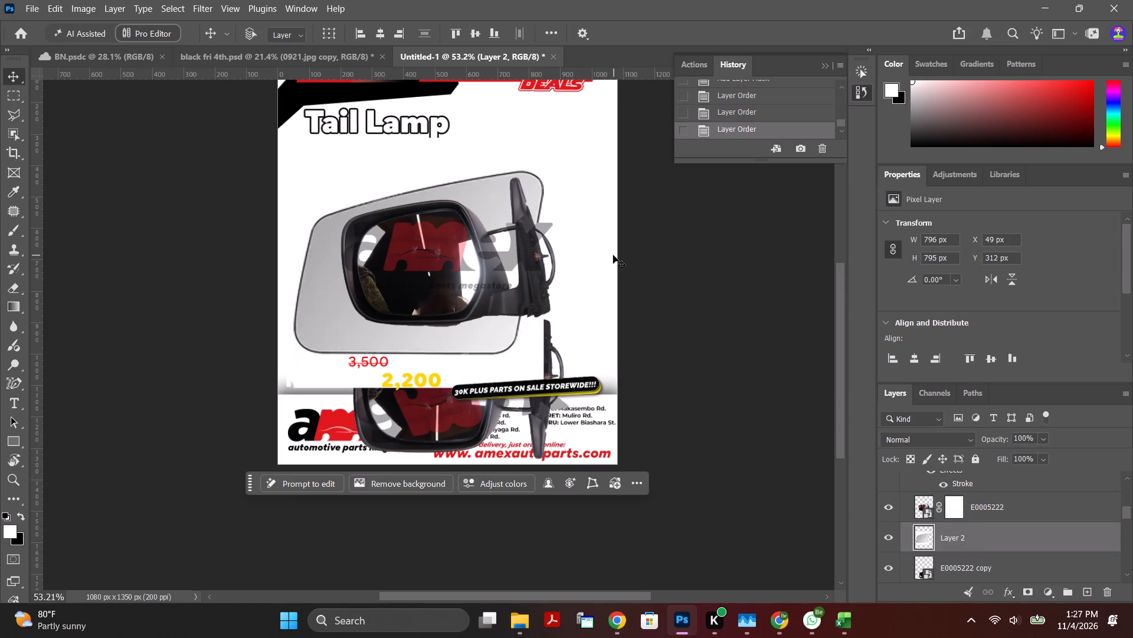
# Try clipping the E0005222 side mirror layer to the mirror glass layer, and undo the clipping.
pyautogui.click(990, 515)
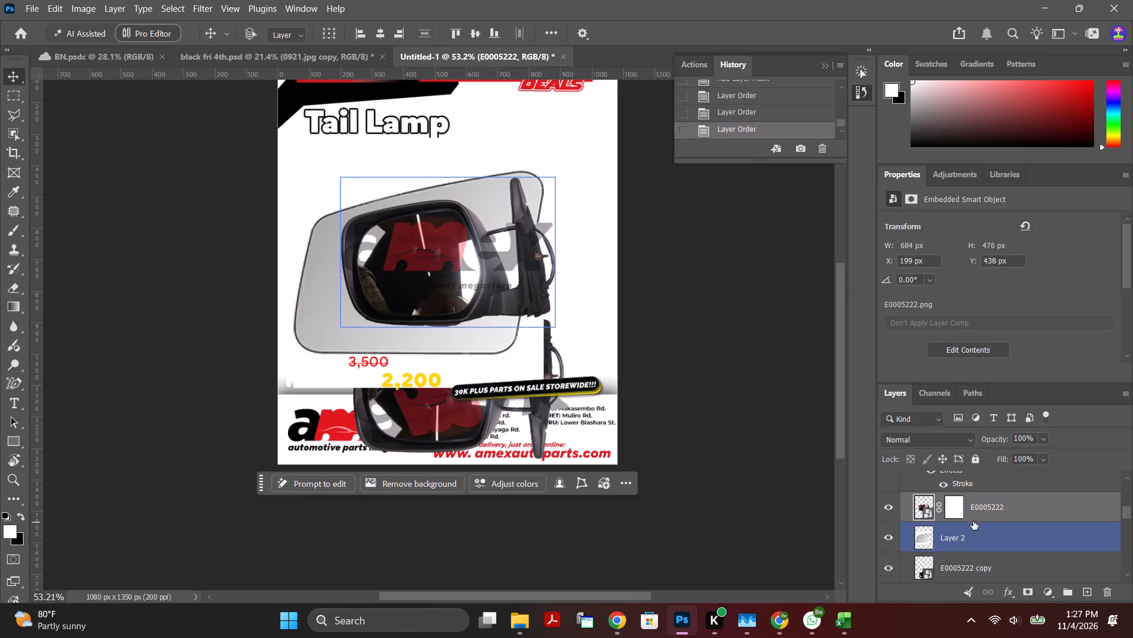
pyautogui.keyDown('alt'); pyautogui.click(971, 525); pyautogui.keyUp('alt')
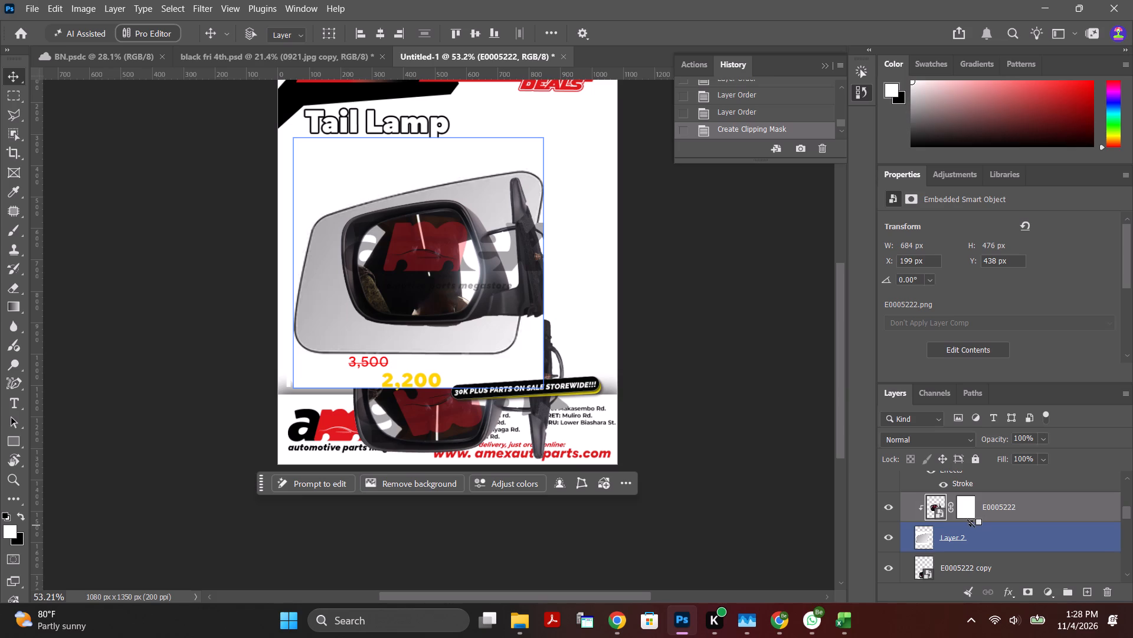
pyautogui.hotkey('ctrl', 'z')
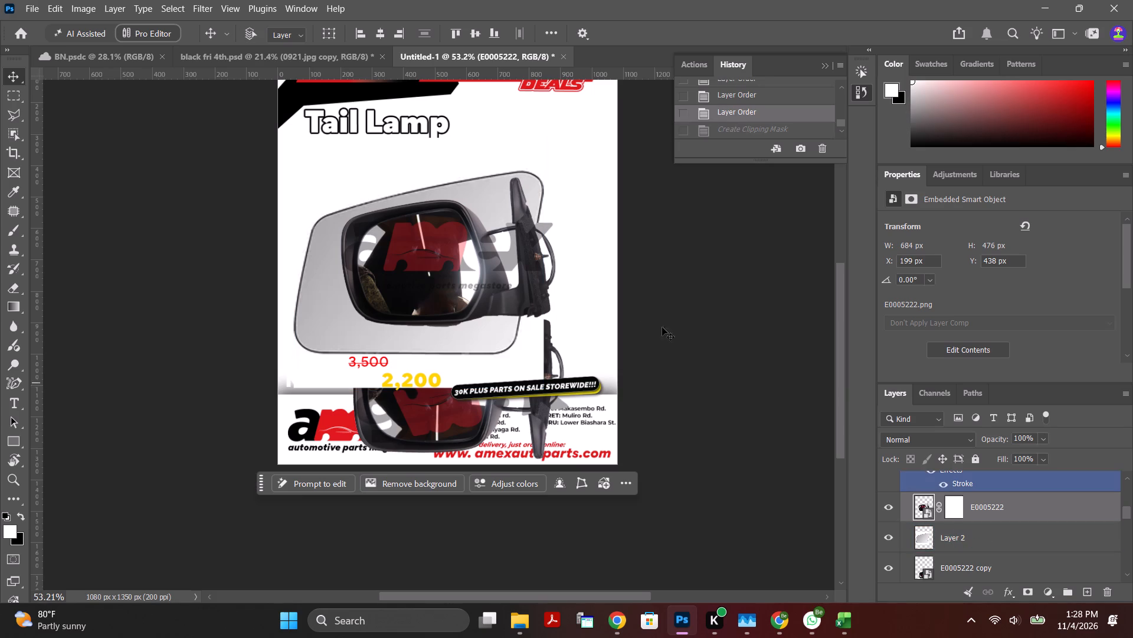
# Move the E0005222 side mirror sideways to about X 126 px, Y 441 px.
pyautogui.click(708, 326)
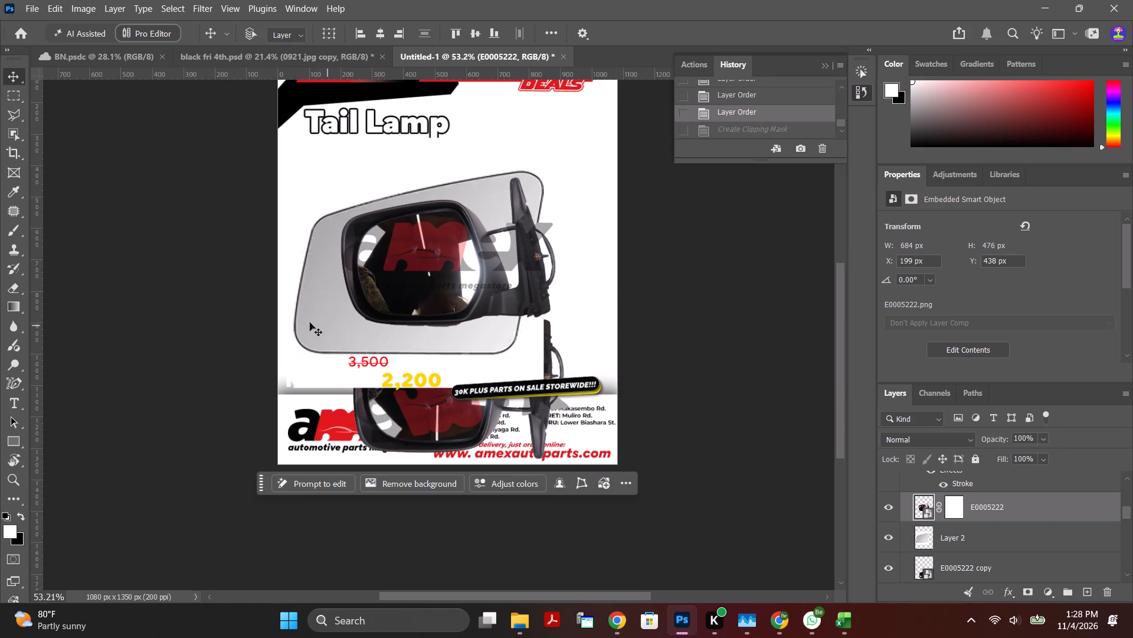
pyautogui.click(310, 323)
pyautogui.moveTo(283, 321); pyautogui.dragTo(258, 323)
# Reposition the mirror glass on Layer 2 behind the side mirror, at about X 23 px, Y 282 px.
pyautogui.click(977, 536)
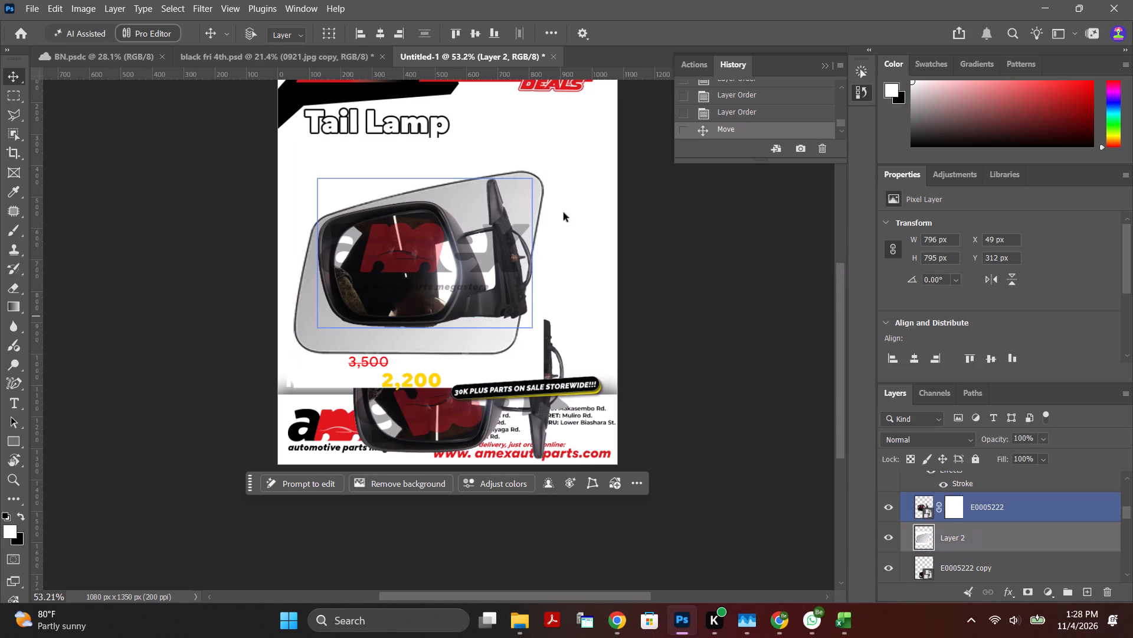
pyautogui.moveTo(317, 334); pyautogui.dragTo(316, 325)
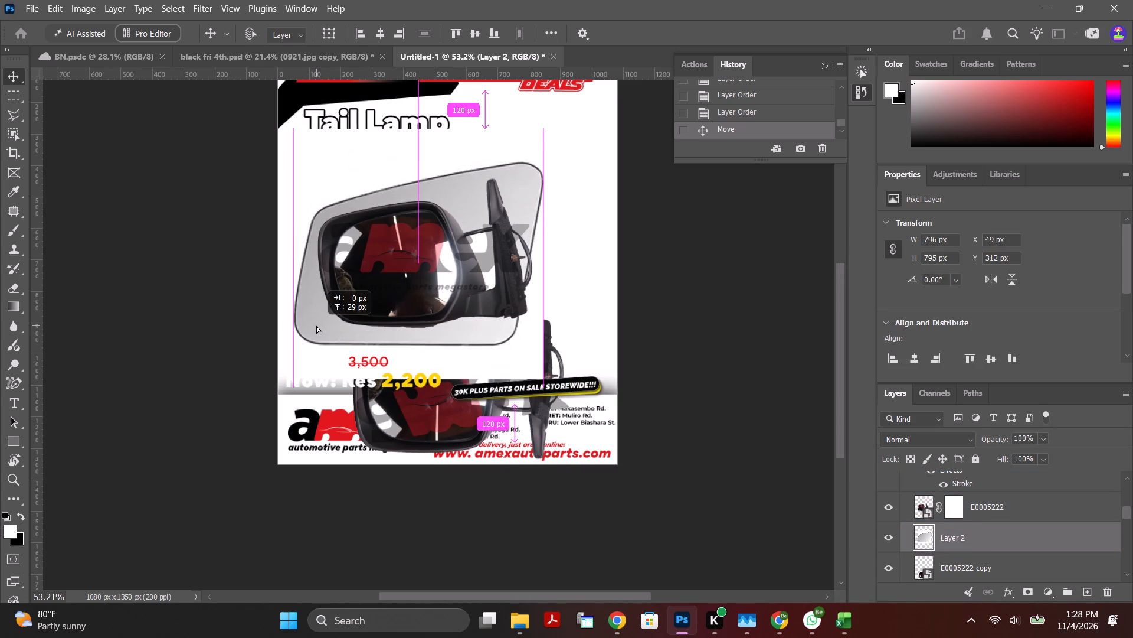
pyautogui.moveTo(316, 325); pyautogui.dragTo(326, 320)
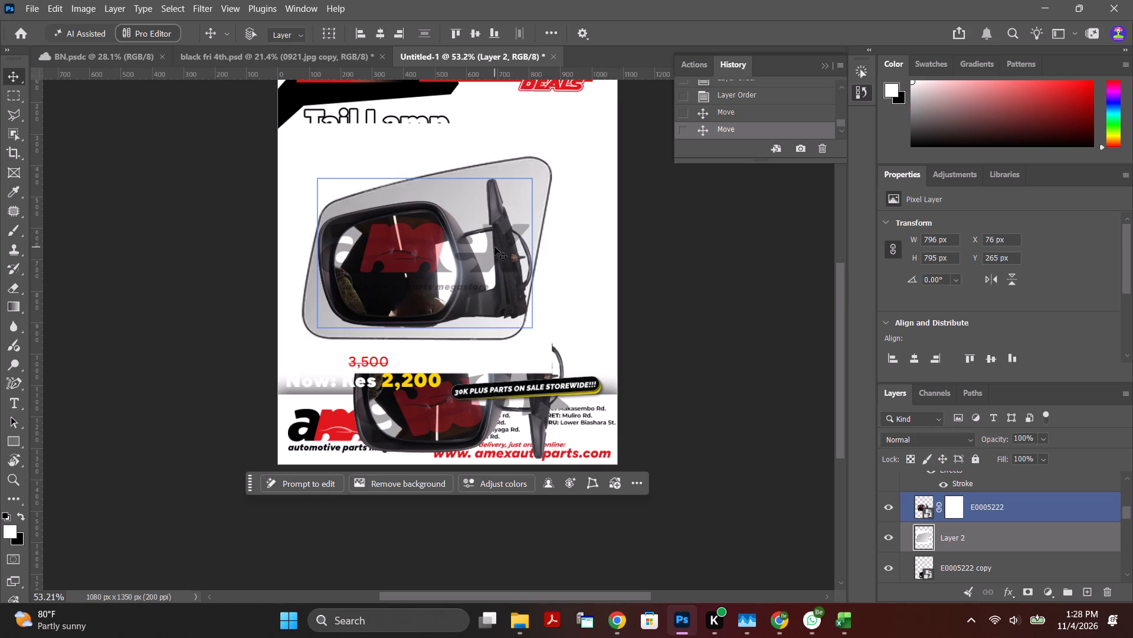
pyautogui.moveTo(520, 242); pyautogui.dragTo(505, 247)
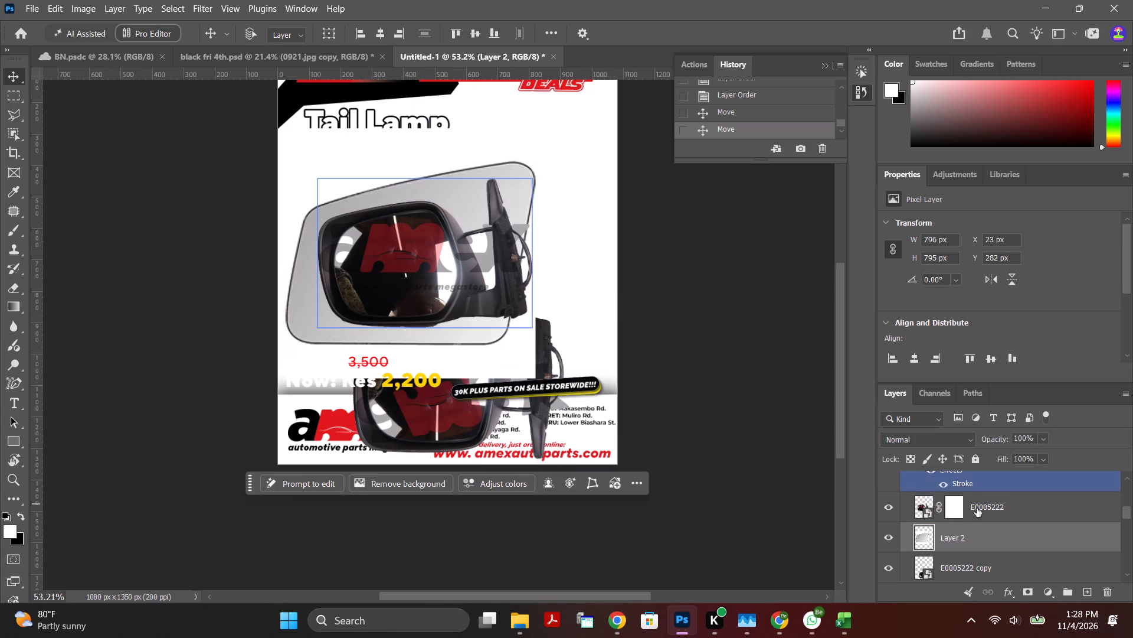
# Unlink the layer mask from the E0005222 side mirror and clip that layer to the mirror glass on Layer 2.
pyautogui.click(966, 511)
pyautogui.click(942, 505)
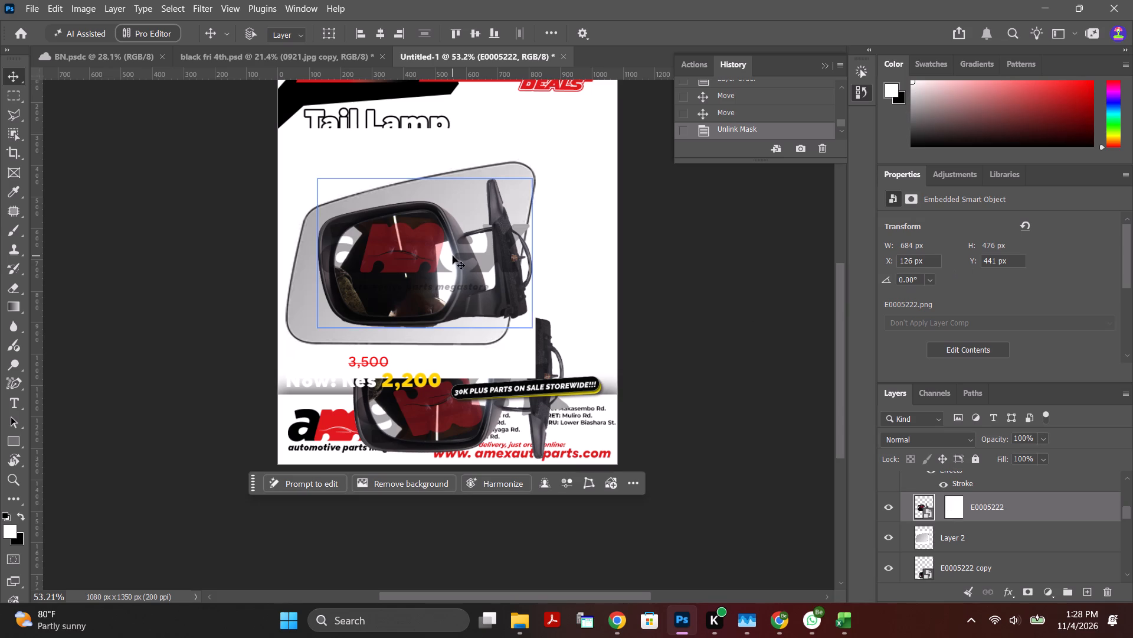
pyautogui.click(969, 532)
pyautogui.click(978, 518)
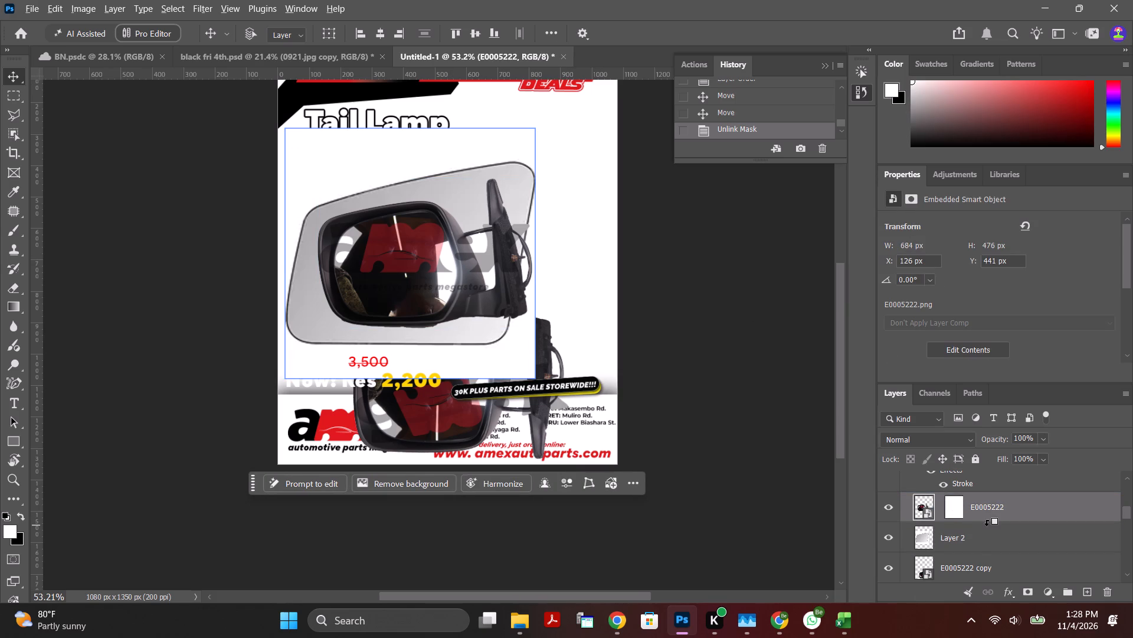
pyautogui.keyDown('alt'); pyautogui.click(987, 525); pyautogui.keyUp('alt')
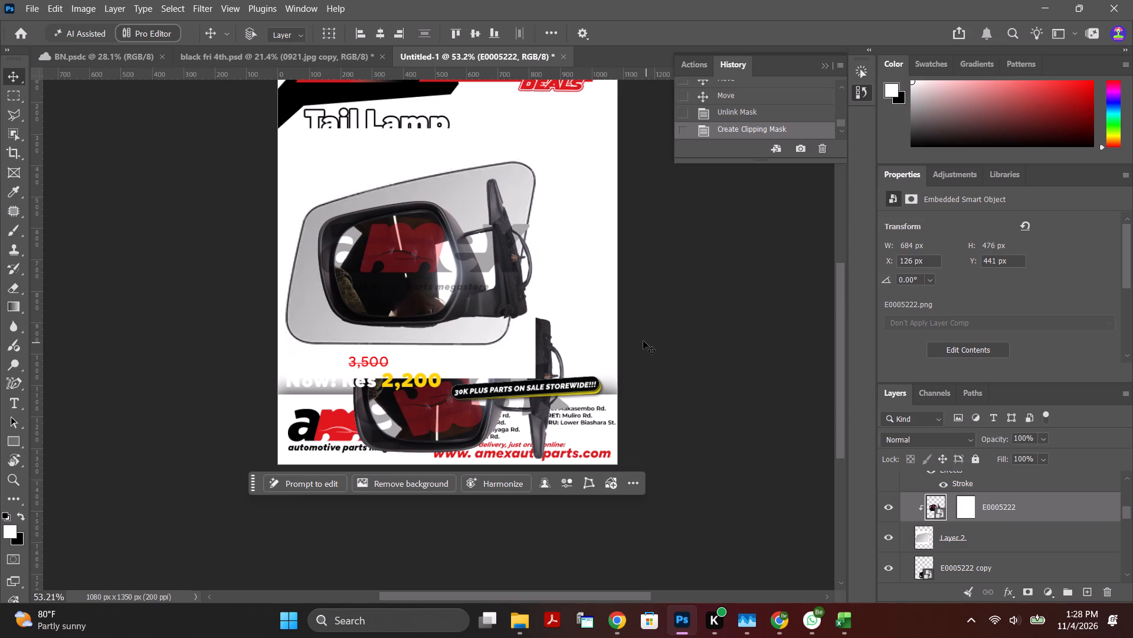
# Open the E0005222 smart object's contents for editing and collapse the History display covering the canvas.
pyautogui.doubleClick(942, 518)
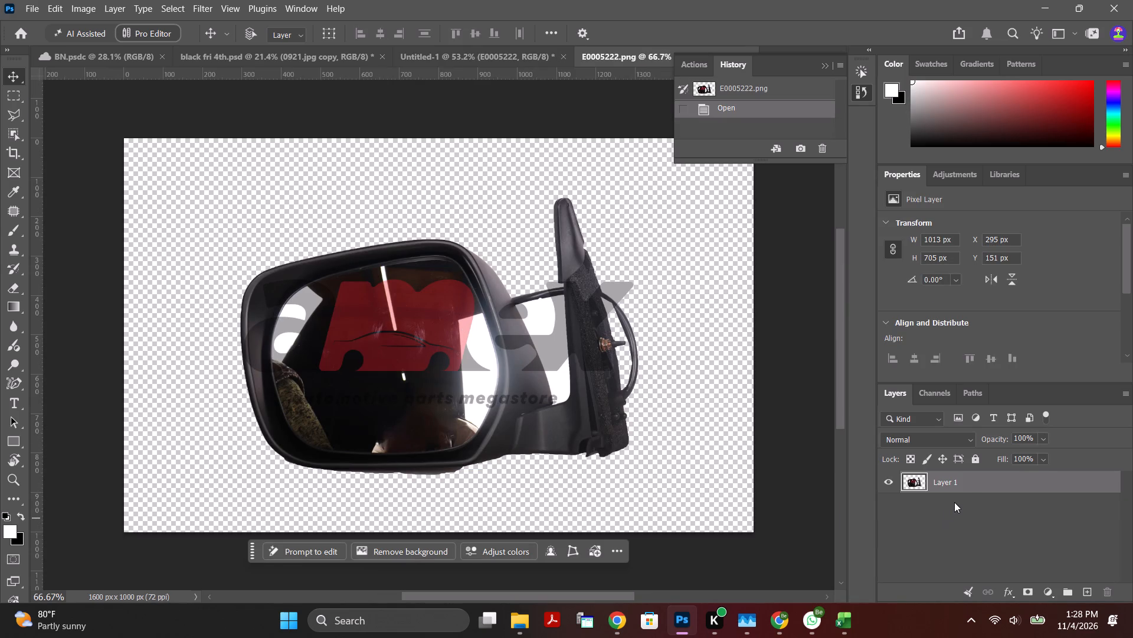
pyautogui.keyDown('alt'); pyautogui.click(826, 64); pyautogui.keyUp('alt')
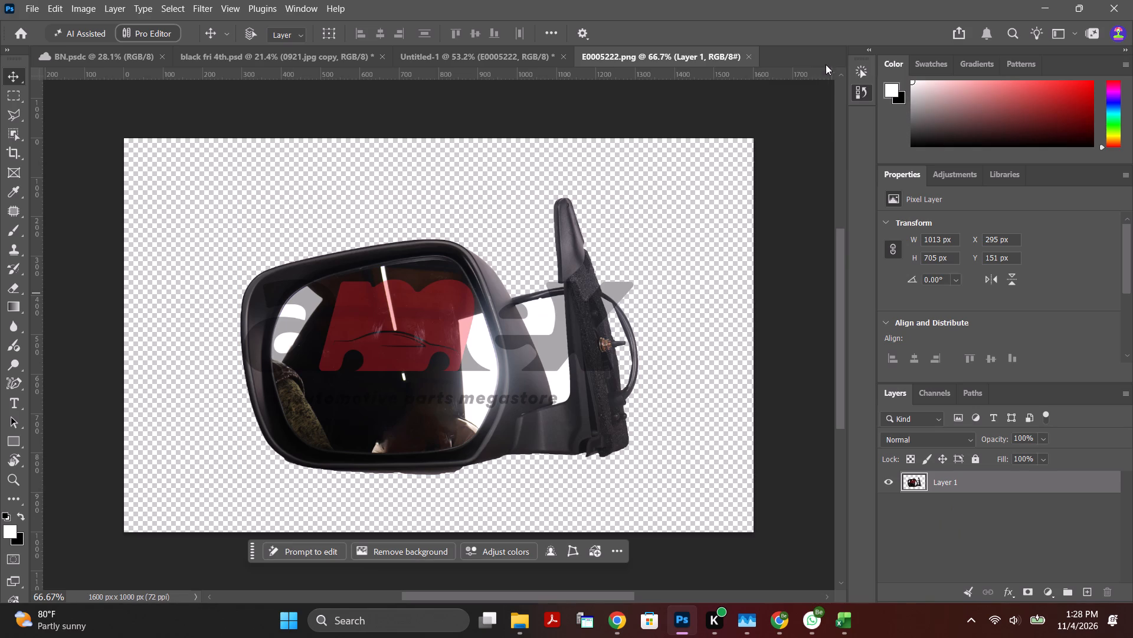
# Switch to File Explorer and look through the black nov 4 and Downloads folders for a usable image, and return to Photoshop.
pyautogui.keyDown('alt'); pyautogui.click(524, 621); pyautogui.keyUp('alt')
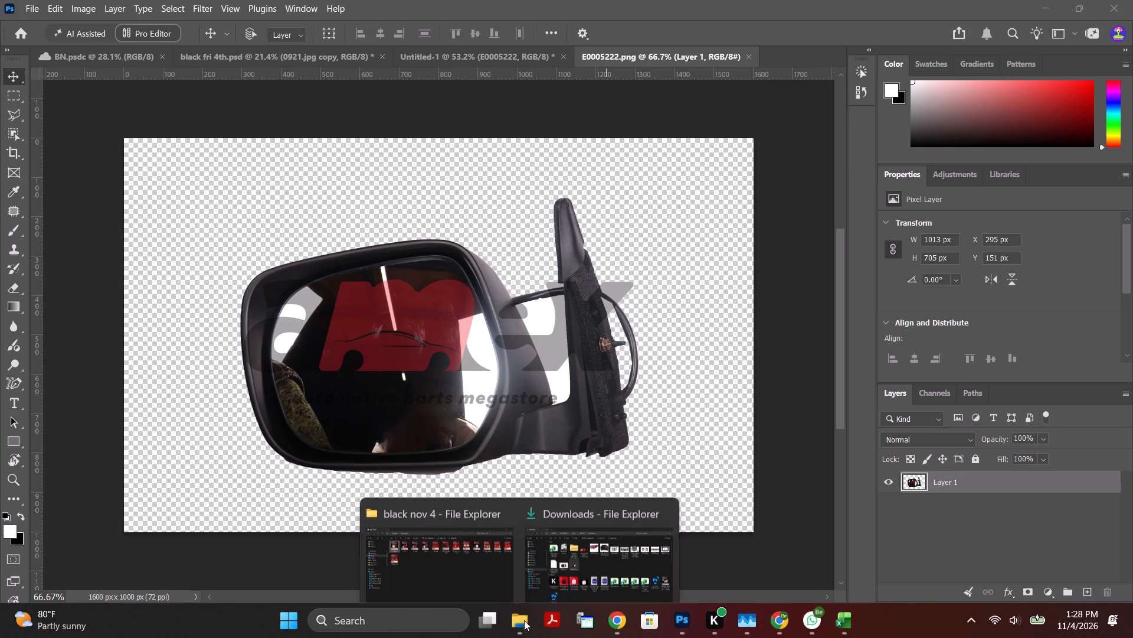
pyautogui.keyDown('alt'); pyautogui.click(484, 536); pyautogui.keyUp('alt')
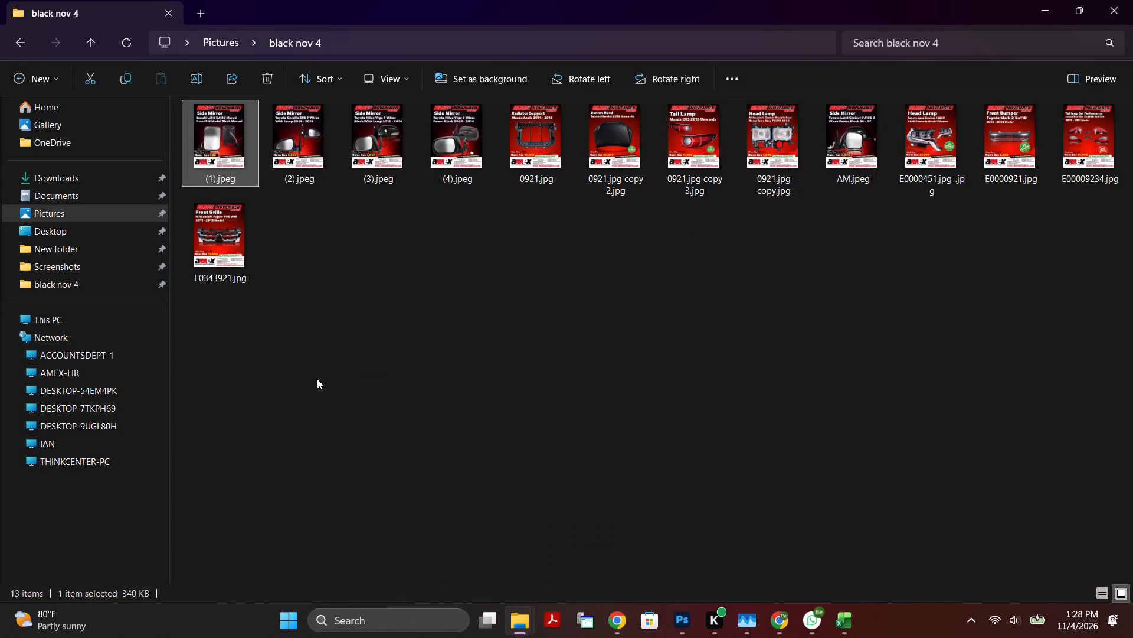
pyautogui.keyDown('alt'); pyautogui.click(71, 202); pyautogui.keyUp('alt')
pyautogui.keyDown('alt'); pyautogui.click(77, 183); pyautogui.keyUp('alt')
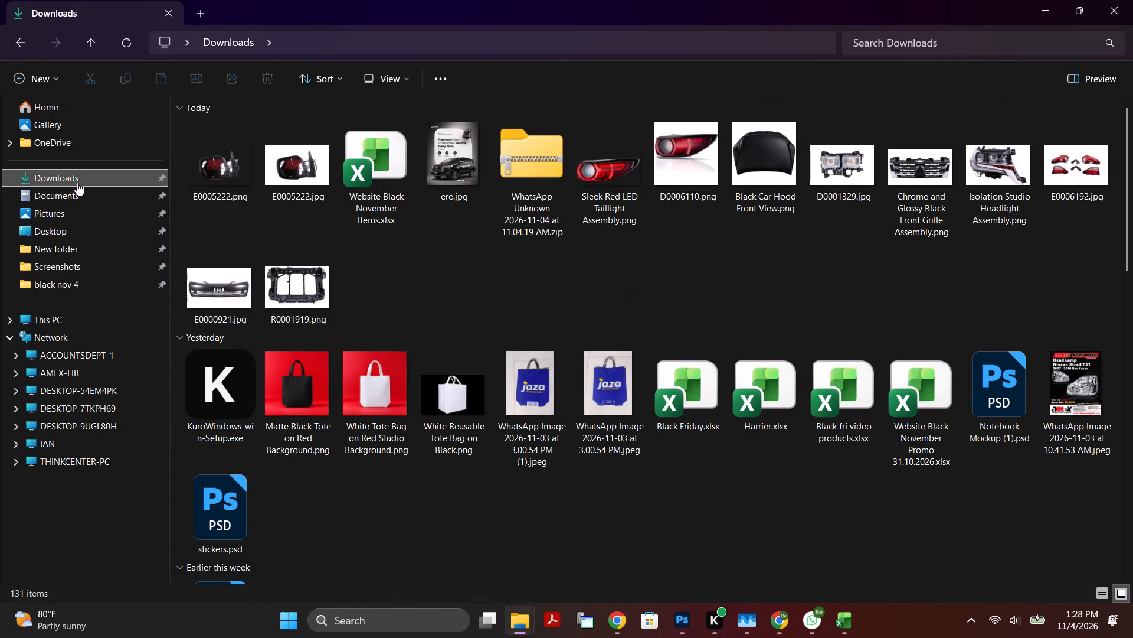
pyautogui.keyDown('alt'); pyautogui.scroll(-2, 448, 314); pyautogui.keyUp('alt')
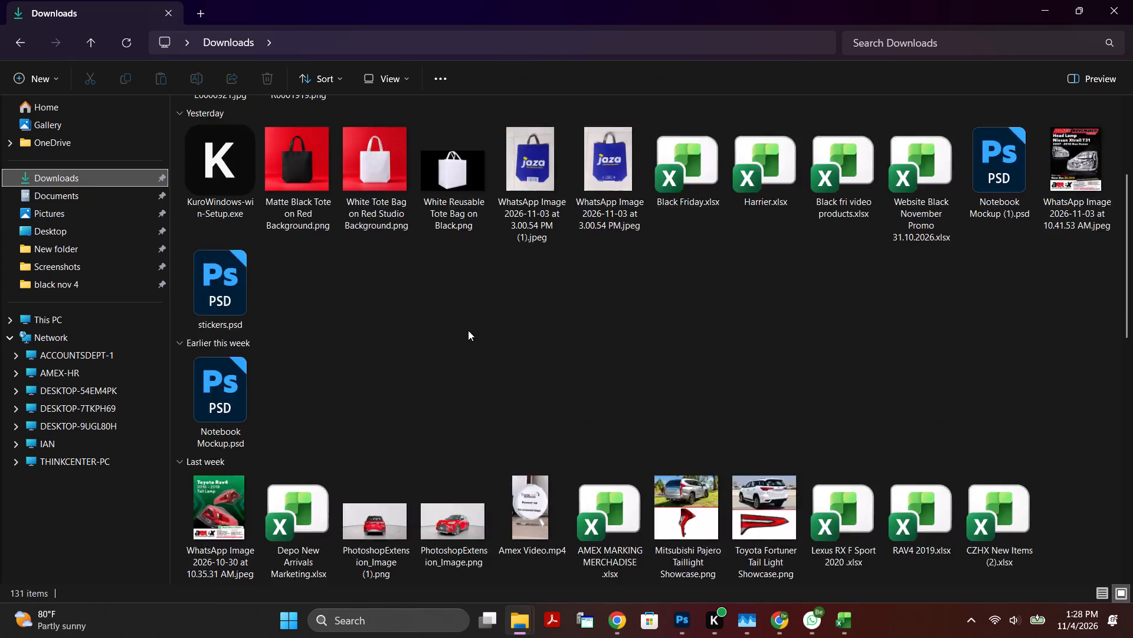
pyautogui.keyDown('alt'); pyautogui.scroll(-1, 468, 330); pyautogui.keyUp('alt')
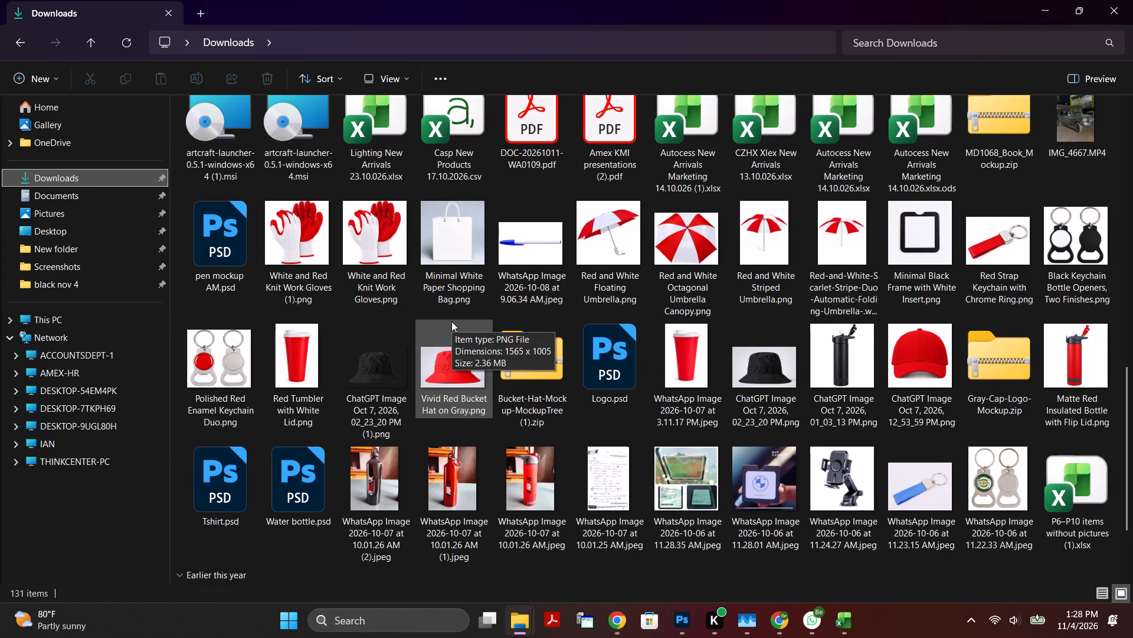
pyautogui.keyDown('alt'); pyautogui.scroll(-2, 474, 341); pyautogui.keyUp('alt')
pyautogui.keyDown('alt'); pyautogui.scroll(3, 513, 369); pyautogui.keyUp('alt')
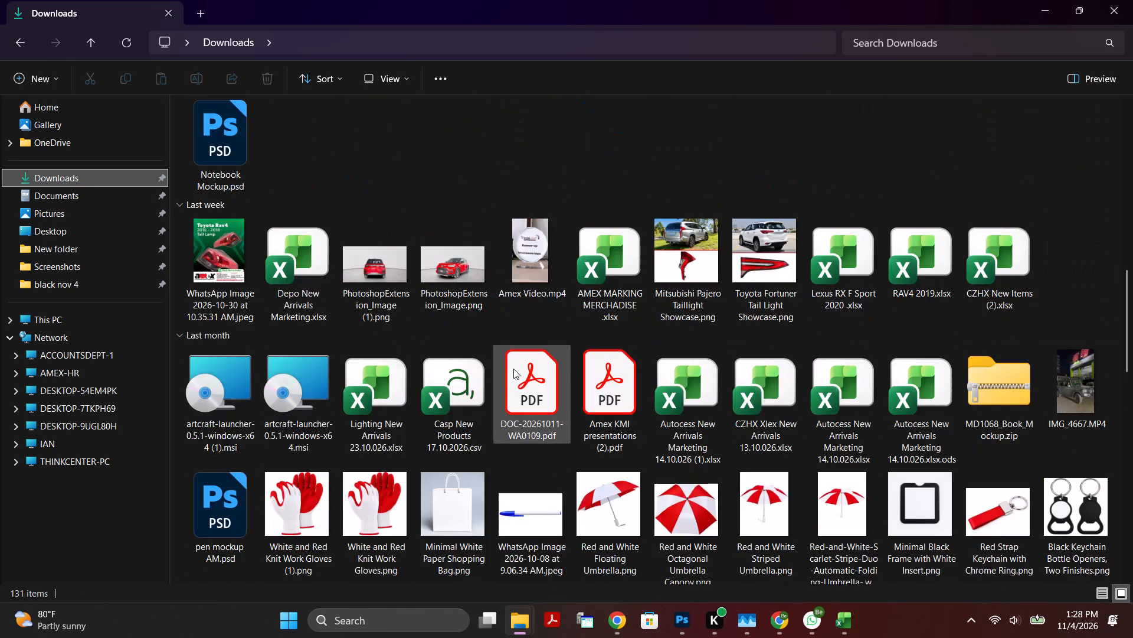
pyautogui.keyDown('alt'); pyautogui.scroll(6, 514, 367); pyautogui.keyUp('alt')
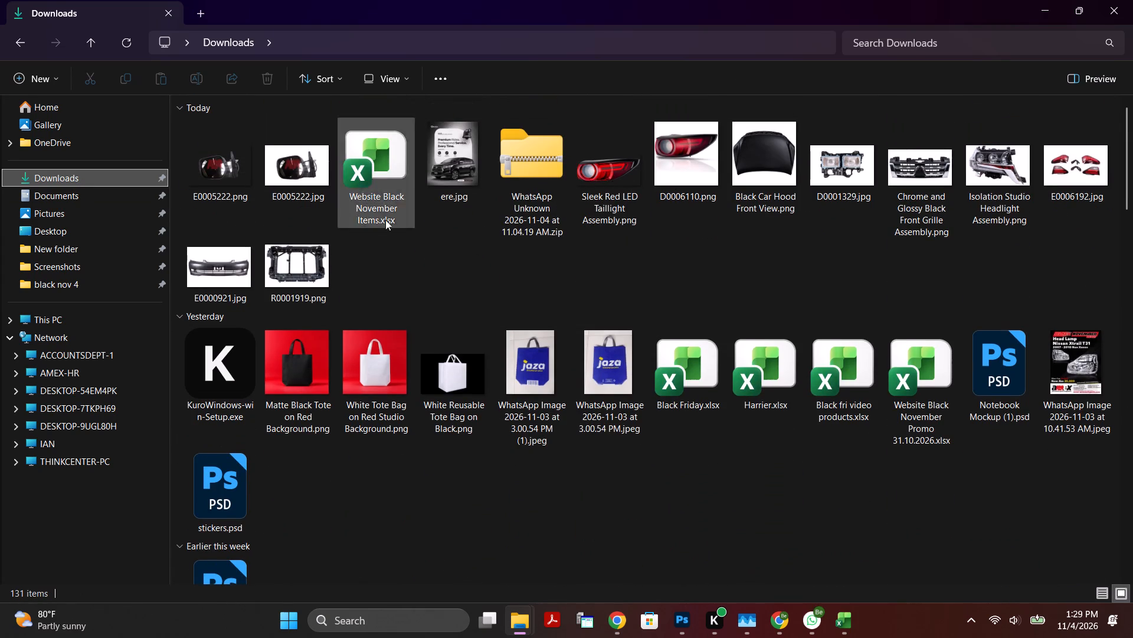
pyautogui.keyDown('alt'); pyautogui.click(432, 77); pyautogui.keyUp('alt')
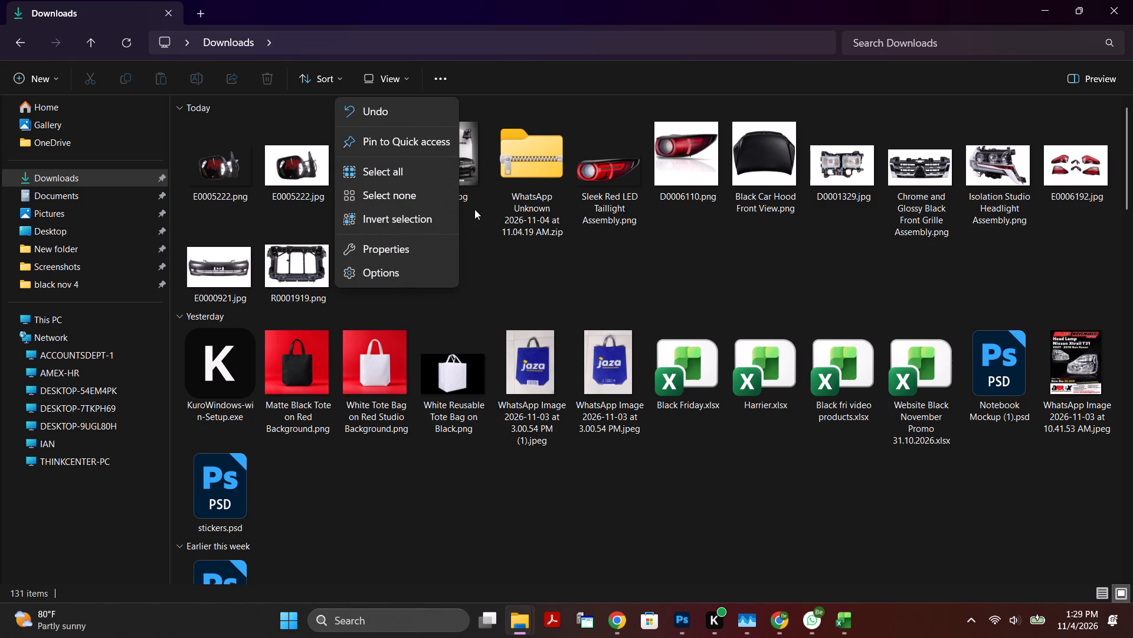
pyautogui.keyDown('alt'); pyautogui.click(723, 252); pyautogui.keyUp('alt')
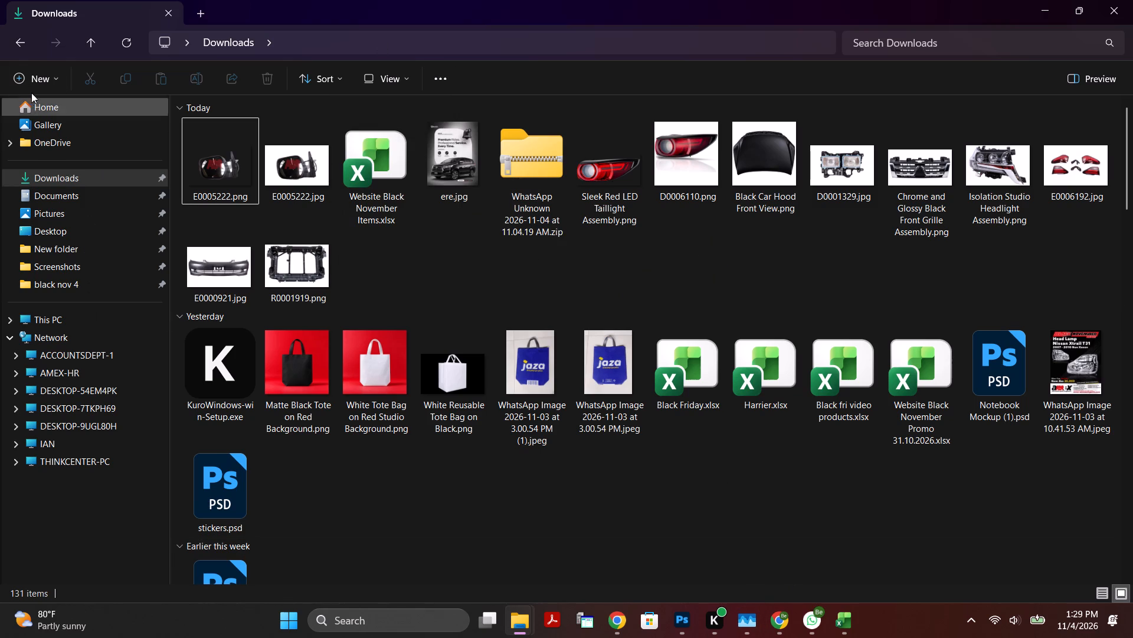
pyautogui.keyDown('alt'); pyautogui.click(1043, 10); pyautogui.keyUp('alt')
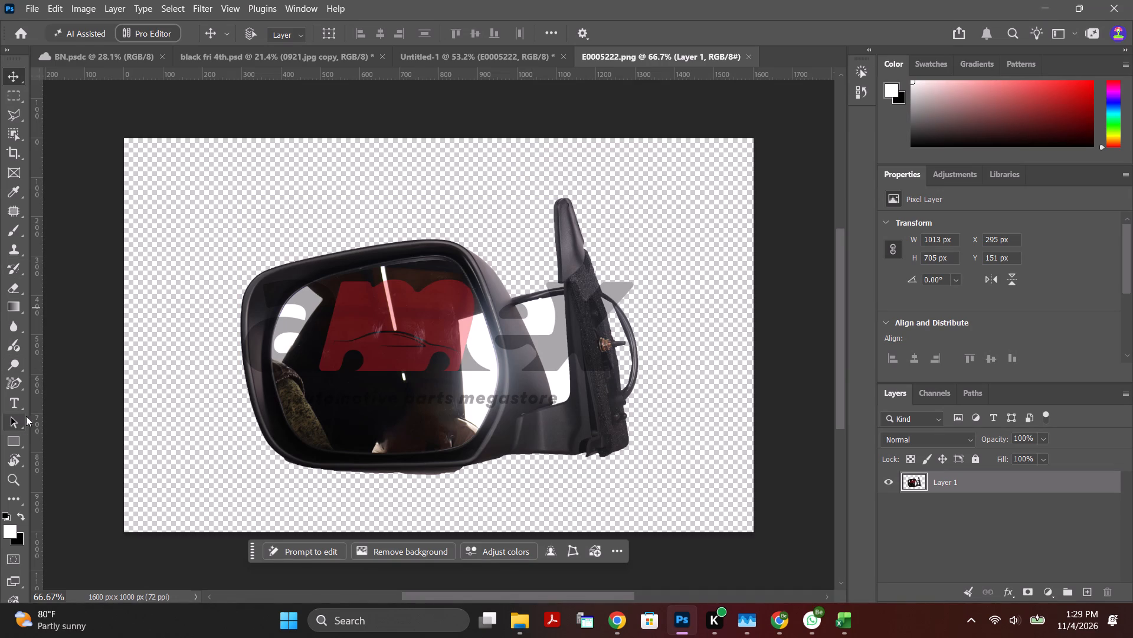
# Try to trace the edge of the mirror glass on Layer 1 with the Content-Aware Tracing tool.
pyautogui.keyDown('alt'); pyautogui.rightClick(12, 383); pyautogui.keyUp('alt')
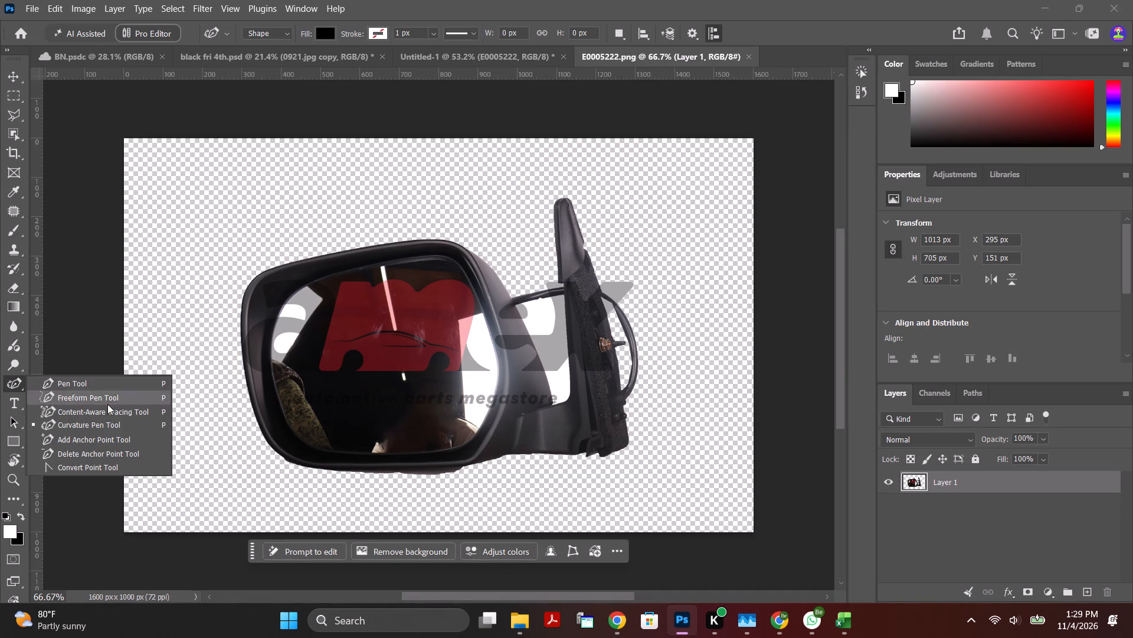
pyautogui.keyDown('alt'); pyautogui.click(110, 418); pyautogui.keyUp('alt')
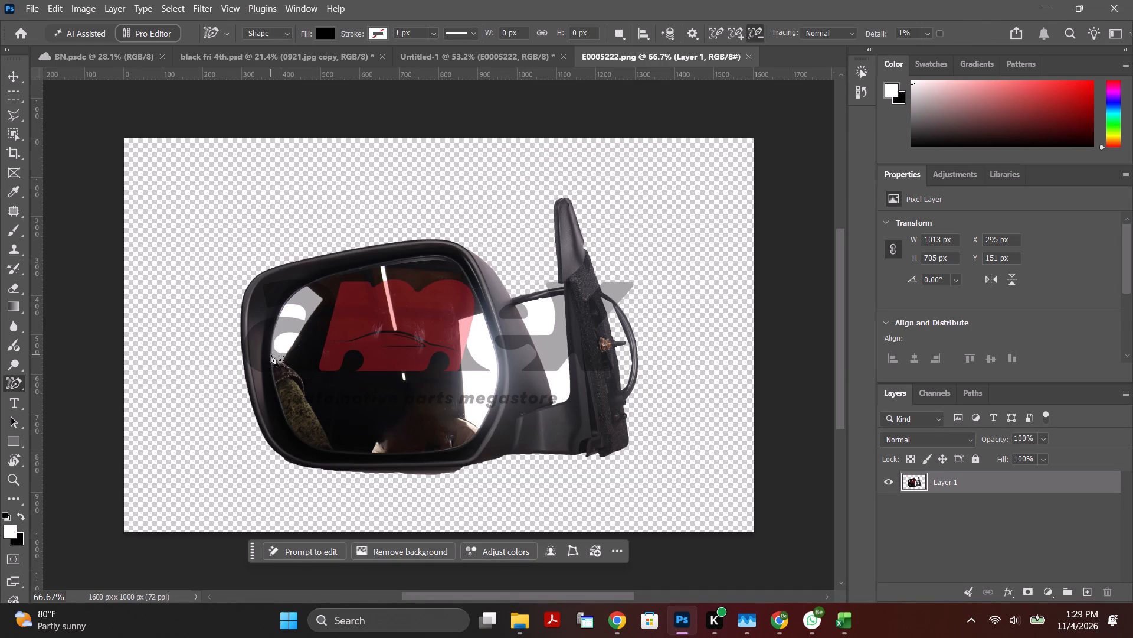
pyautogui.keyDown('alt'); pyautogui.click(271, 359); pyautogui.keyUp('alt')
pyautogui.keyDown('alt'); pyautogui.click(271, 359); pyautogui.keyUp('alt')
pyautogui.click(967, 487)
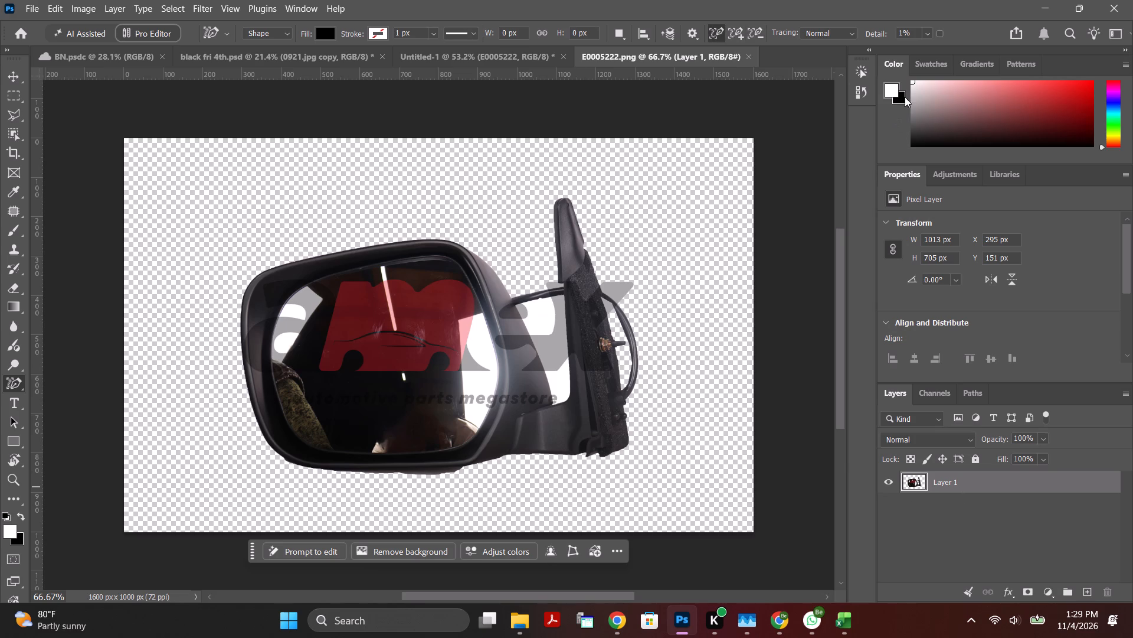
# Close the Color, Swatches, Gradients and Patterns group to free space in the workspace.
pyautogui.rightClick(1046, 68)
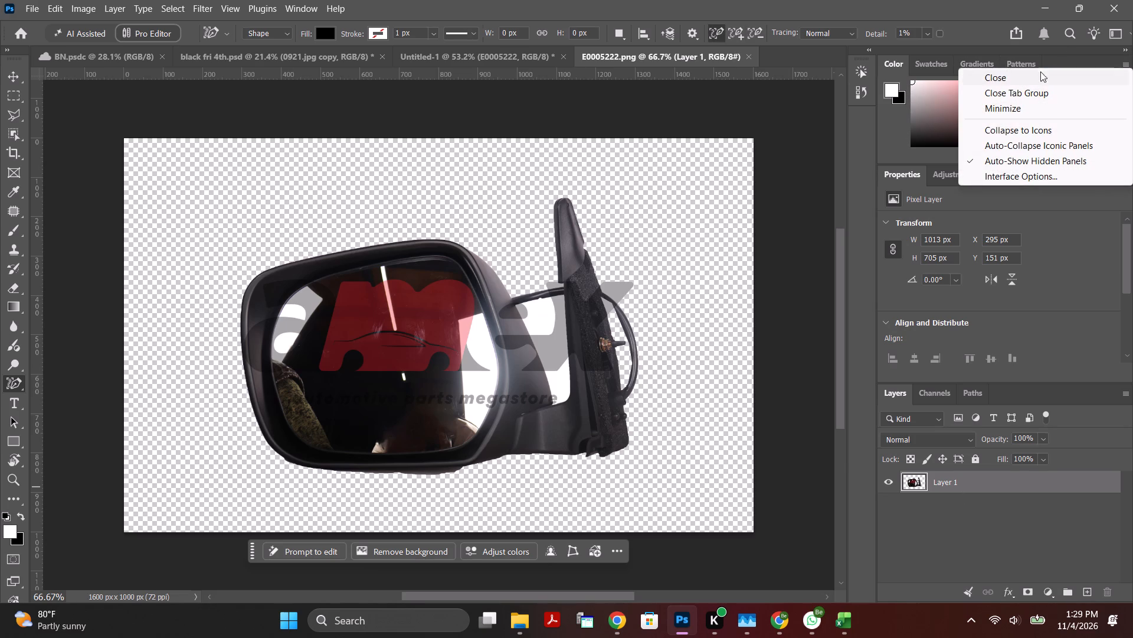
pyautogui.click(1042, 97)
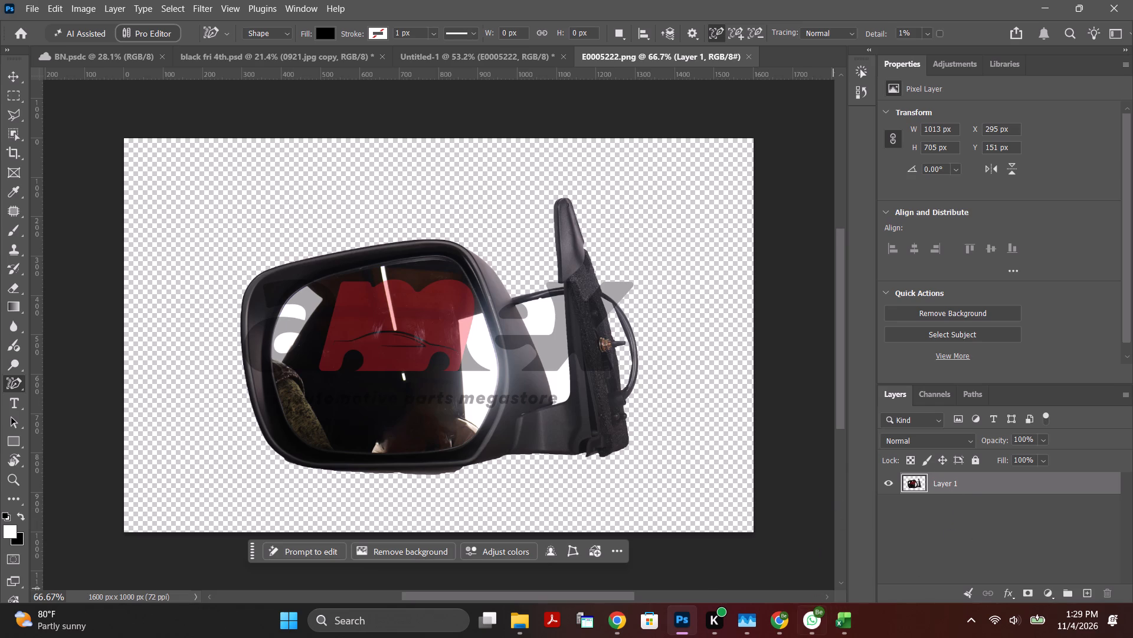
# Switch to Chrome and open the eBay mirror glass for 98-05 Mazda B3000 B4000 among the related car glass mirror images.
pyautogui.click(620, 624)
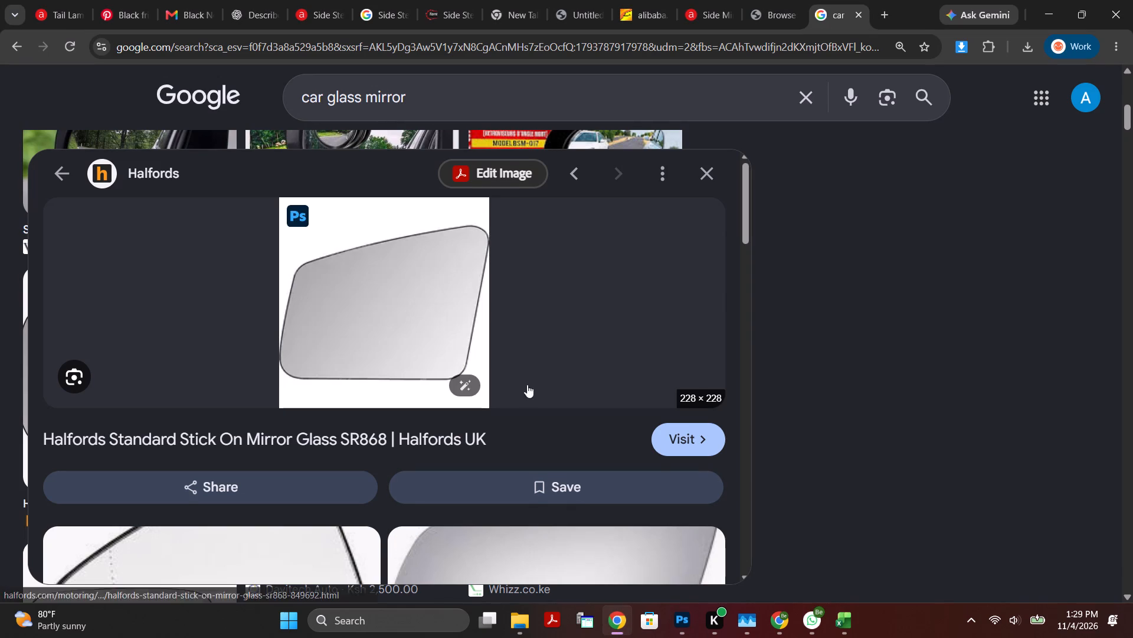
pyautogui.scroll(-15, 579, 432)
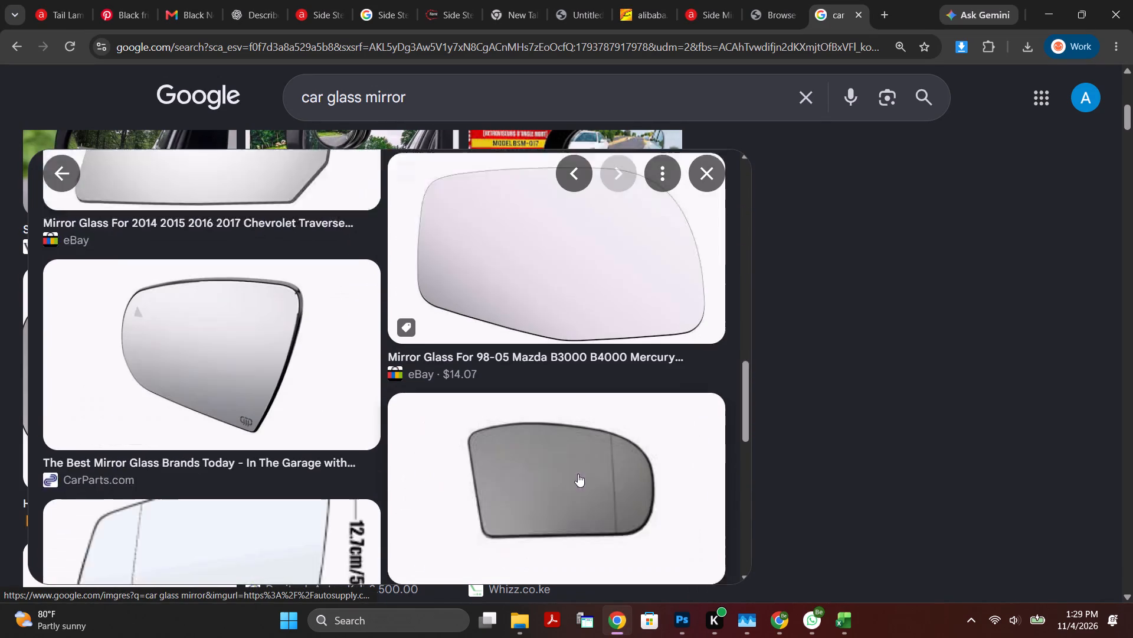
pyautogui.scroll(2, 578, 474)
pyautogui.click(565, 330)
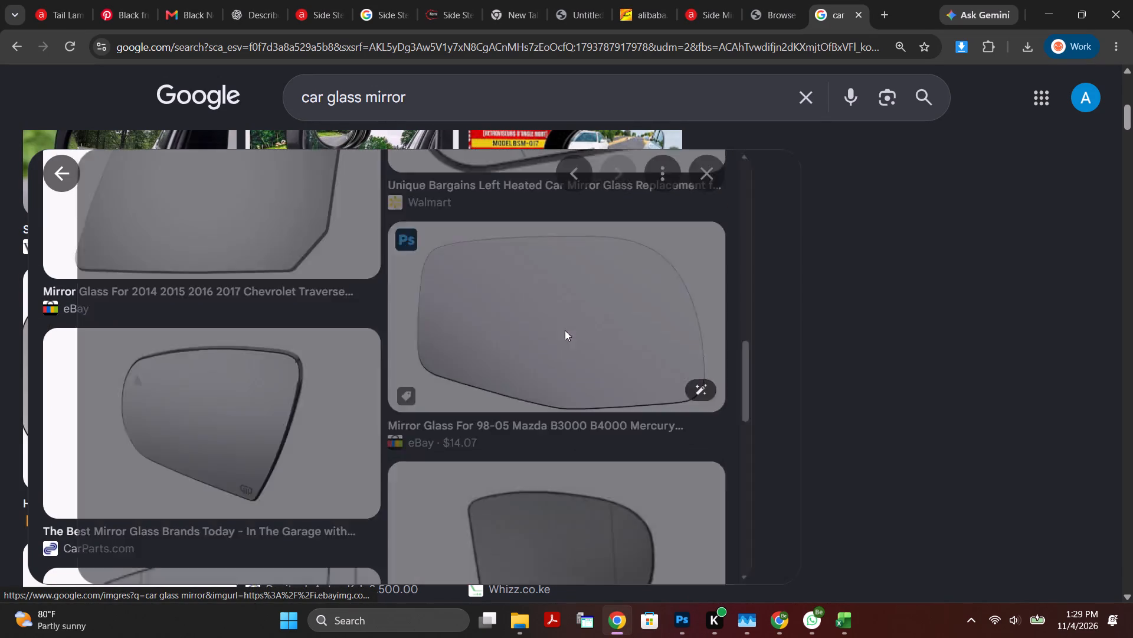
# Copy the eBay Mazda B3000 B4000 mirror glass image, paste it into E0005222.png in Photoshop and place it beneath Layer 1.
pyautogui.scroll(-15, 461, 315)
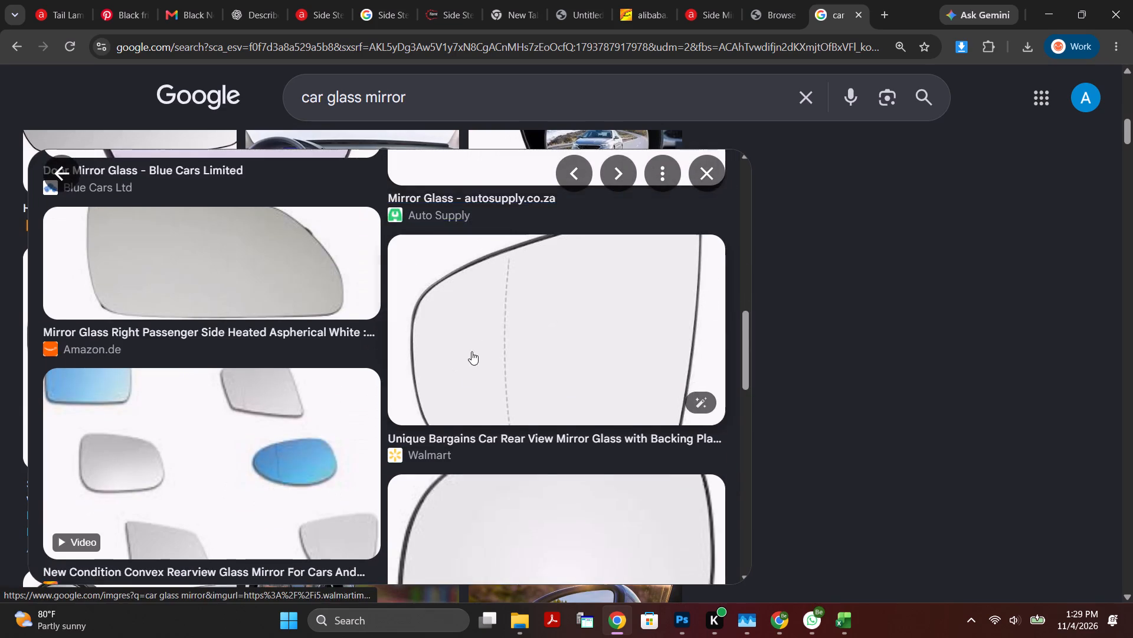
pyautogui.scroll(13, 470, 373)
pyautogui.rightClick(407, 300)
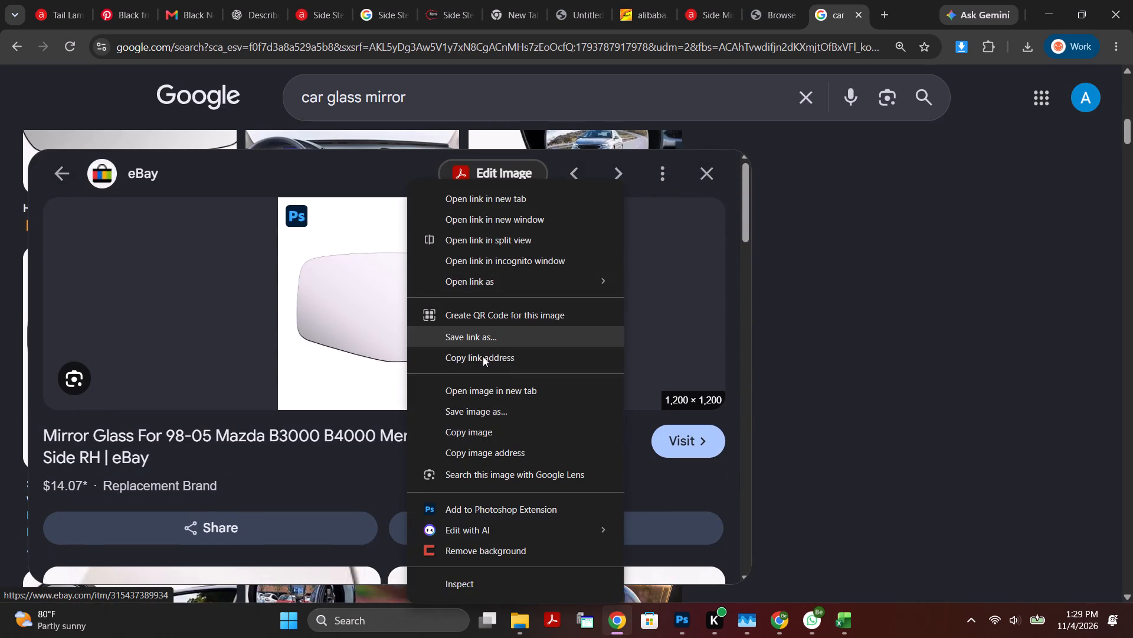
pyautogui.click(497, 433)
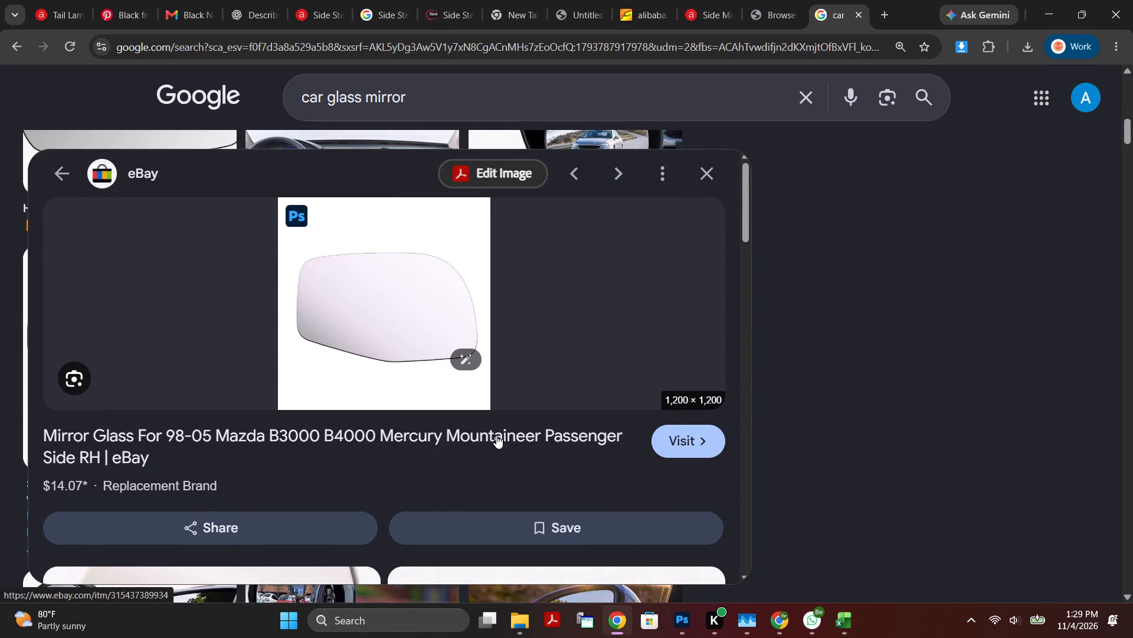
pyautogui.click(679, 627)
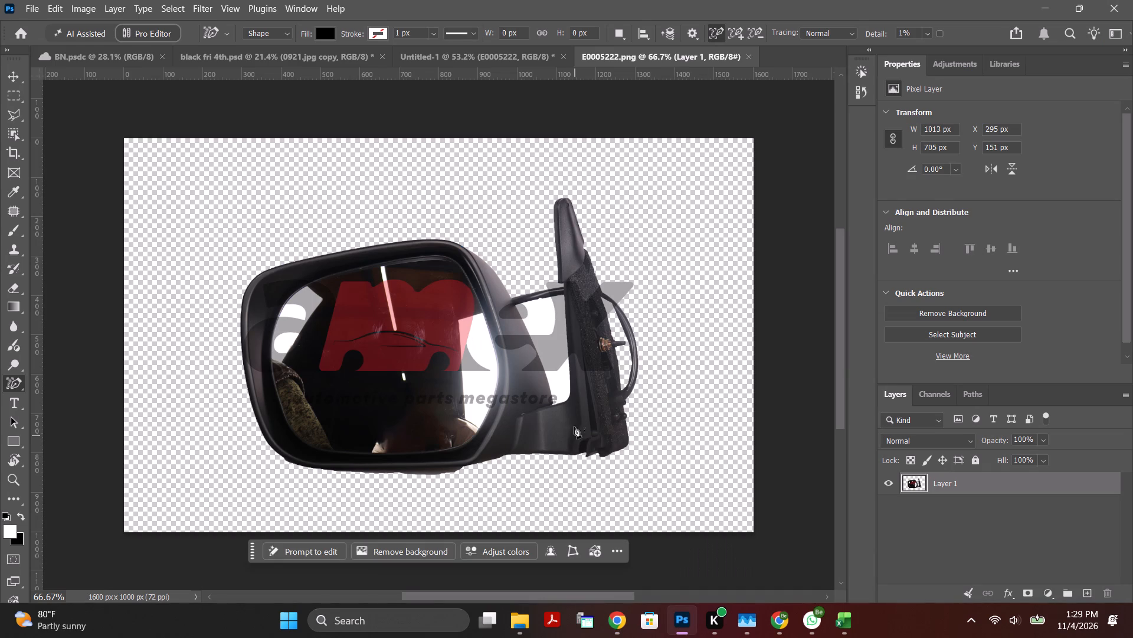
pyautogui.hotkey('ctrl', 'v')
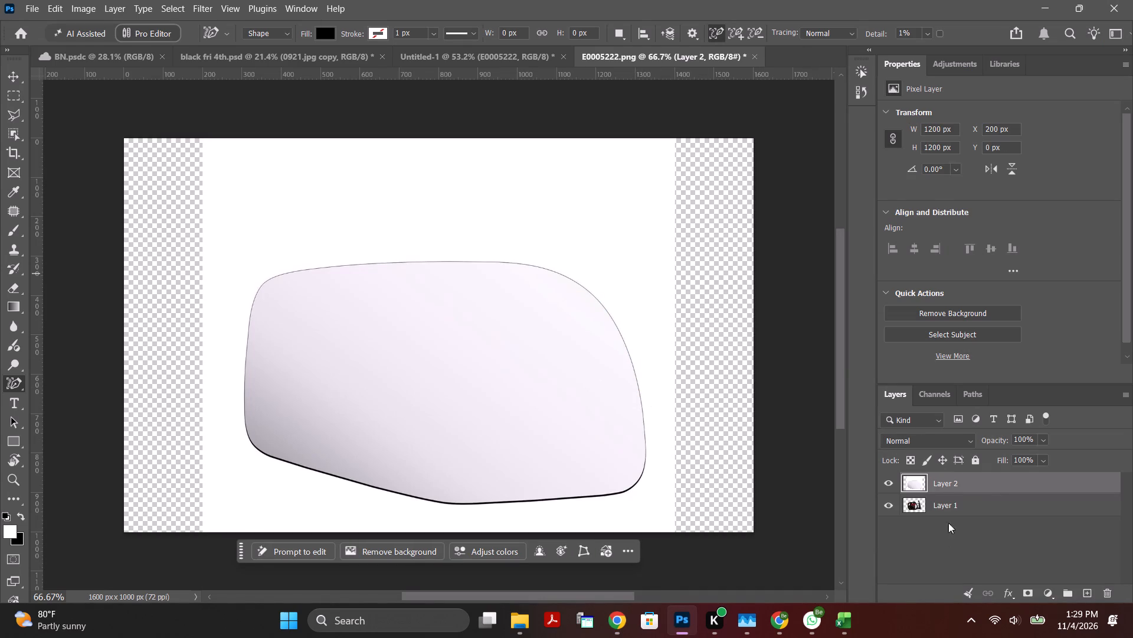
pyautogui.moveTo(982, 487); pyautogui.dragTo(989, 512)
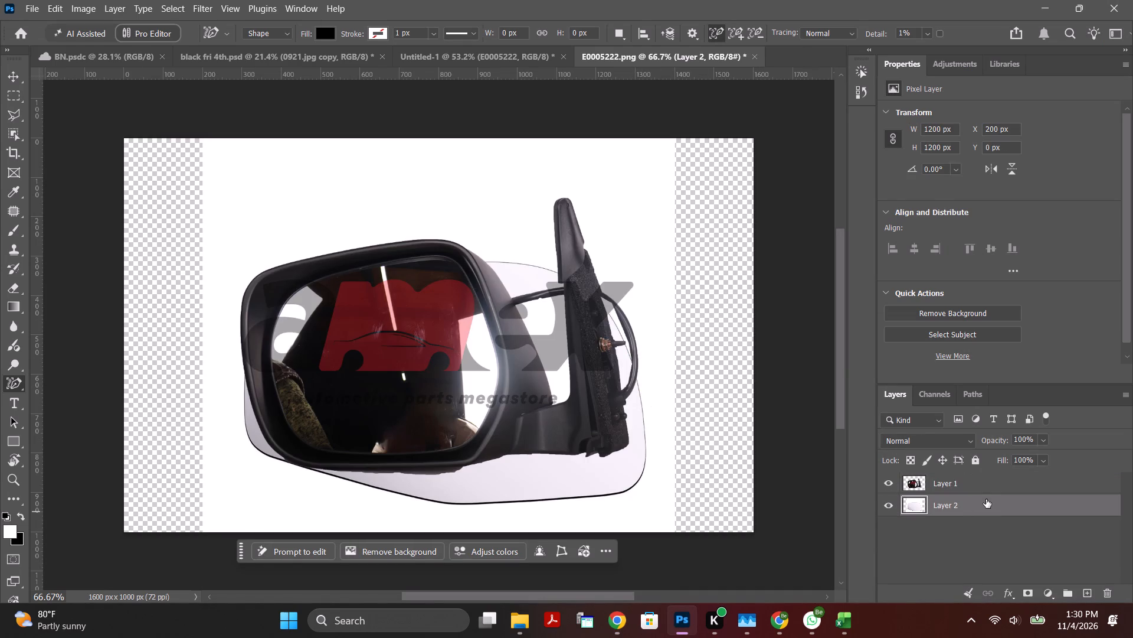
# Duplicate the mirror glass layer, Layer 2, and convert both the copy and the original to smart objects.
pyautogui.hotkey('ctrl', 'j')
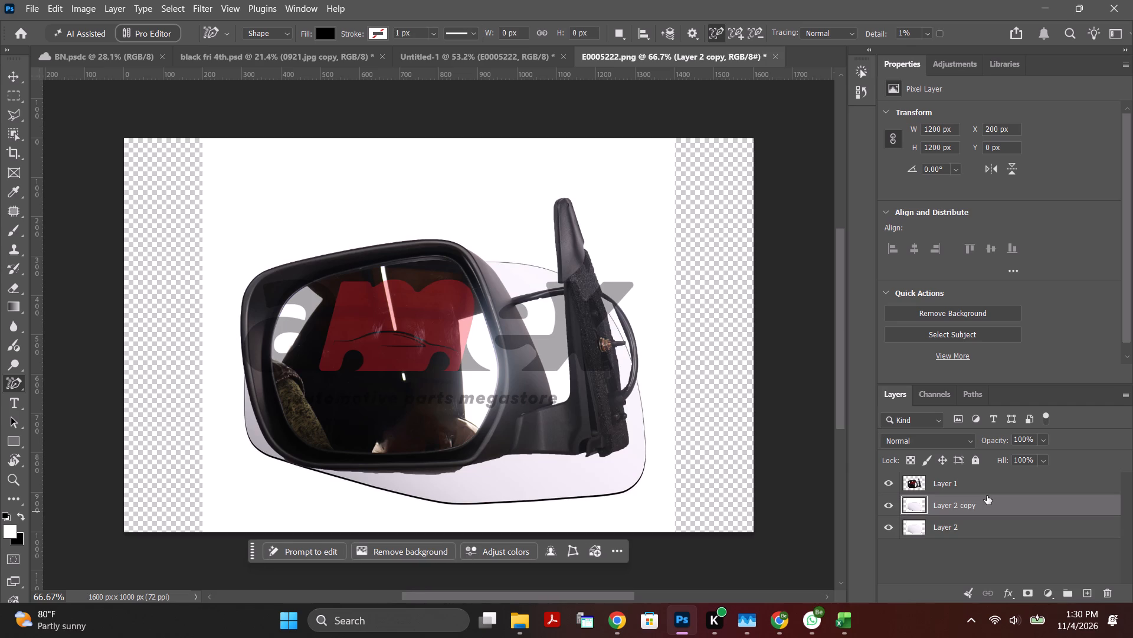
pyautogui.click(981, 551)
pyautogui.click(966, 502)
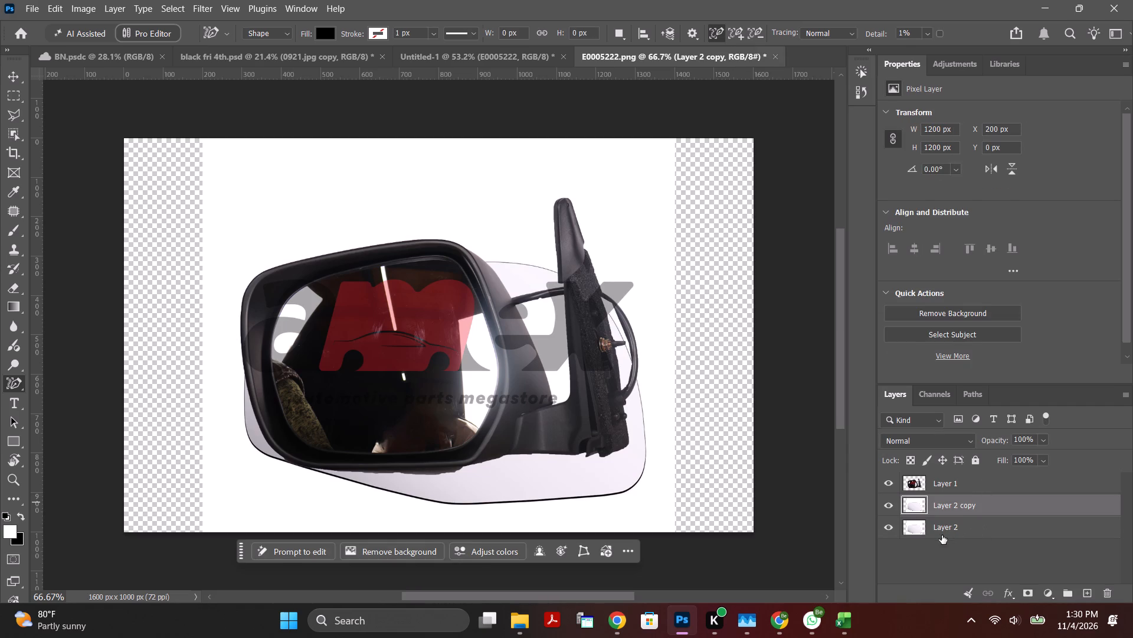
pyautogui.rightClick(958, 507)
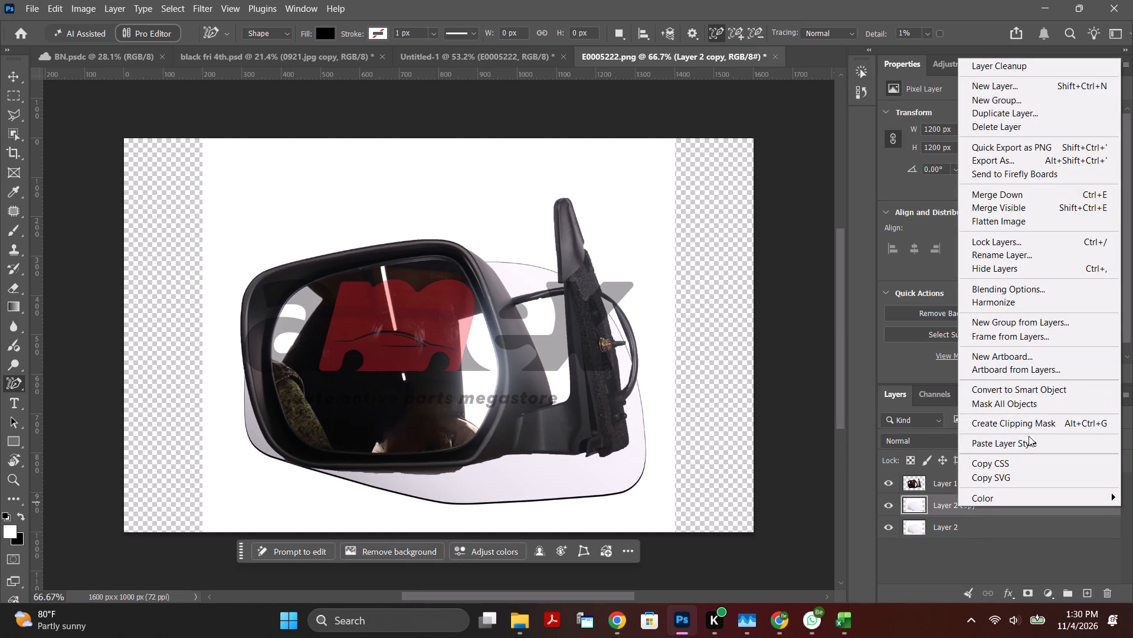
pyautogui.click(1042, 383)
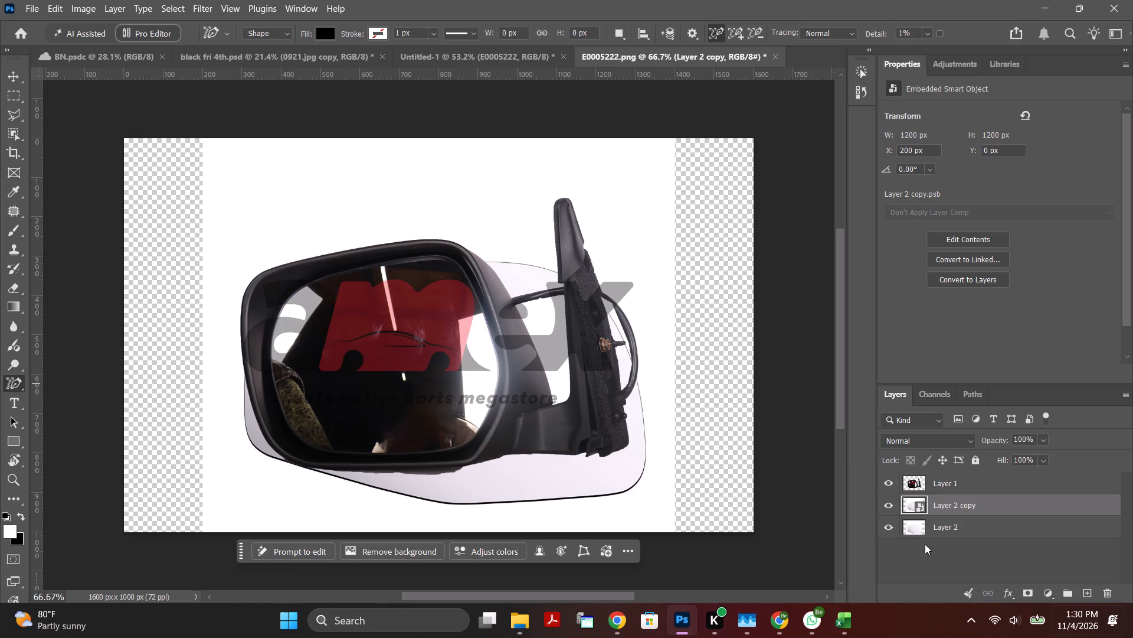
pyautogui.click(942, 527)
pyautogui.rightClick(942, 527)
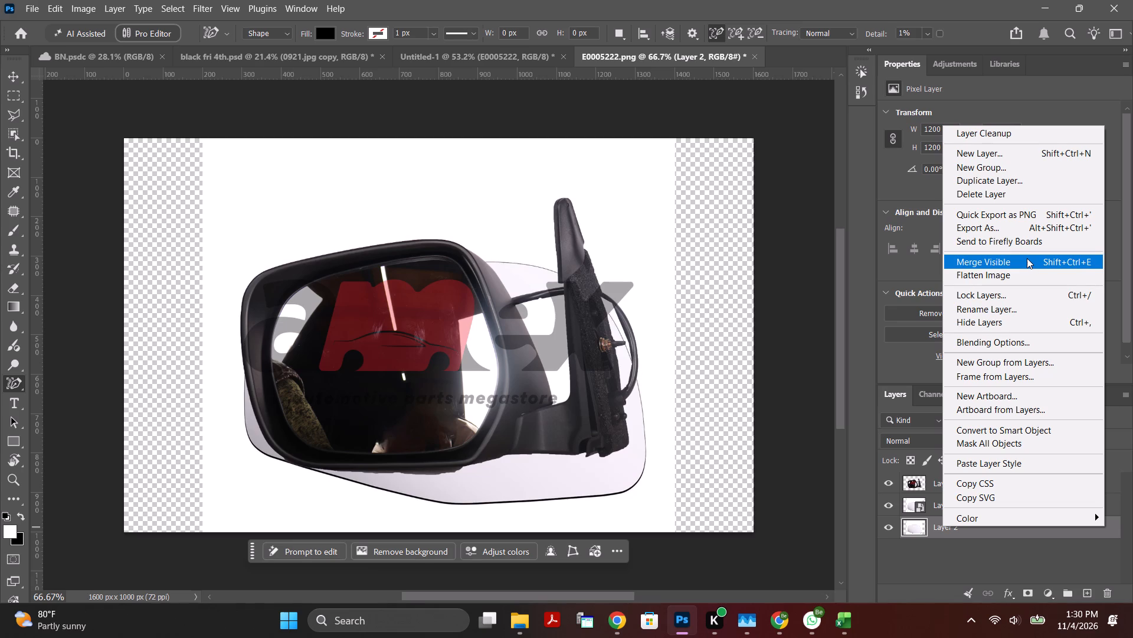
pyautogui.click(1023, 436)
pyautogui.click(931, 564)
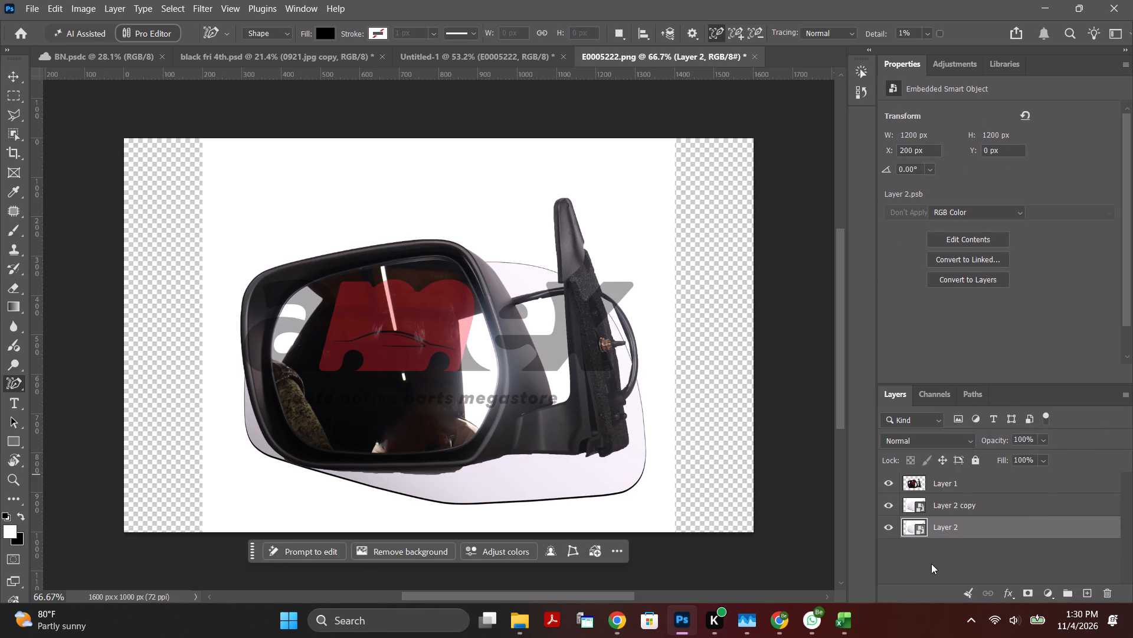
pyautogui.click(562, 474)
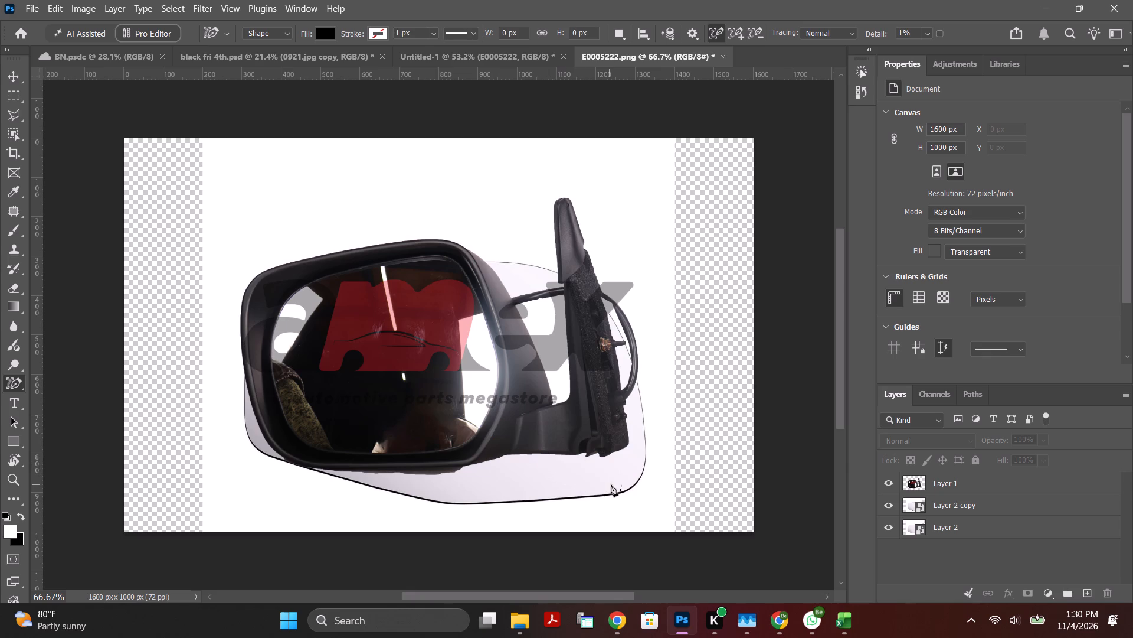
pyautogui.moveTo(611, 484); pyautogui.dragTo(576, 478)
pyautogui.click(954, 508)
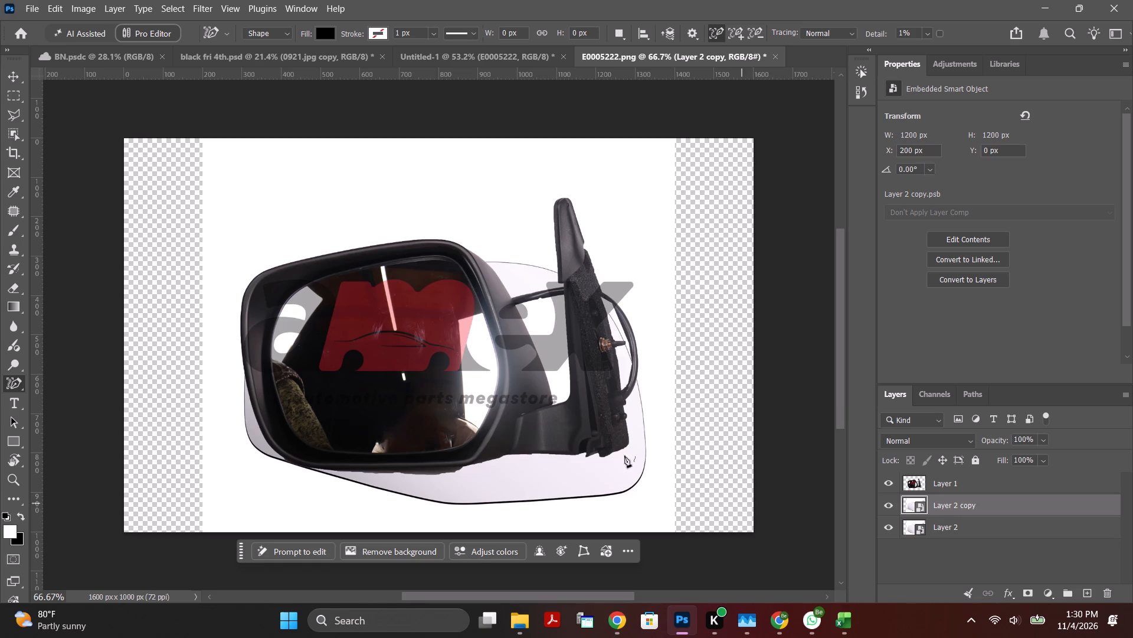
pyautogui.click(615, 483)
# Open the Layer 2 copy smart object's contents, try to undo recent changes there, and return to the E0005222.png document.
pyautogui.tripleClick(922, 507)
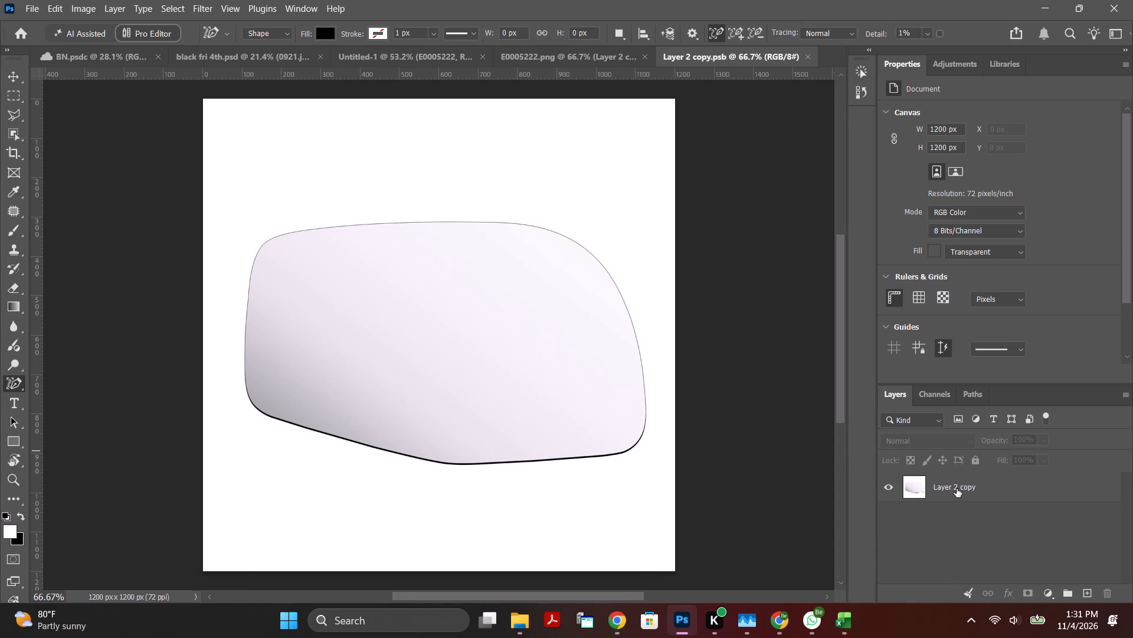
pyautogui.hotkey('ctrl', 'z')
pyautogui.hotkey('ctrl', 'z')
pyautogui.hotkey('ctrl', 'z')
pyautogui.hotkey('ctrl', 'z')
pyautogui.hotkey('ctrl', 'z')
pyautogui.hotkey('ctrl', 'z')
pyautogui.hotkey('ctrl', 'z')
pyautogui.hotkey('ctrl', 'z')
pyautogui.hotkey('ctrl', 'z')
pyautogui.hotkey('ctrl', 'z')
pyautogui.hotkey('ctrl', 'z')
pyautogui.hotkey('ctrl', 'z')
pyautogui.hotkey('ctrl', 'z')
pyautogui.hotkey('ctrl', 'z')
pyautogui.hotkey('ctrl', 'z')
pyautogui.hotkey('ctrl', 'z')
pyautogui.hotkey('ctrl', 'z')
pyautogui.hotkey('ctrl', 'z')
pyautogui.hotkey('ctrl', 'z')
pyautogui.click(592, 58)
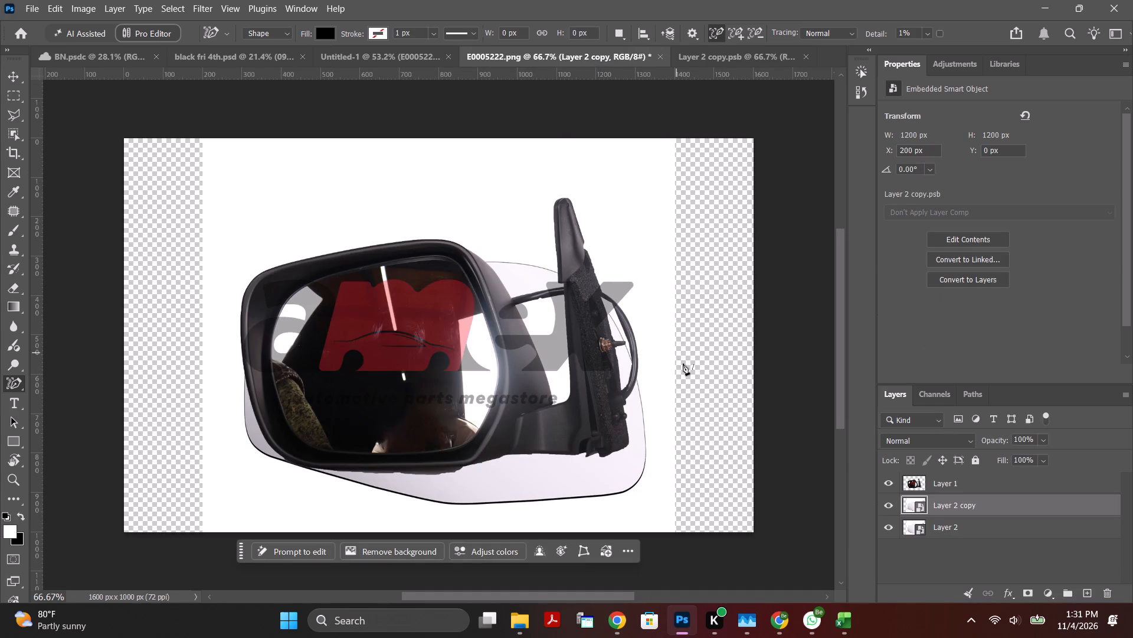
# Open the Layer 2 copy smart object's contents, select the glass with Select Subject and mask out its white background.
pyautogui.doubleClick(922, 504)
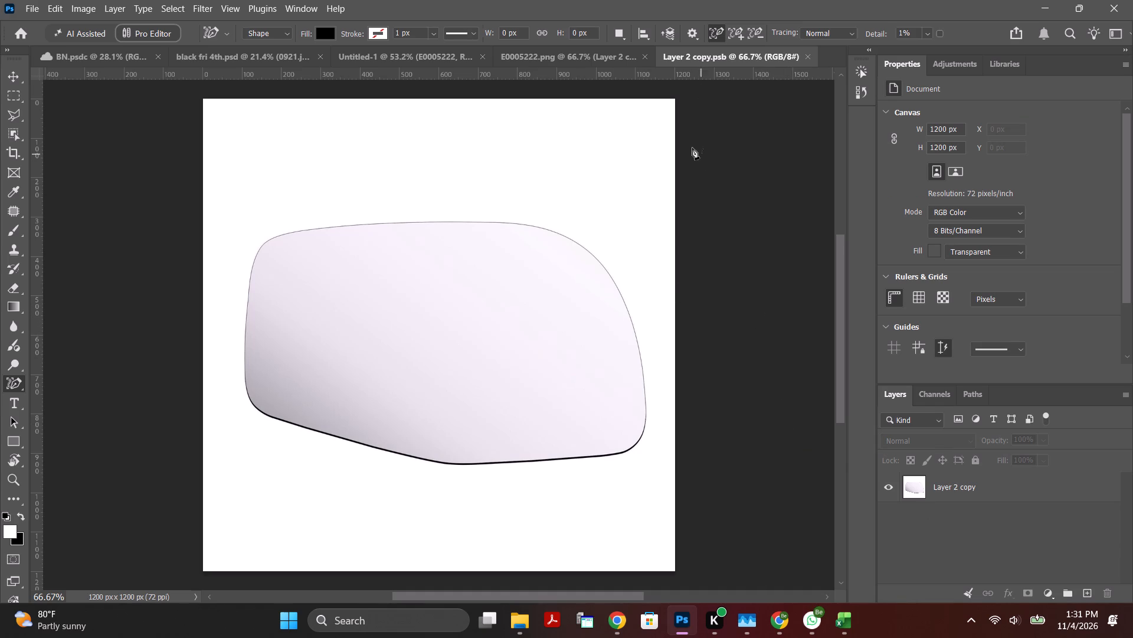
pyautogui.click(861, 71)
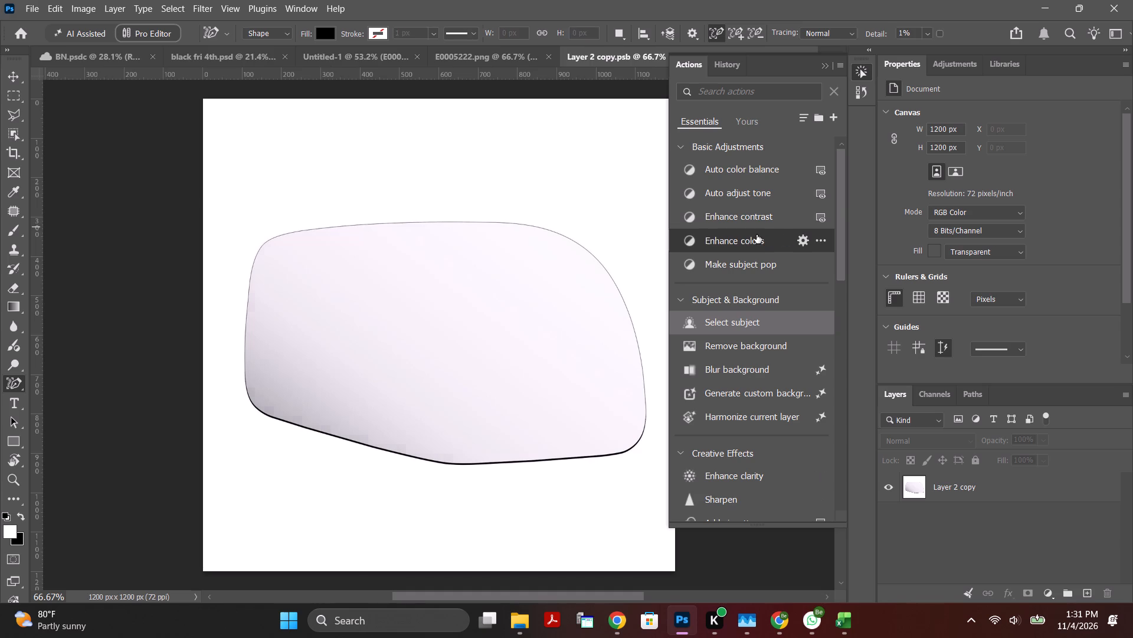
pyautogui.click(759, 327)
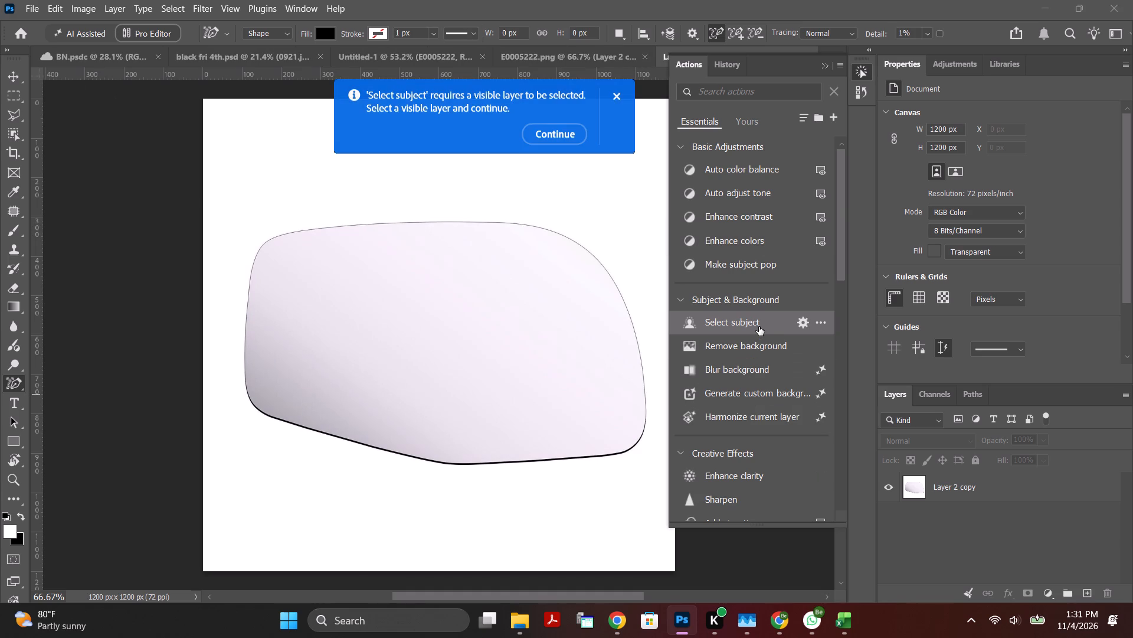
pyautogui.click(568, 132)
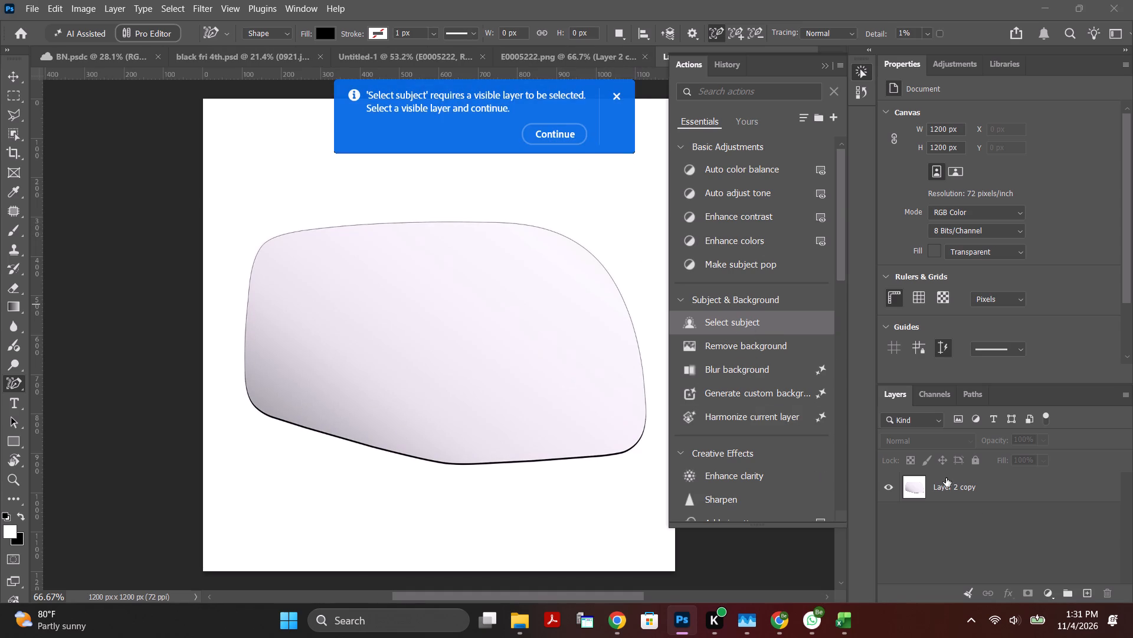
pyautogui.click(946, 478)
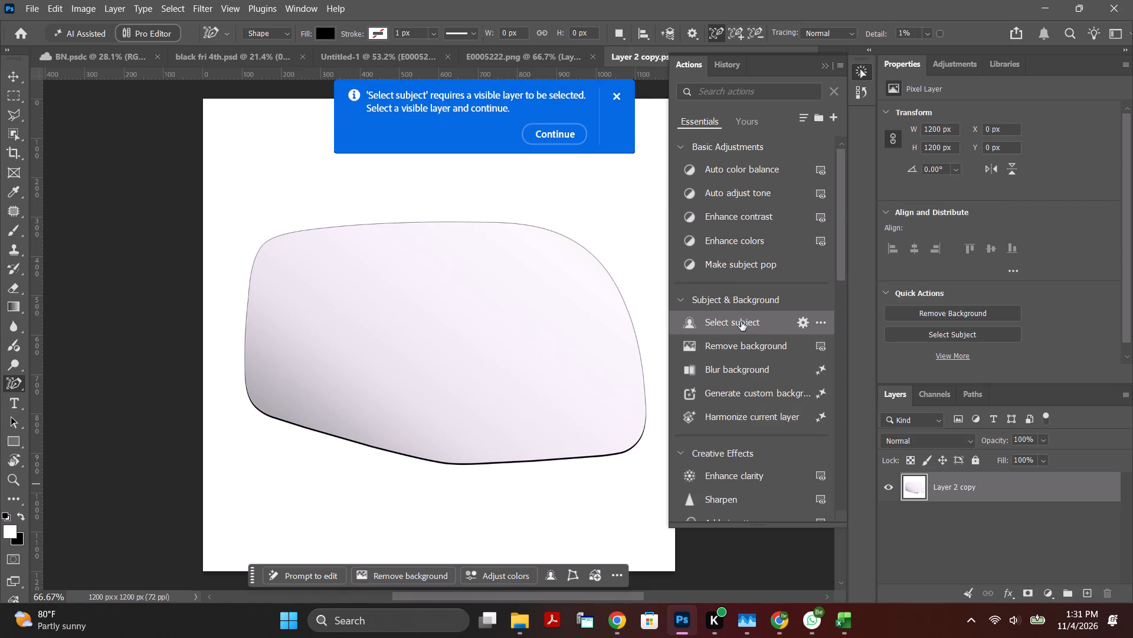
pyautogui.click(742, 324)
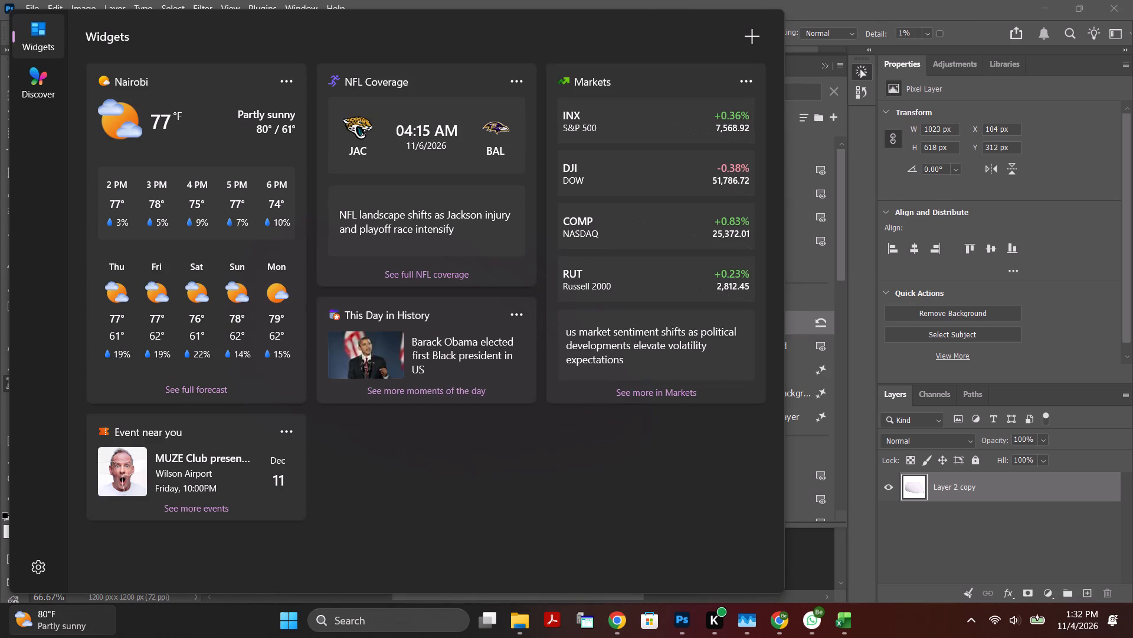
pyautogui.click(793, 0)
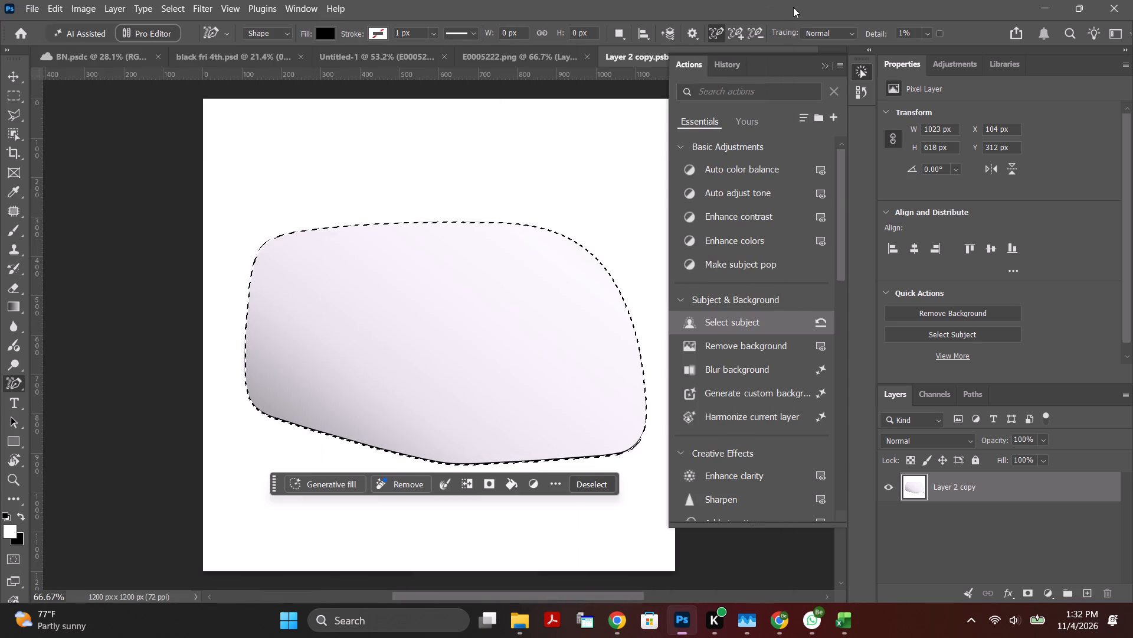
pyautogui.click(1031, 597)
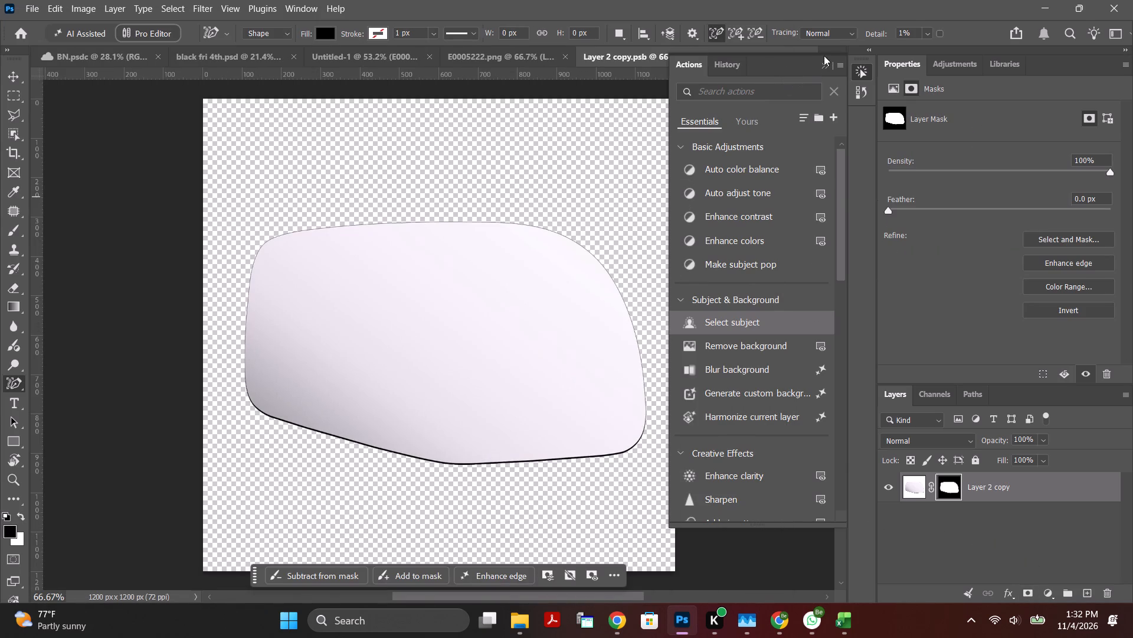
# Save and close the Layer 2 copy contents, and hide the original Layer 2 in E0005222.png.
pyautogui.click(824, 63)
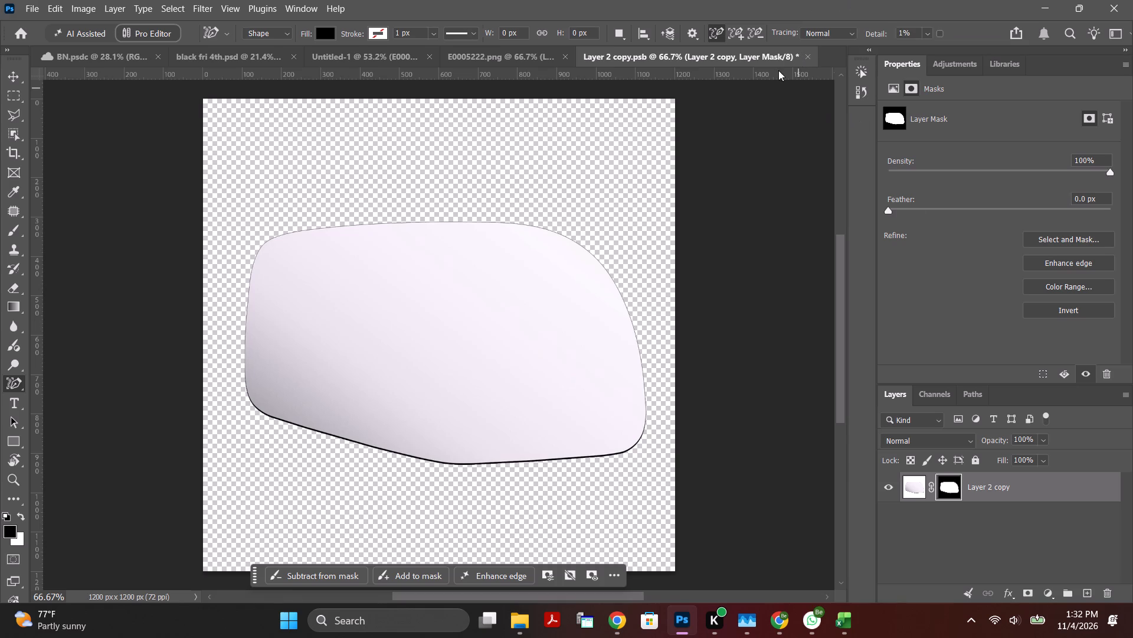
pyautogui.click(807, 54)
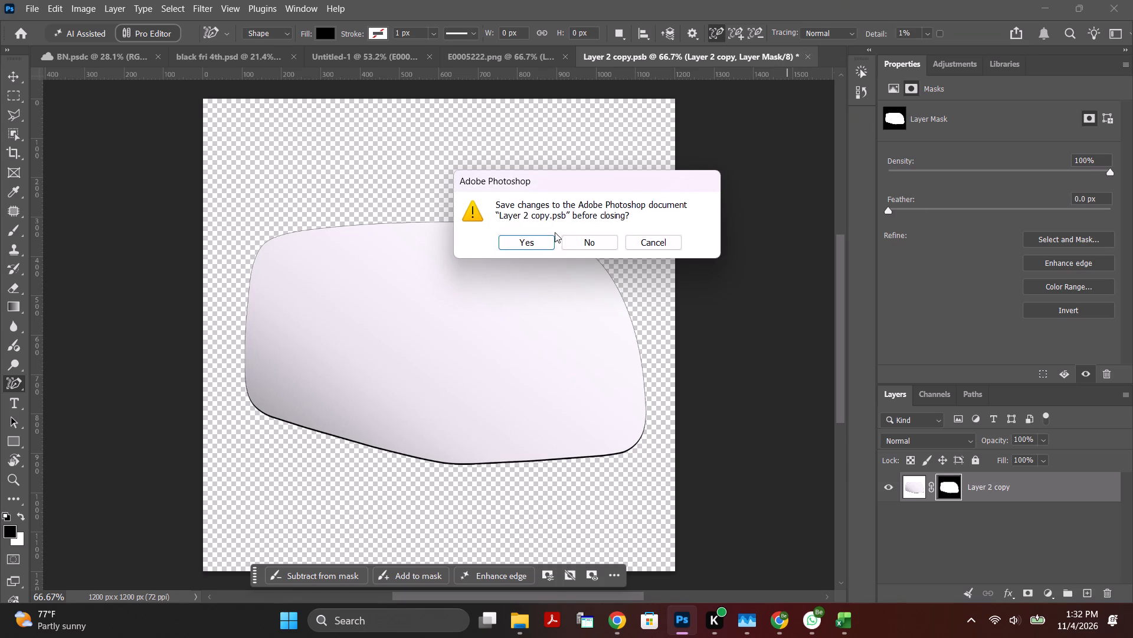
pyautogui.click(531, 245)
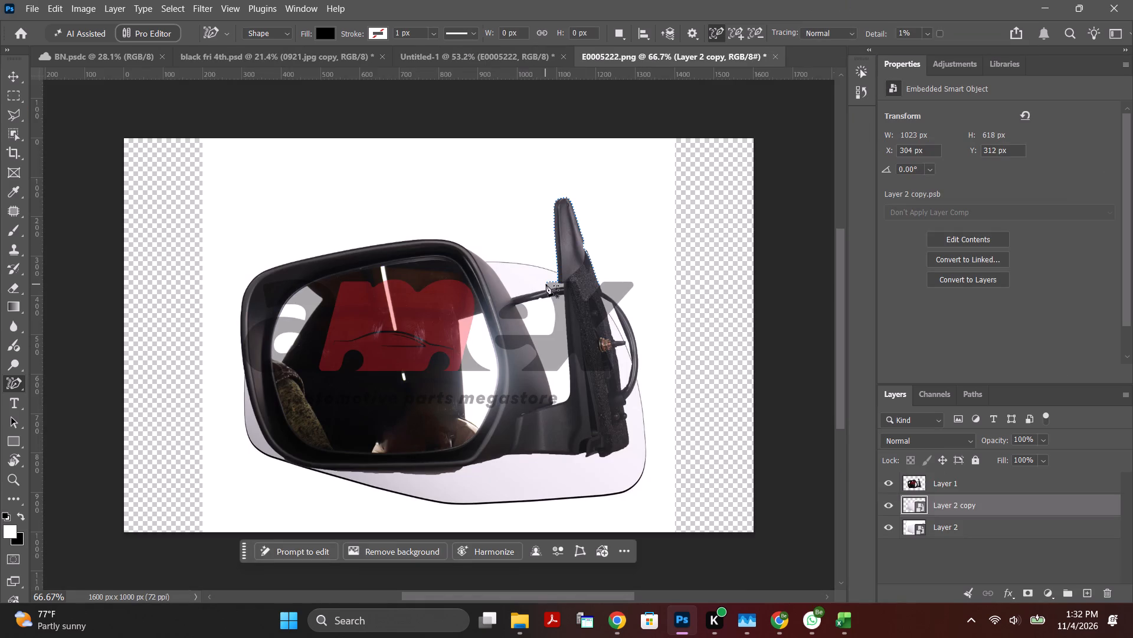
pyautogui.click(890, 529)
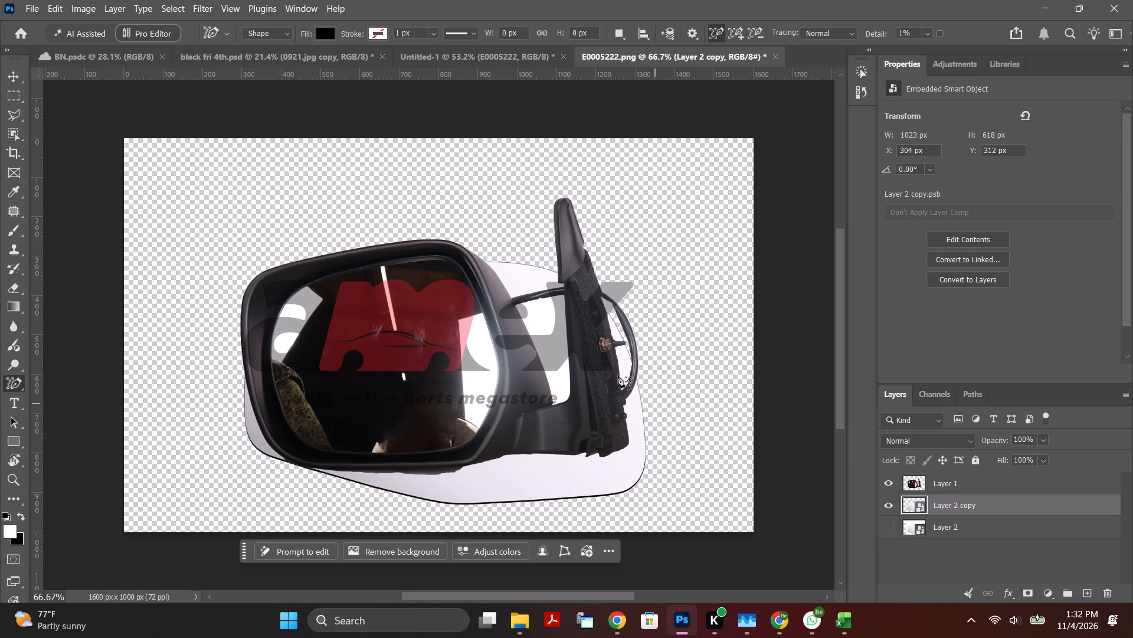
# Trace the outline of the mirror's front face as a shape with the Content-Aware Tracing Tool.
pyautogui.click(14, 74)
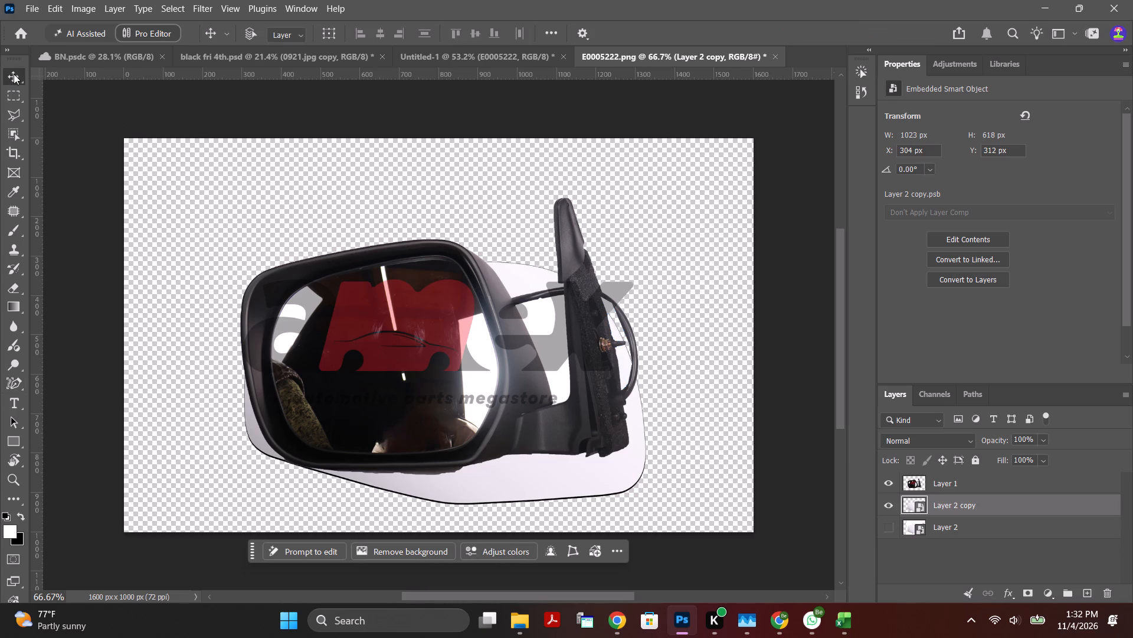
pyautogui.click(14, 379)
pyautogui.rightClick(8, 384)
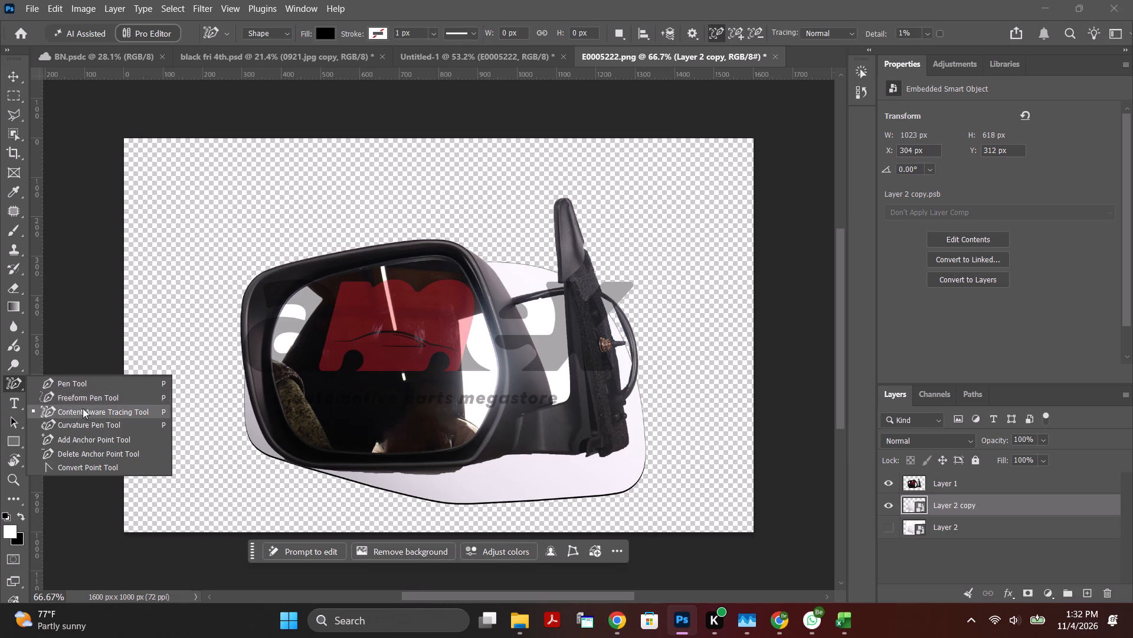
pyautogui.click(86, 412)
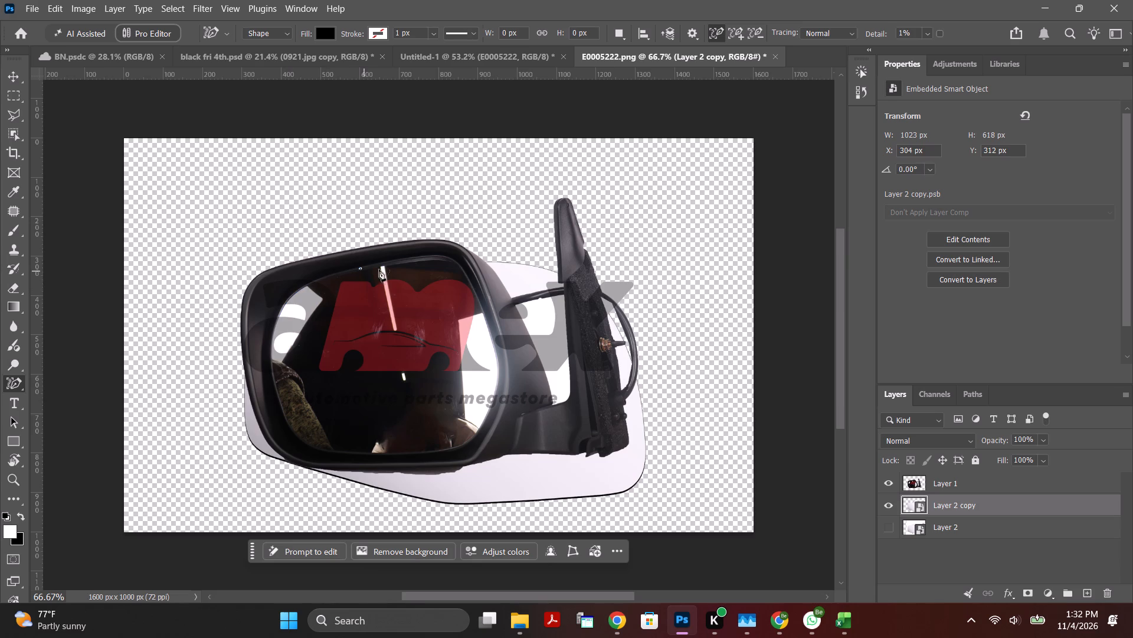
pyautogui.click(500, 315)
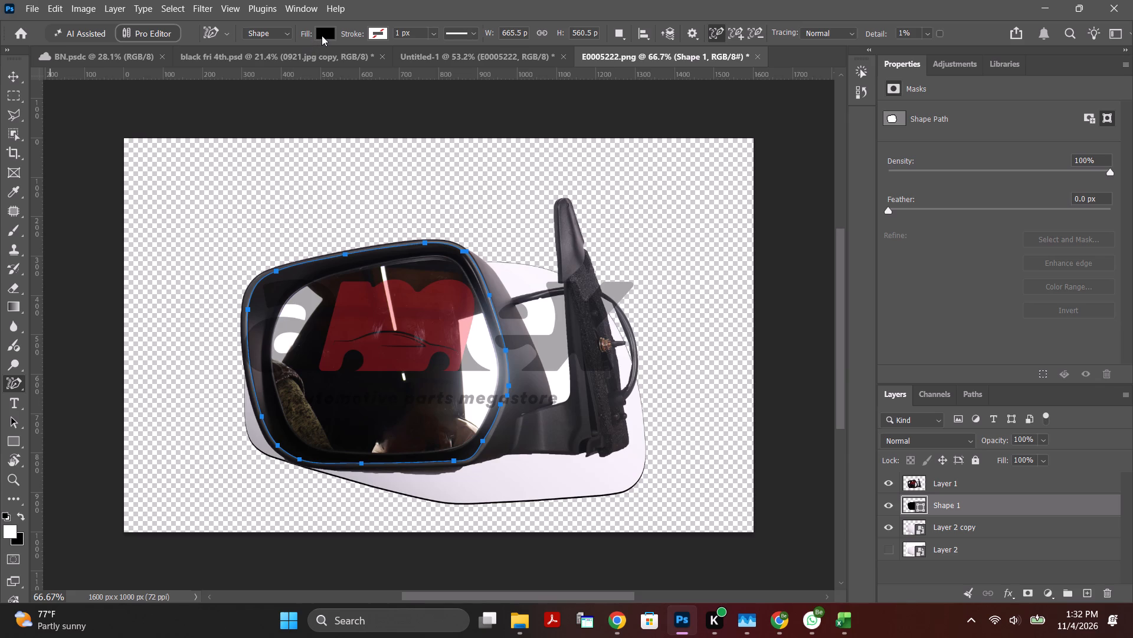
pyautogui.click(20, 74)
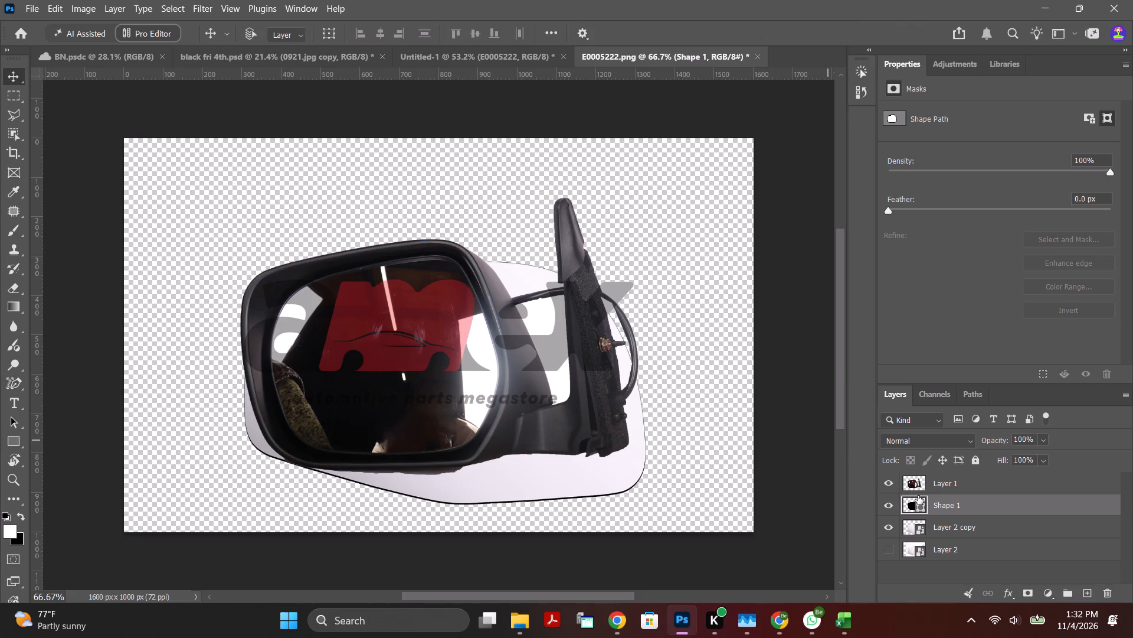
# Move the Layer 2 copy glass to about X 285 px, Y 236 px and stack it between Layer 1 and the traced shape.
pyautogui.click(1008, 509)
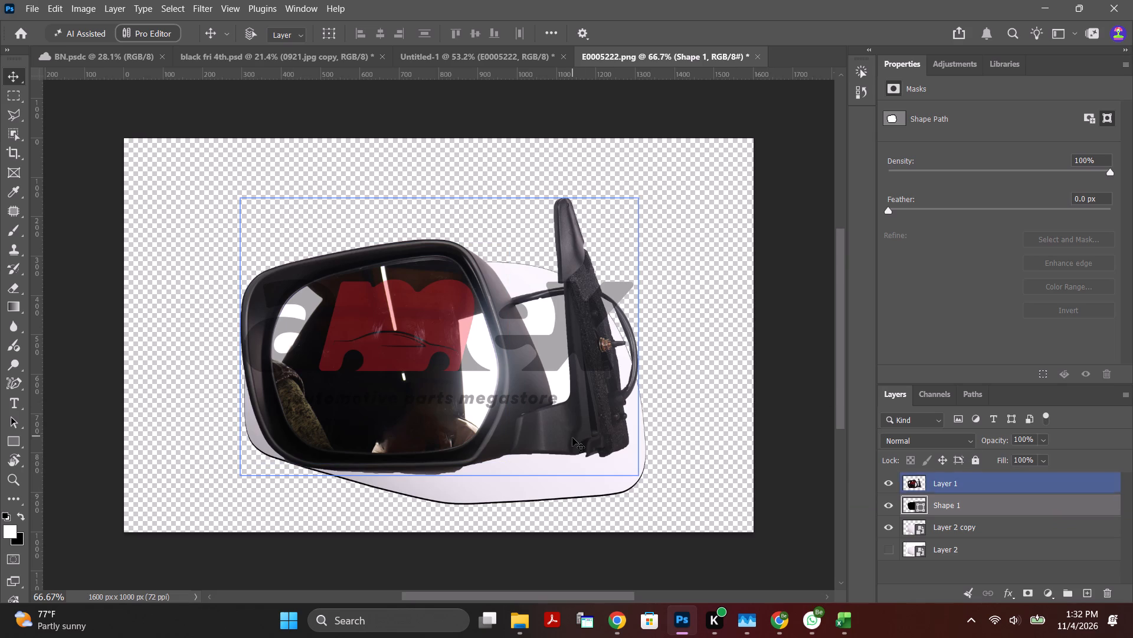
pyautogui.click(973, 510)
pyautogui.click(955, 531)
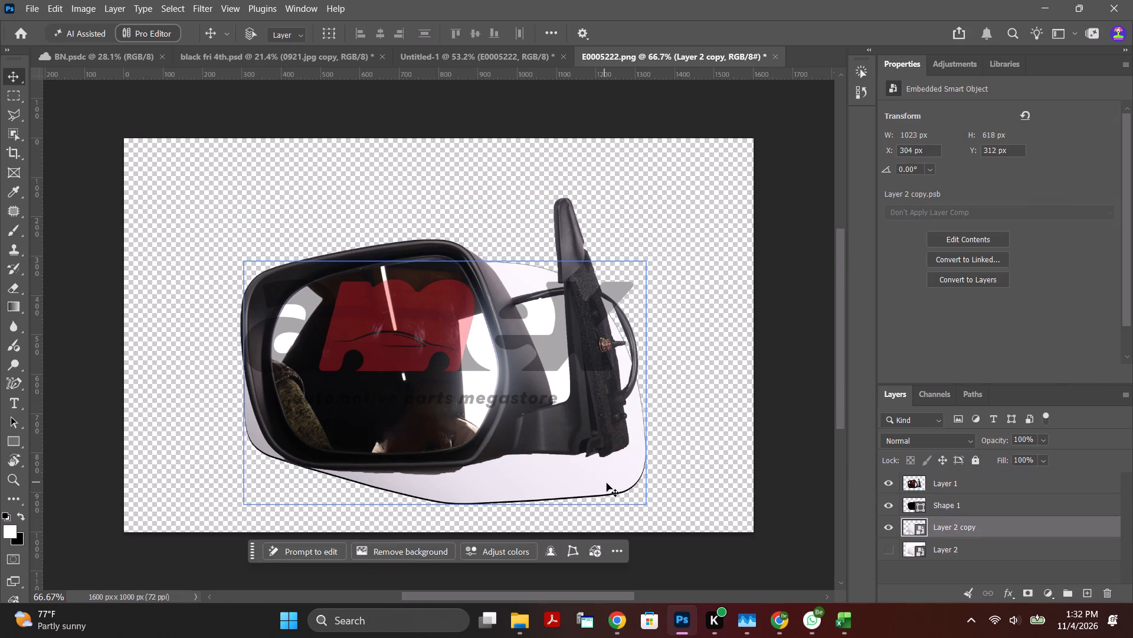
pyautogui.moveTo(610, 482); pyautogui.dragTo(604, 453)
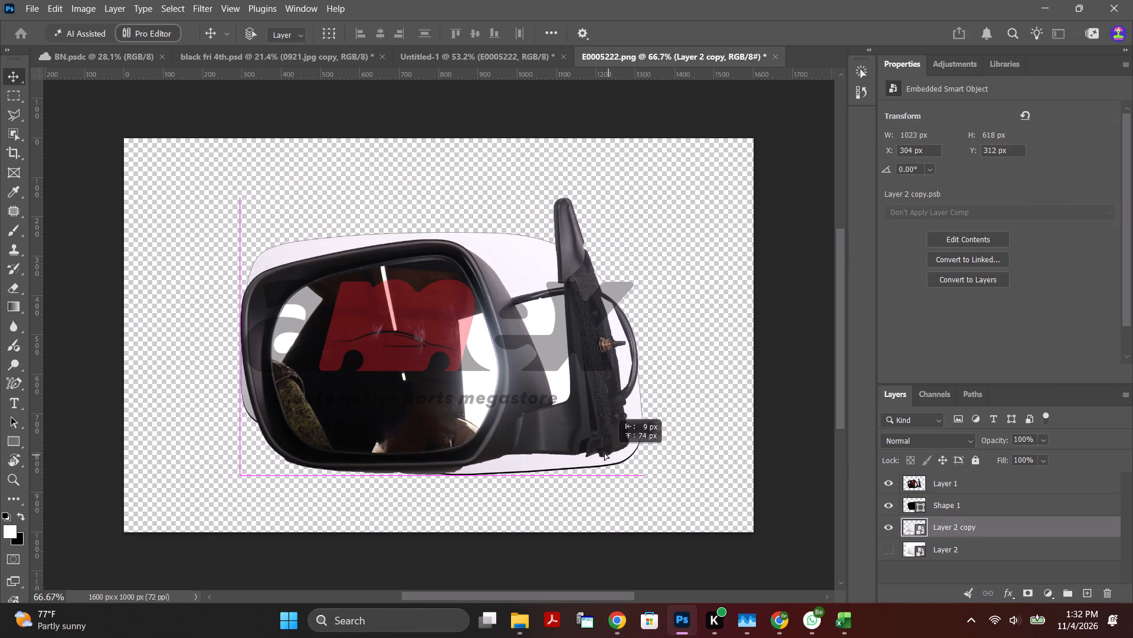
pyautogui.moveTo(604, 453); pyautogui.dragTo(600, 451)
pyautogui.moveTo(962, 527); pyautogui.dragTo(968, 496)
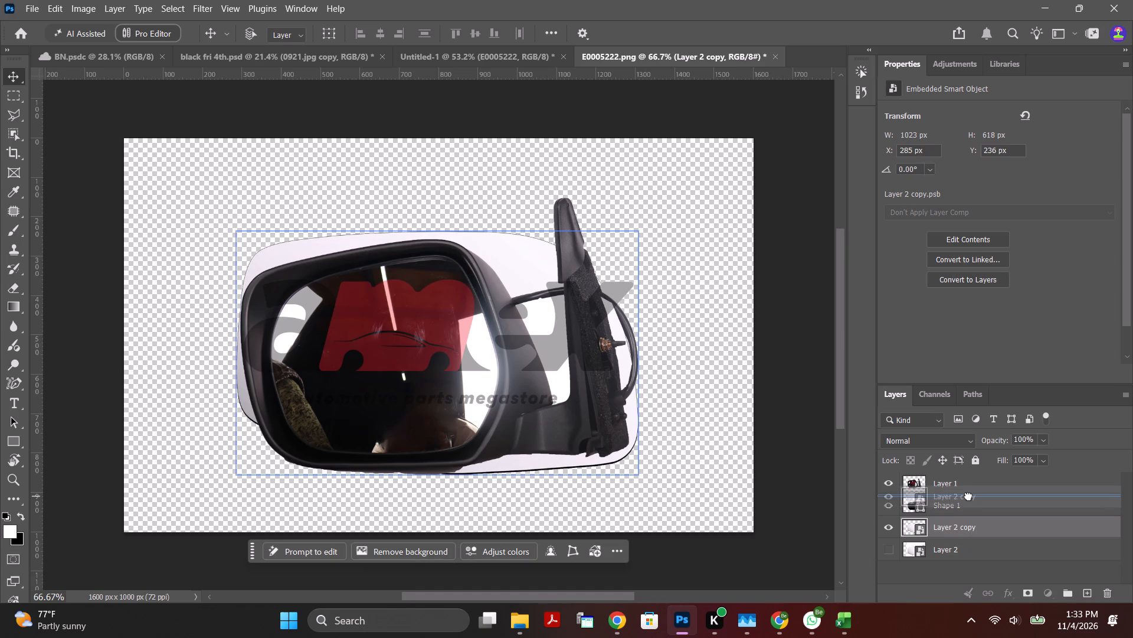
pyautogui.moveTo(968, 496); pyautogui.dragTo(971, 494)
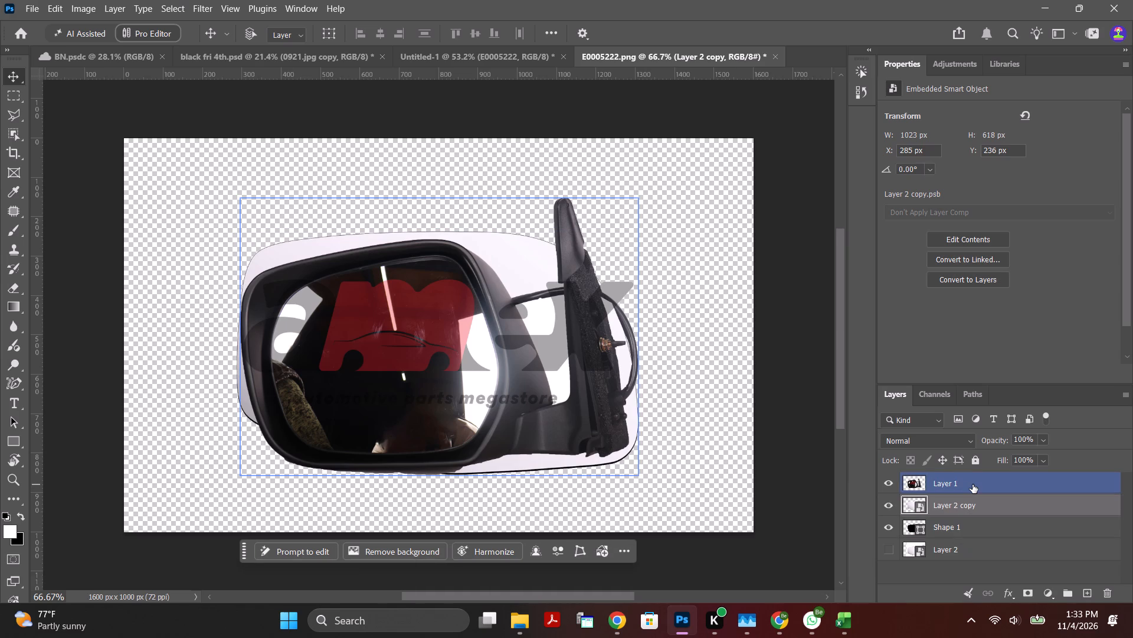
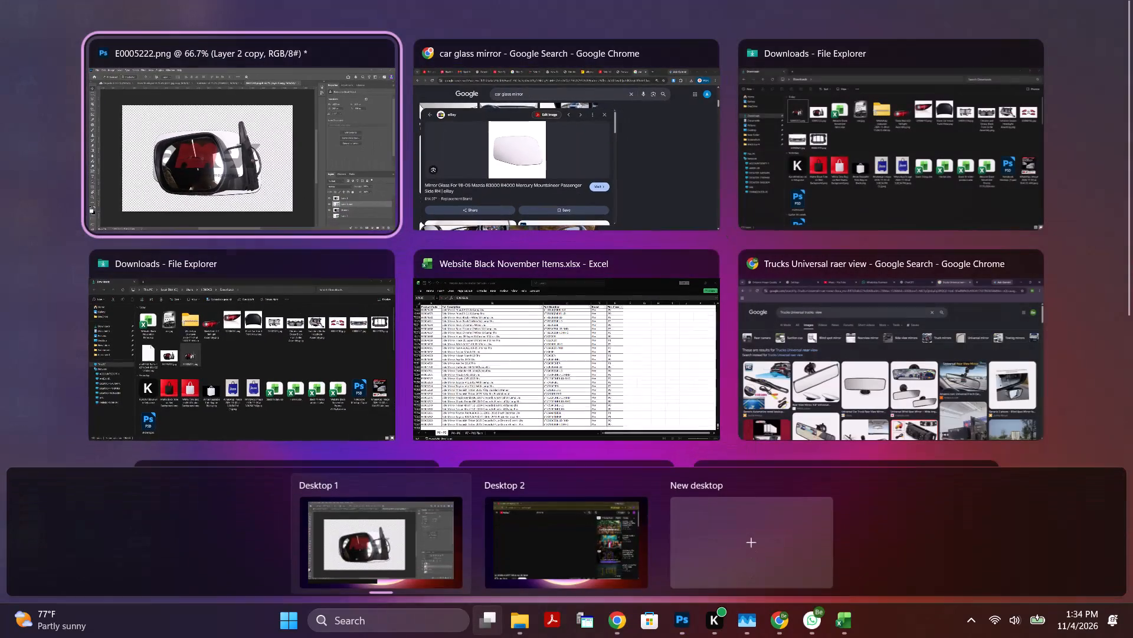
# Switch to Desktop 2 and lock the computer.
pyautogui.click(592, 564)
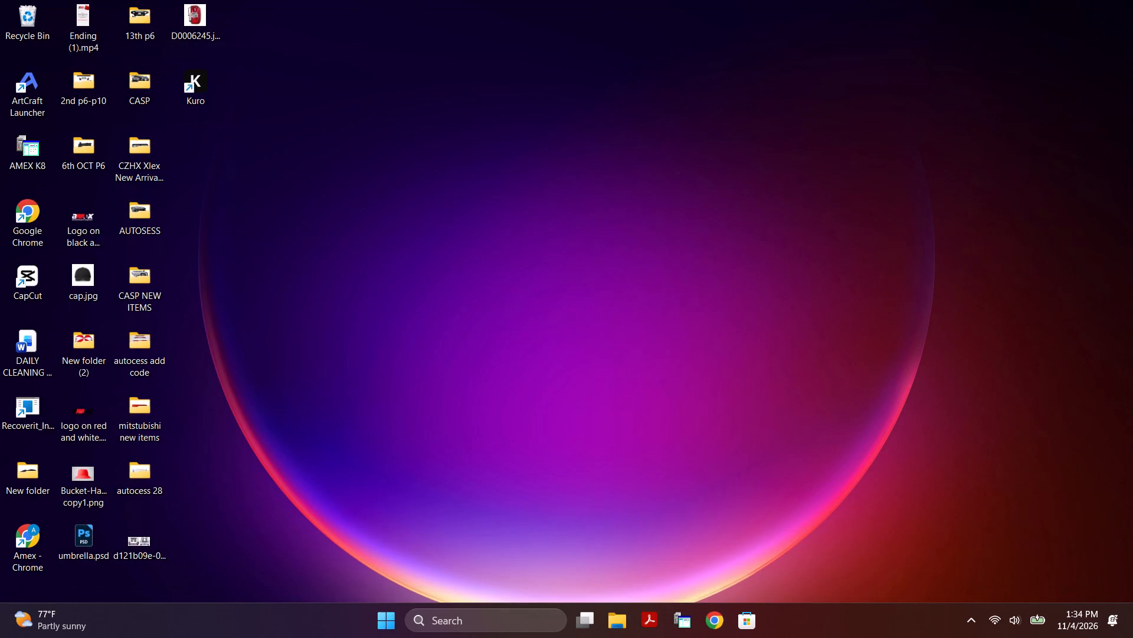
pyautogui.press('super+l')
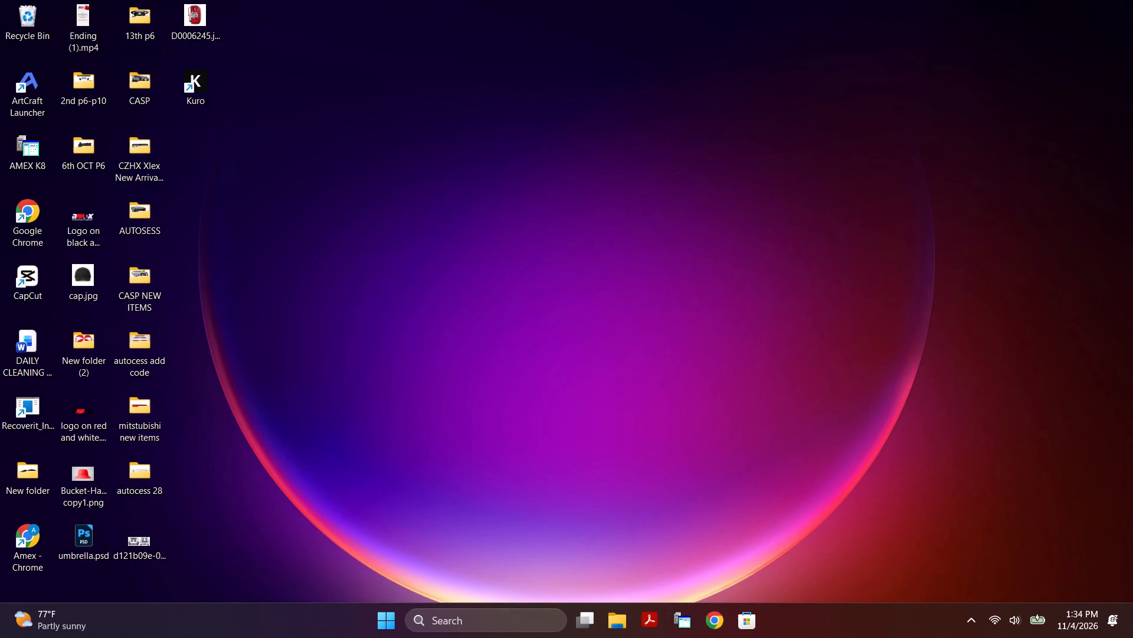